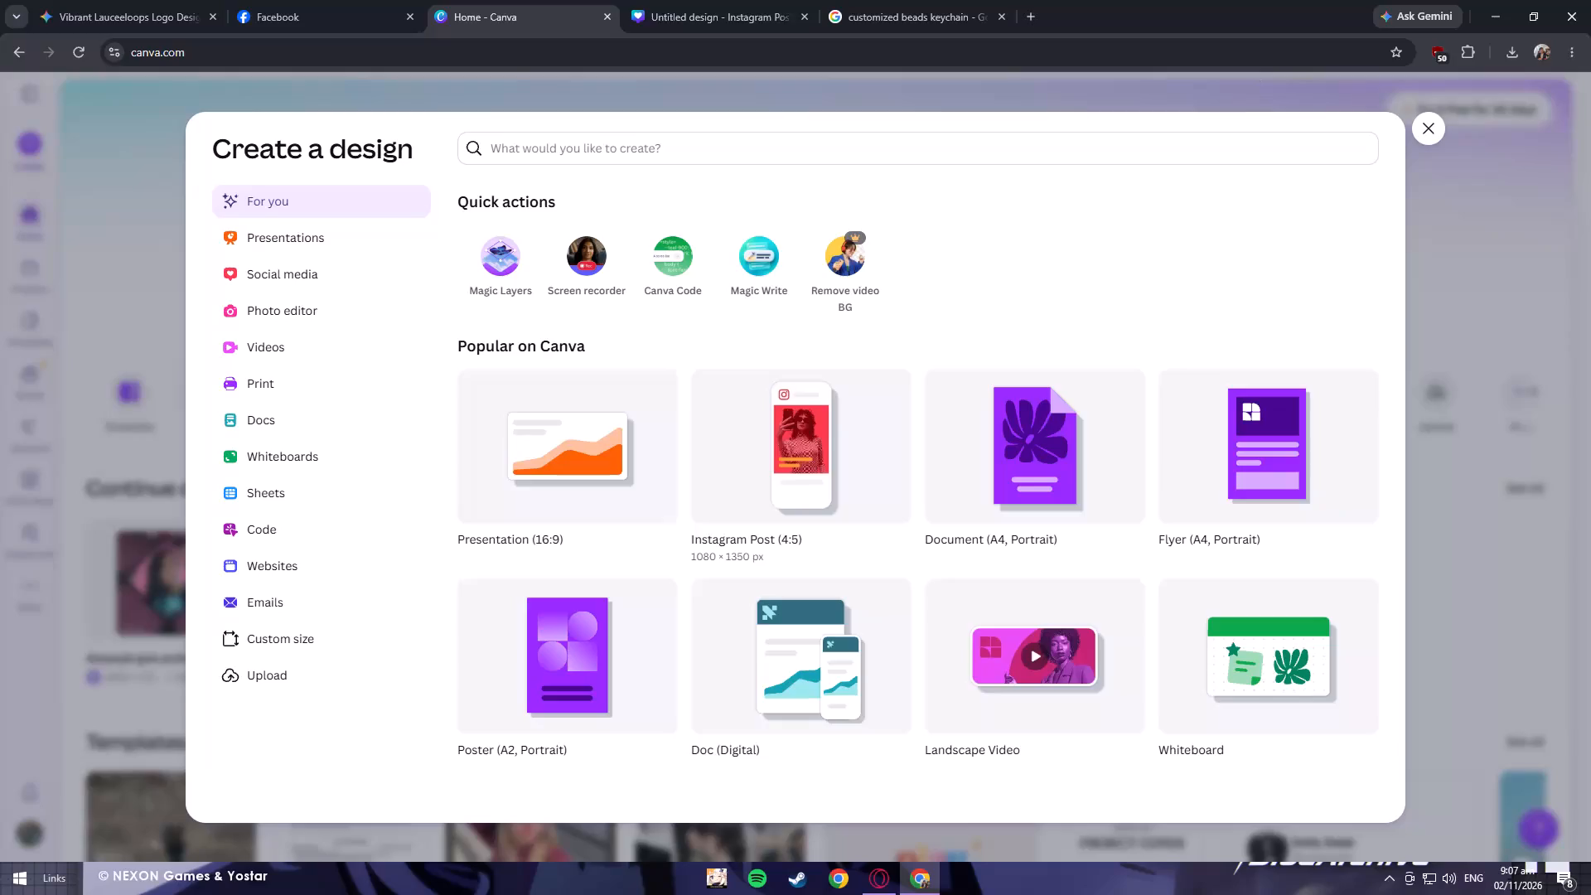
In the untitled Instagram Post design, replace the placeholder paragraph text with "STRINGS" and move it to the page's top-left corner.
left_click(667, 12)
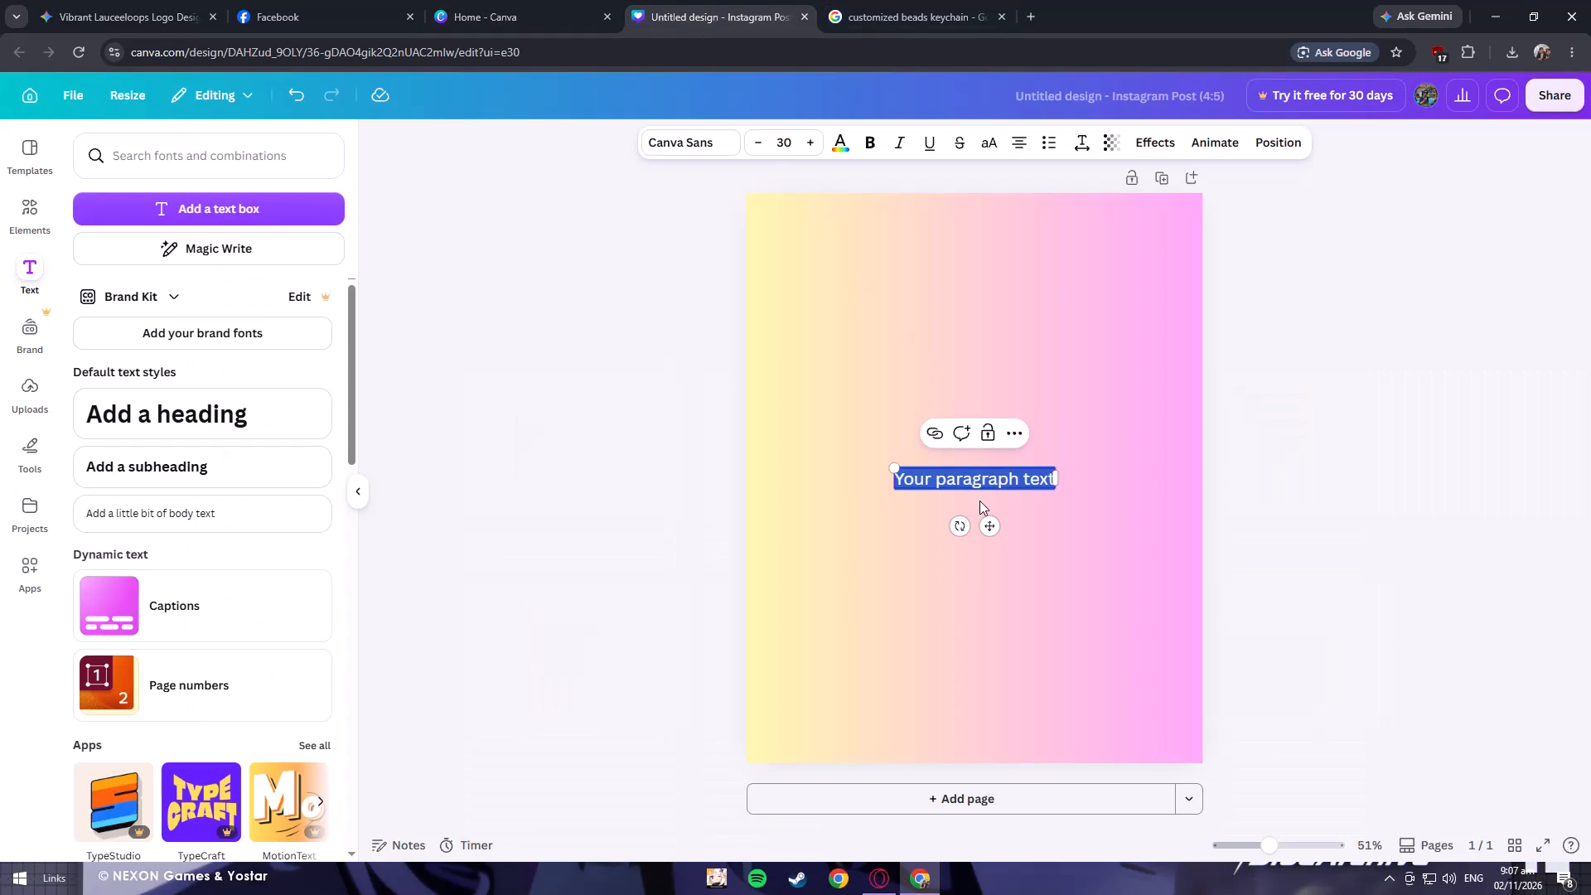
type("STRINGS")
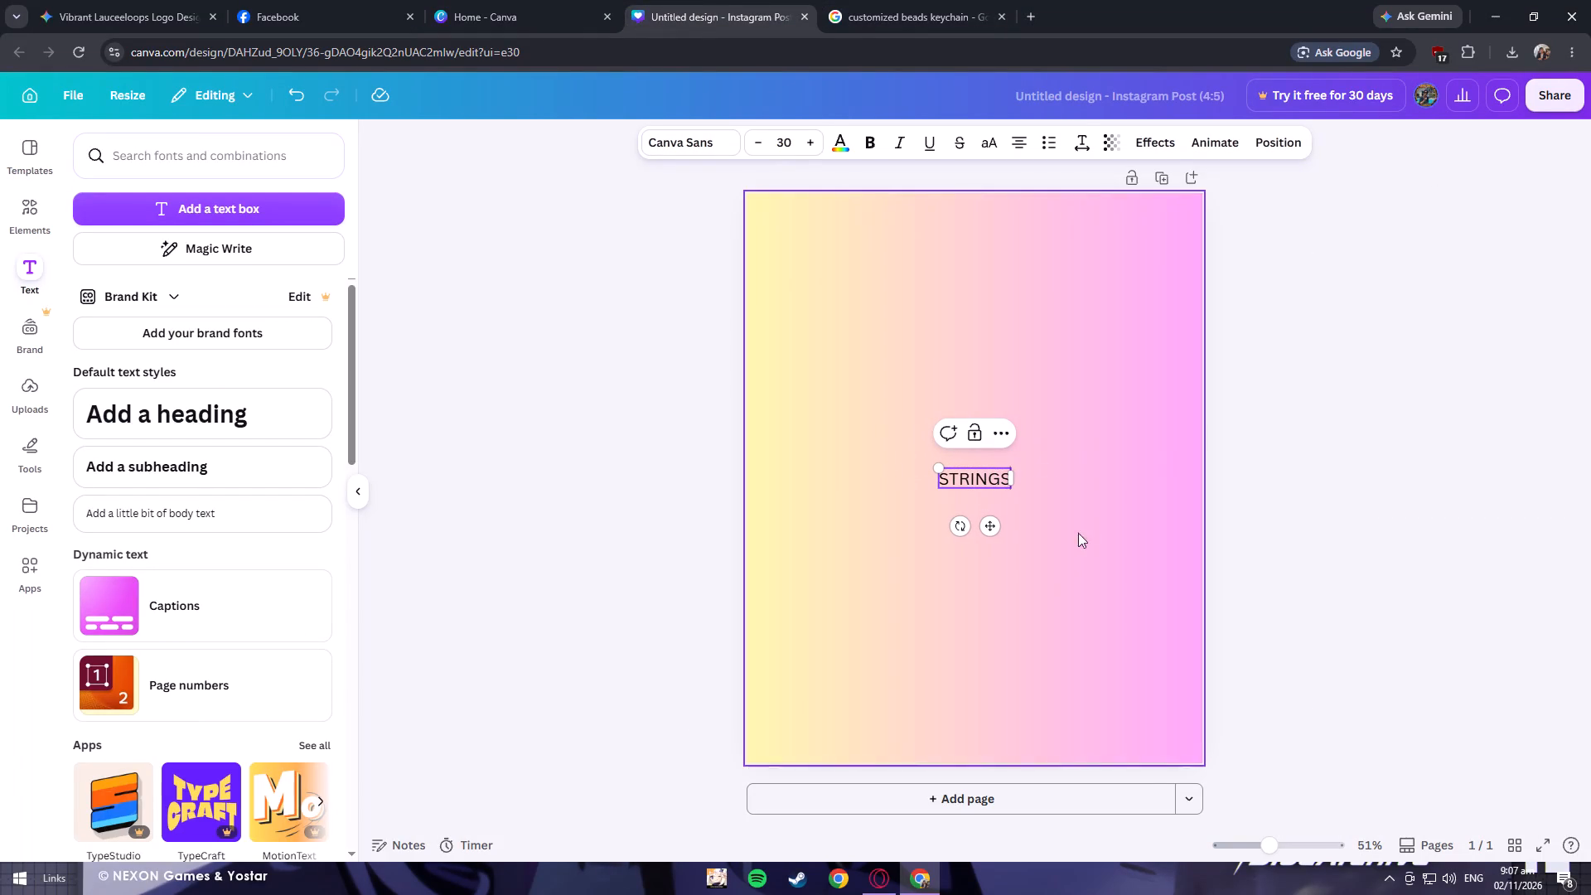
left_click_drag(994, 530, 832, 273)
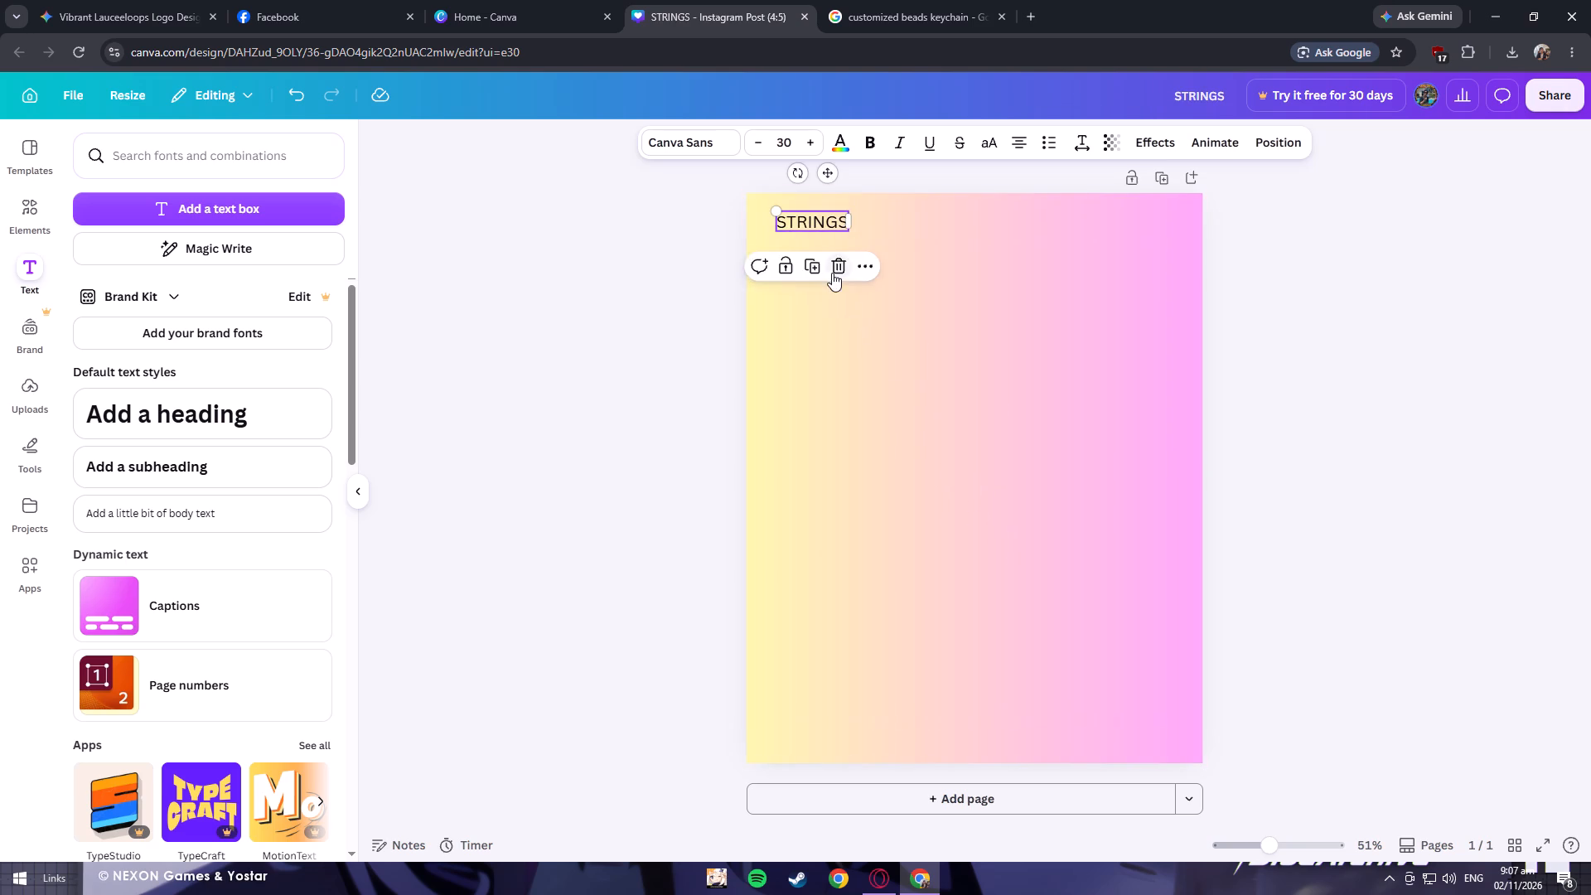
Select the whole STRINGS text and browse the popular fonts for a different typeface.
triple_click(815, 216)
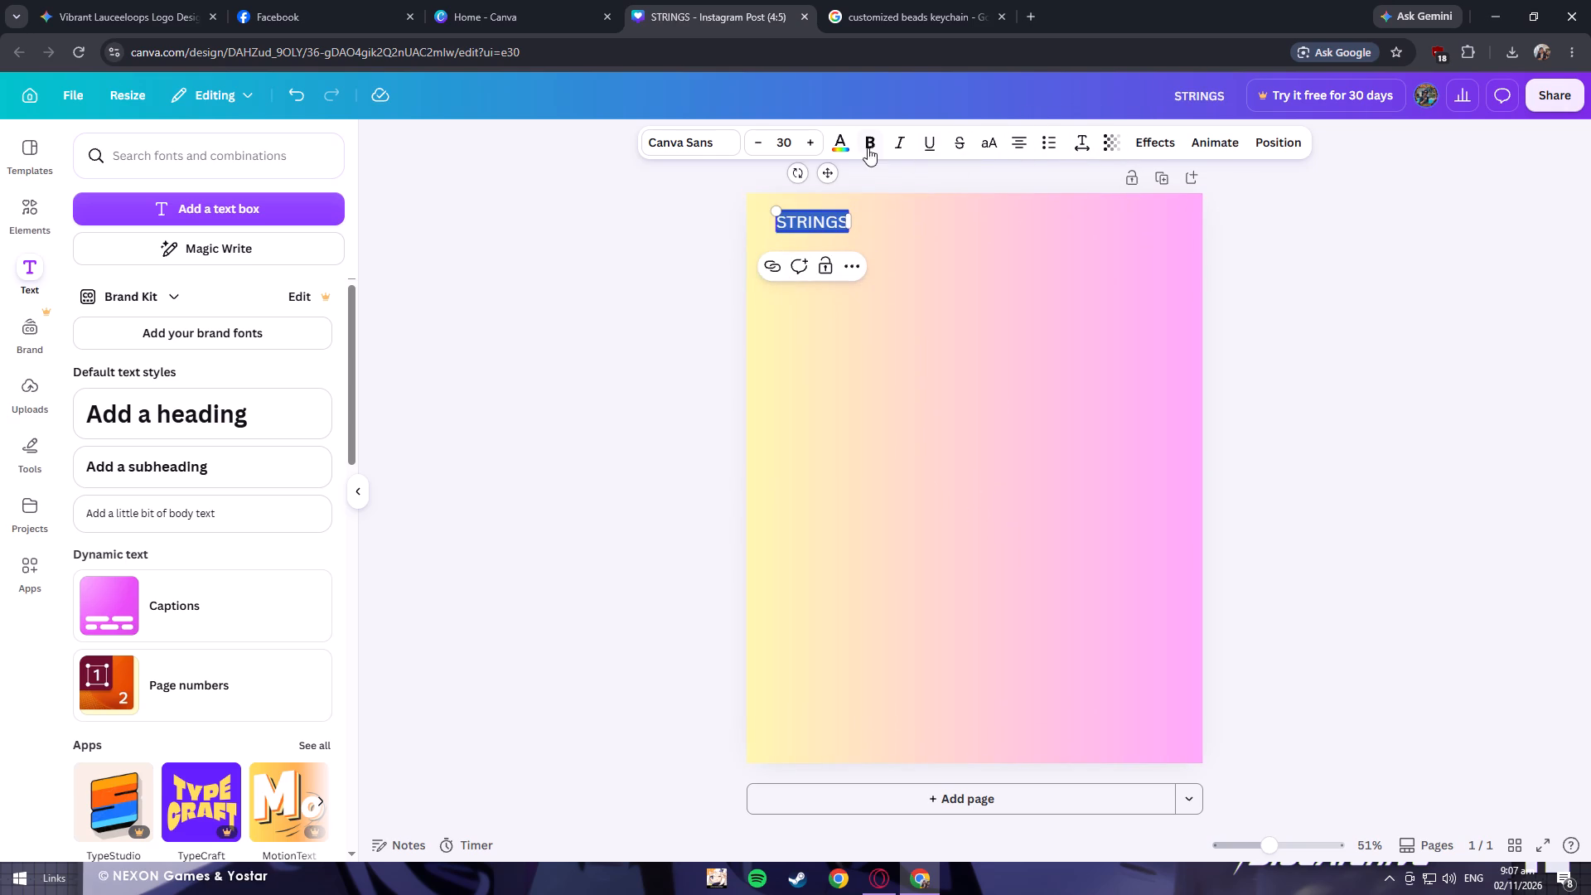
left_click(712, 141)
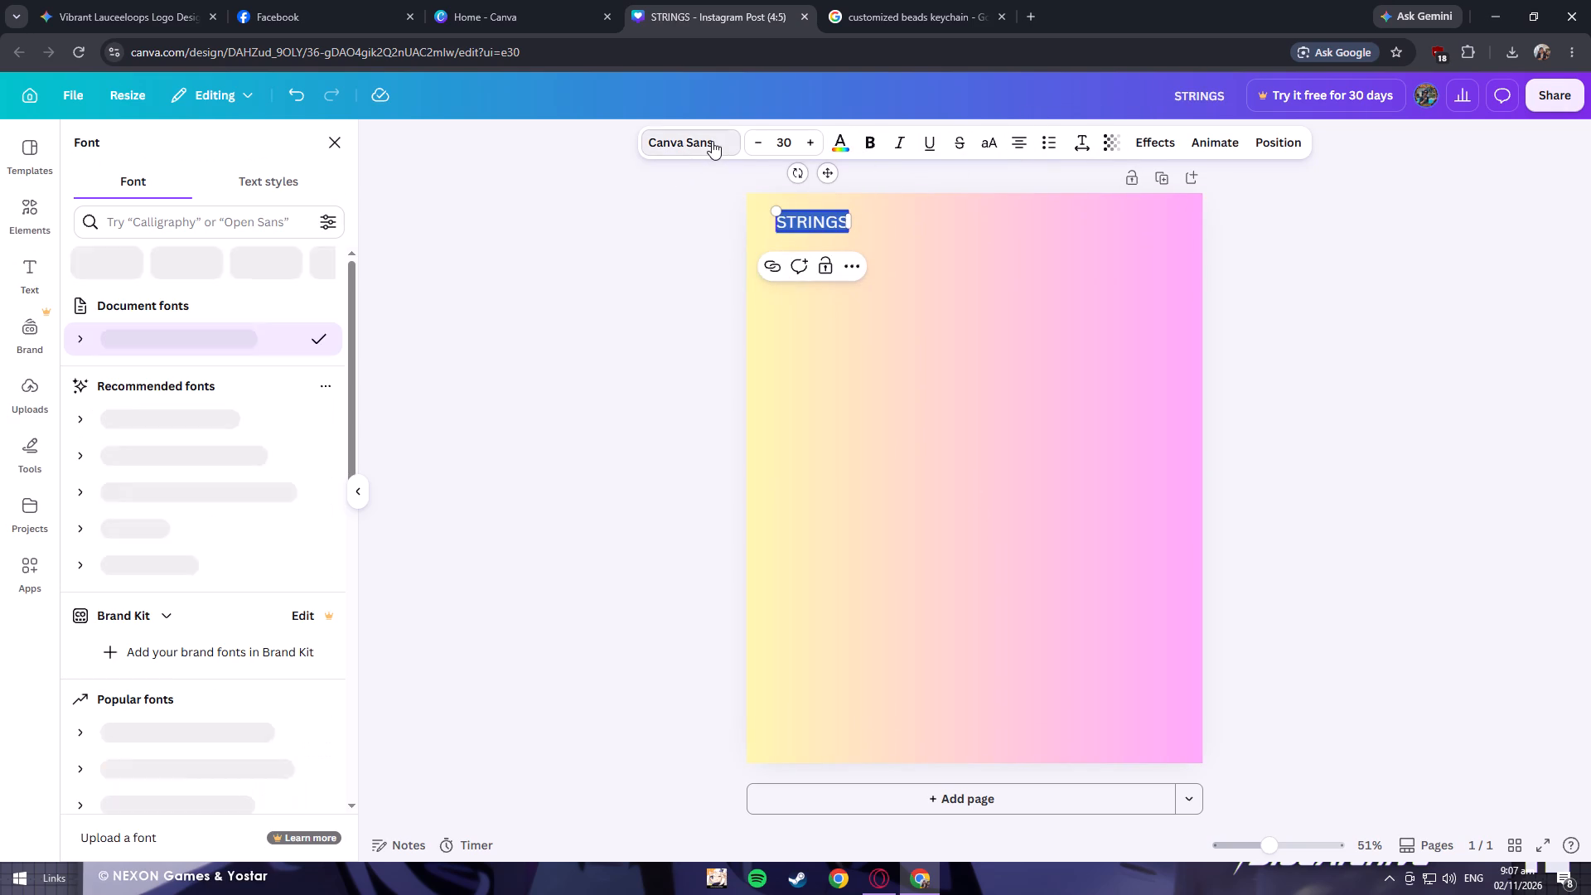
scroll(172, 616, "down", 3)
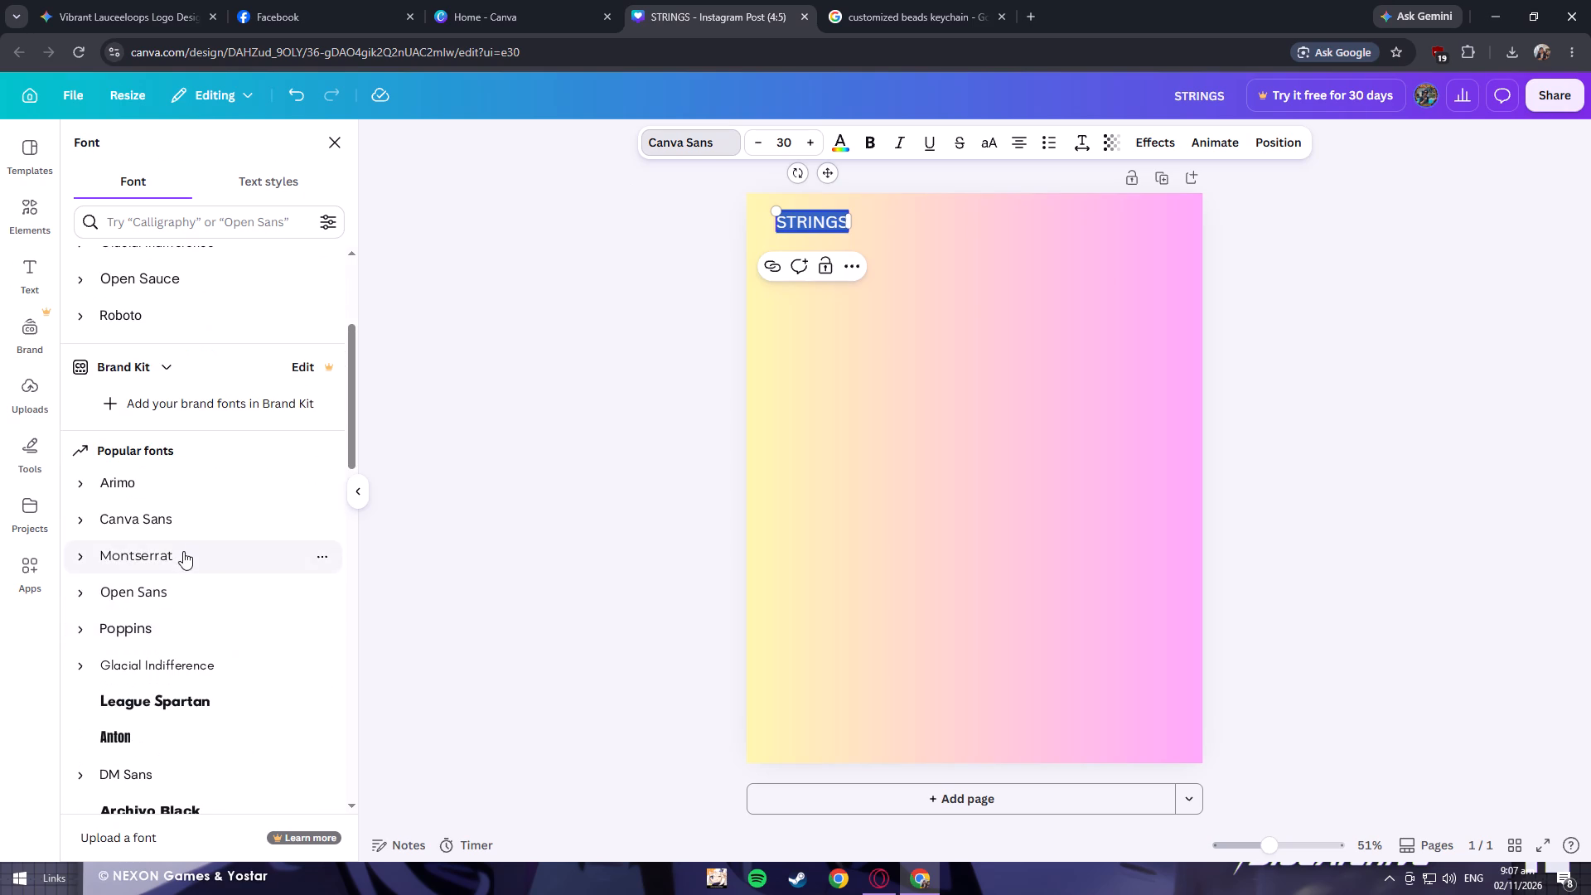
scroll(199, 598, "down", 3)
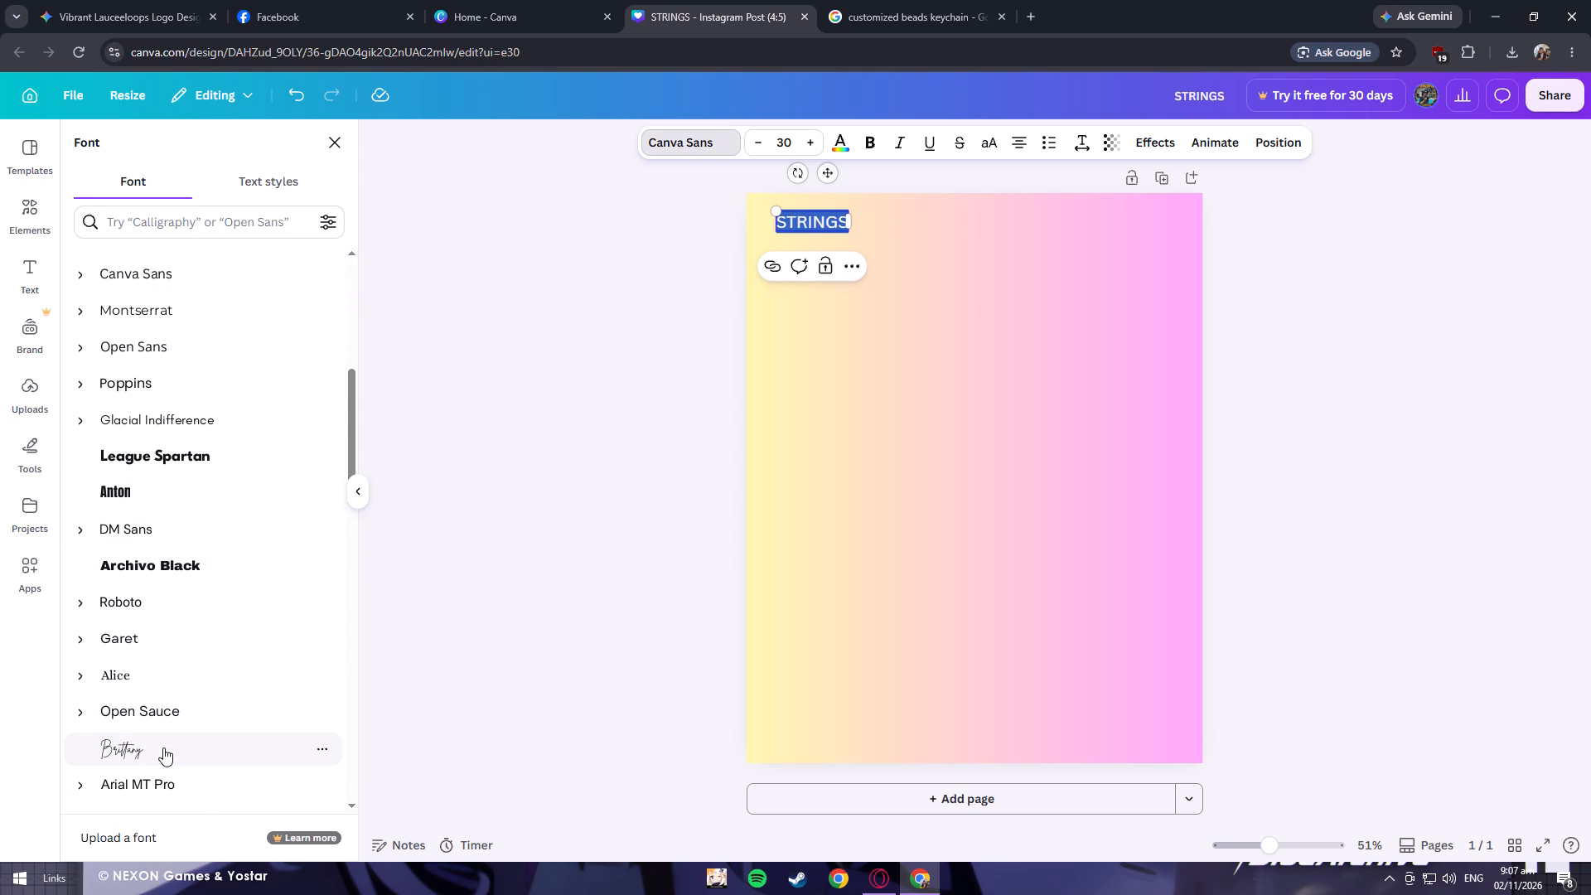
Browse the font list and apply the Aloja font to the STRINGS heading.
scroll(180, 721, "down", 3)
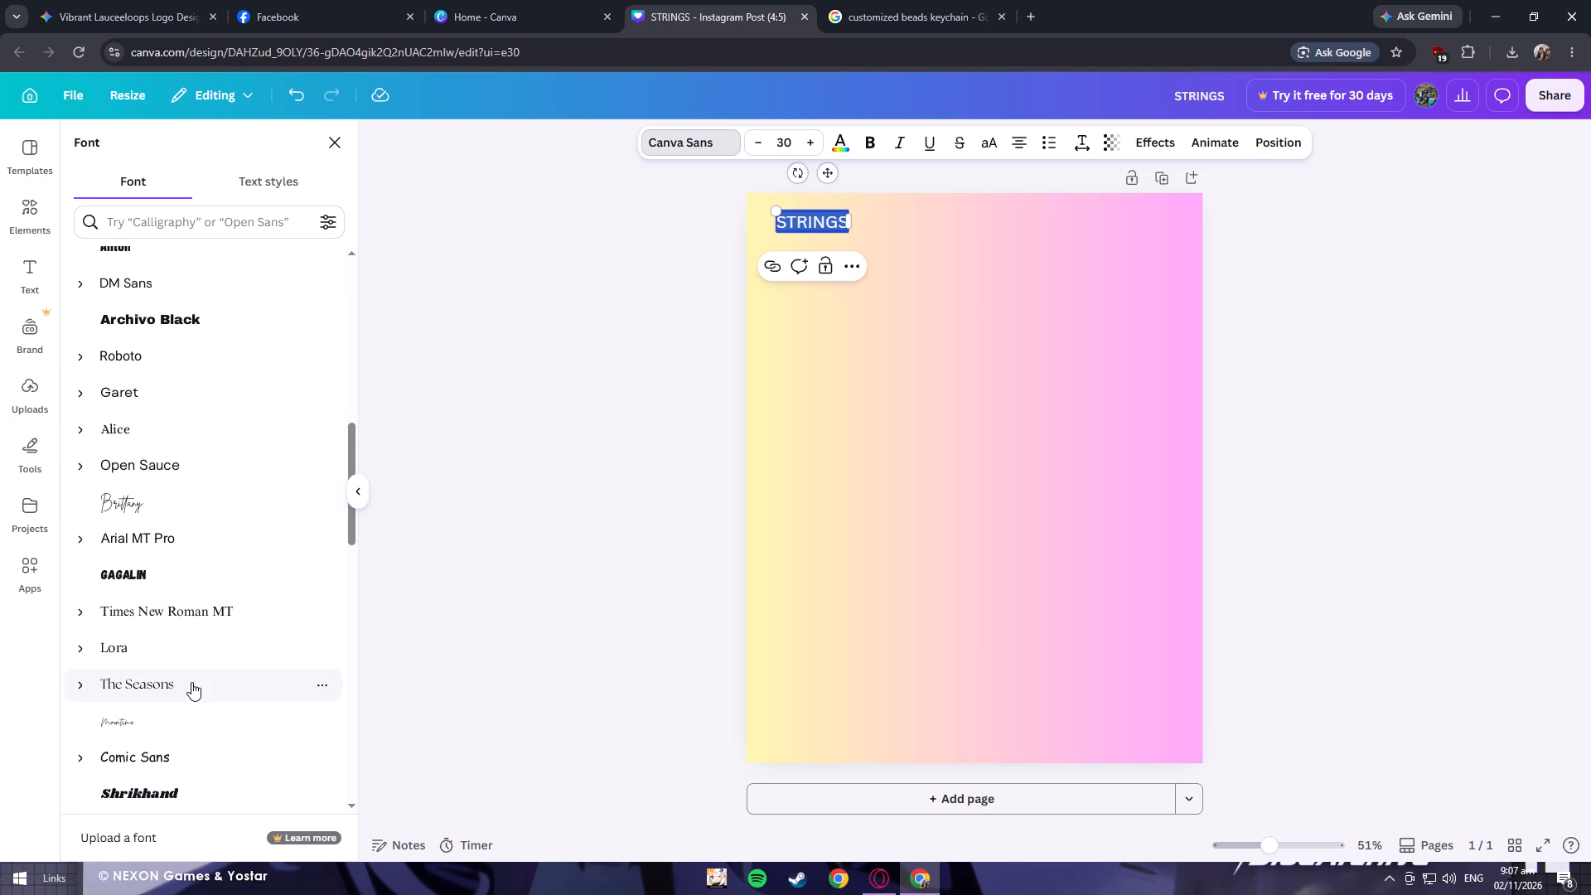
scroll(191, 726, "down", 2)
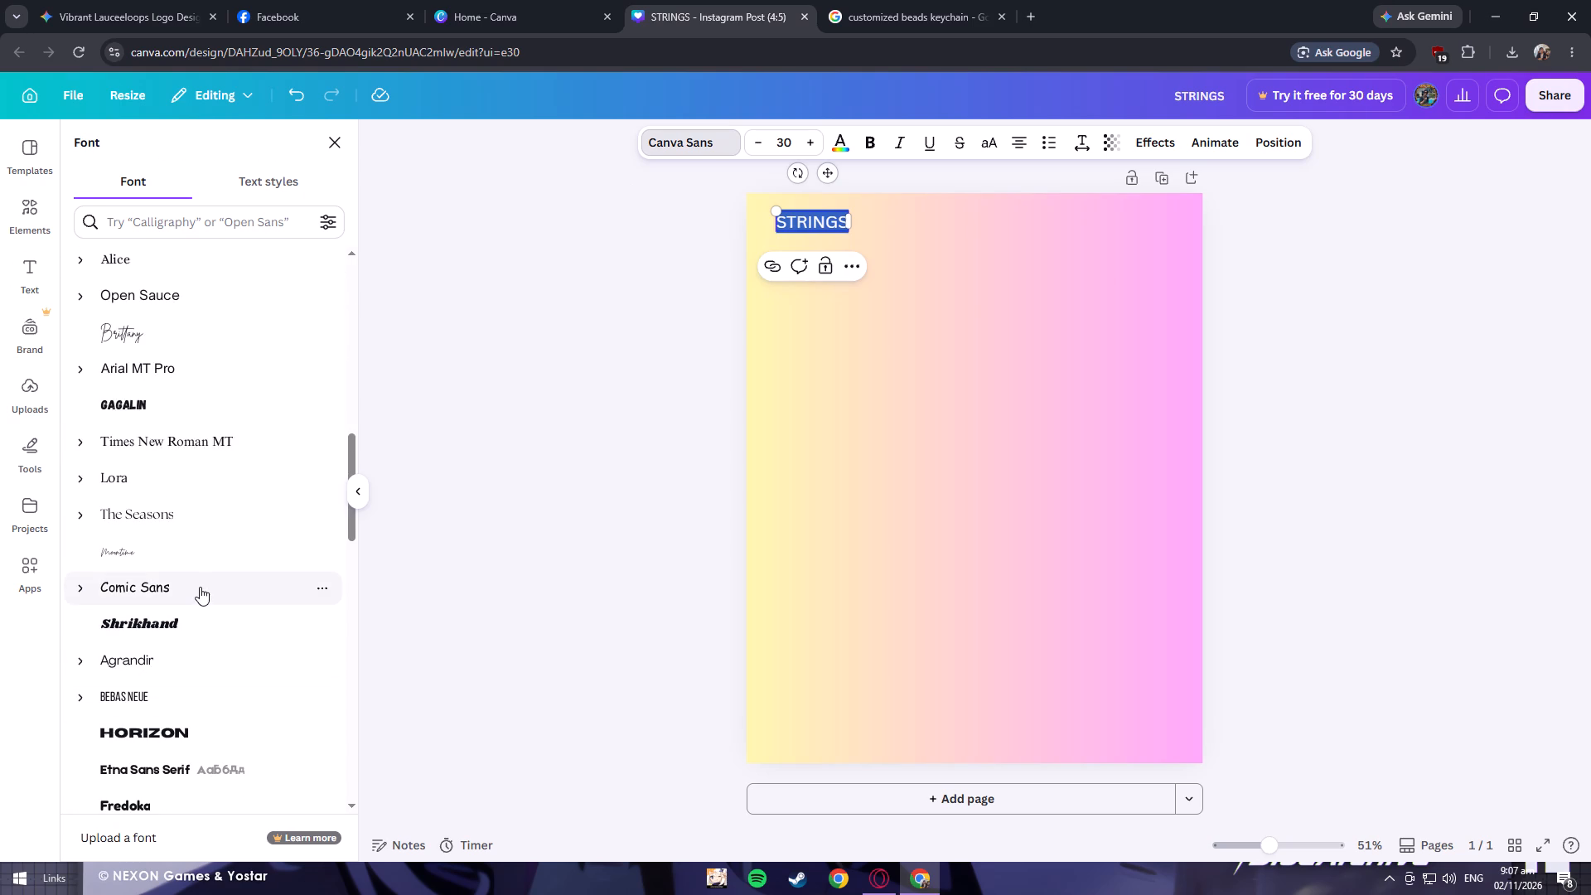
scroll(190, 724, "down", 4)
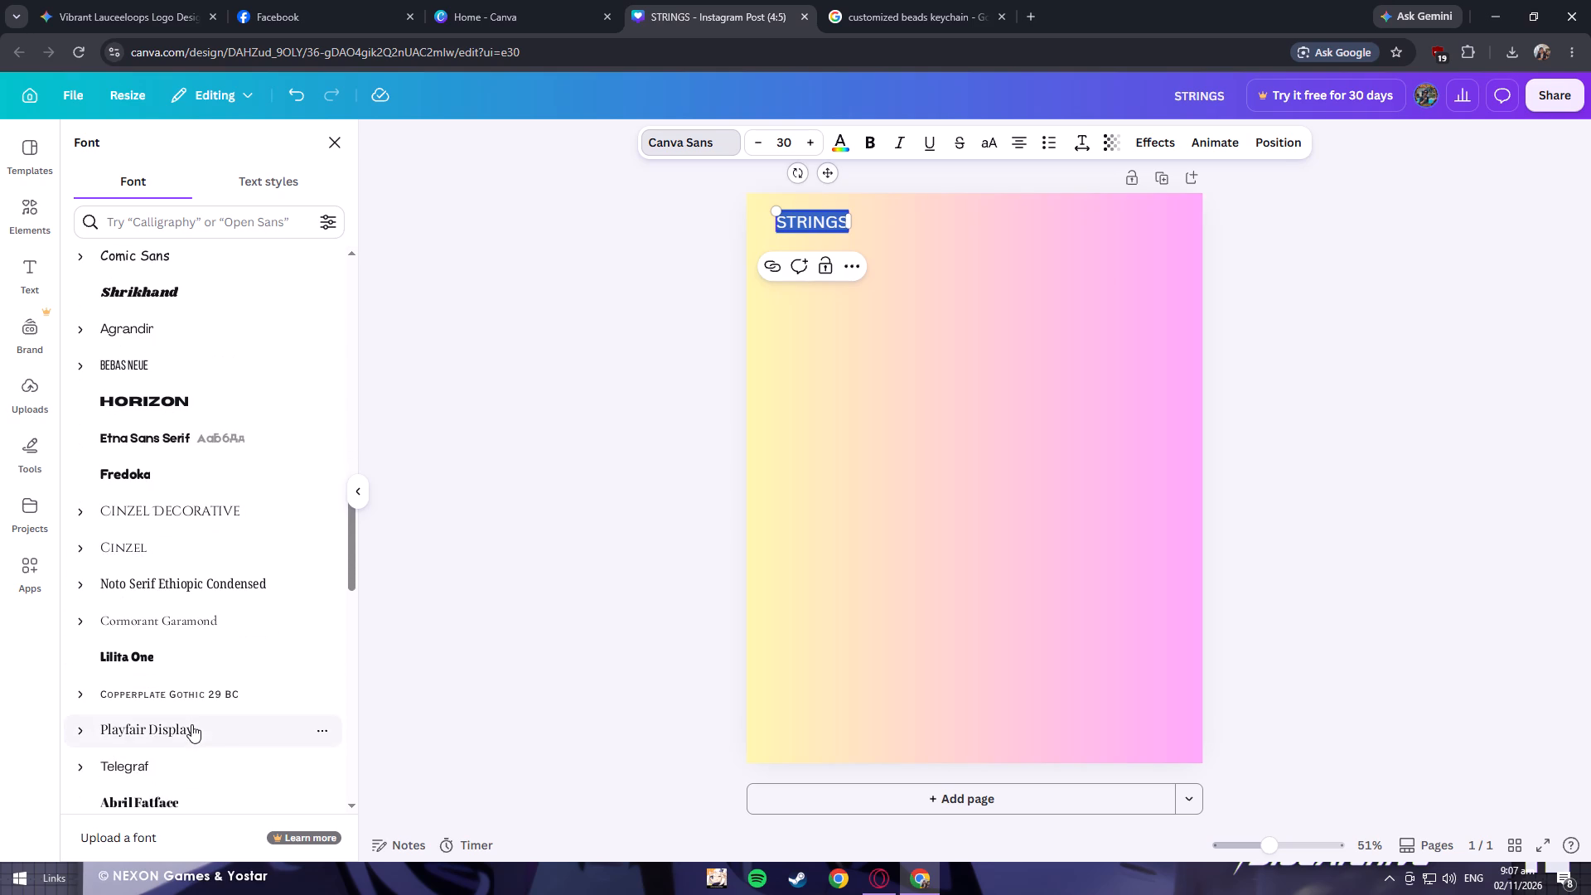
scroll(200, 699, "down", 3)
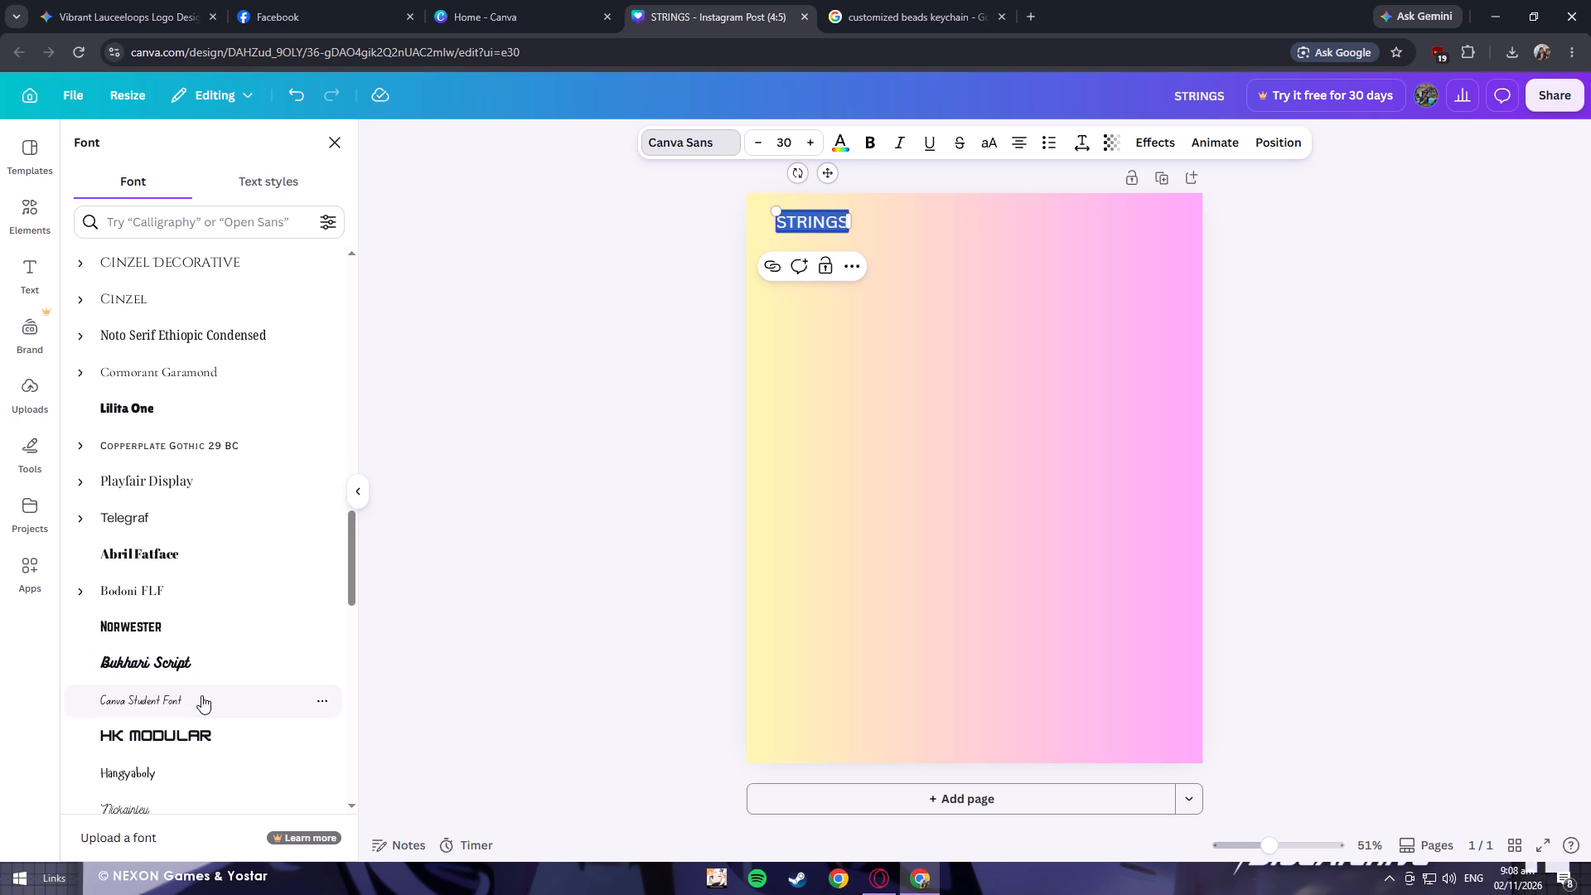
scroll(204, 702, "down", 2)
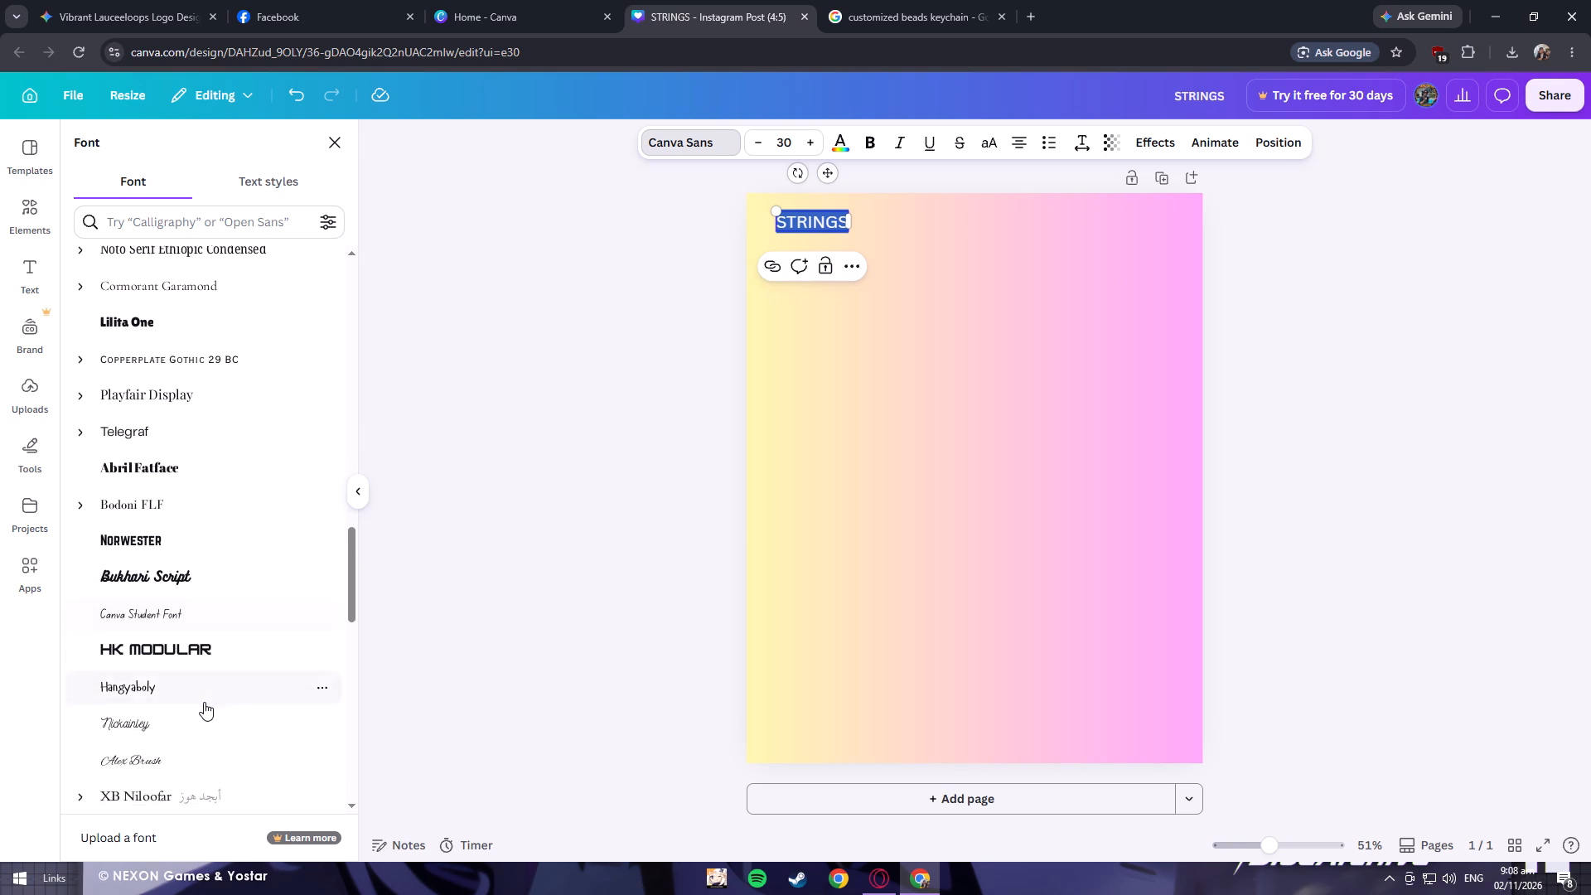
scroll(207, 689, "down", 2)
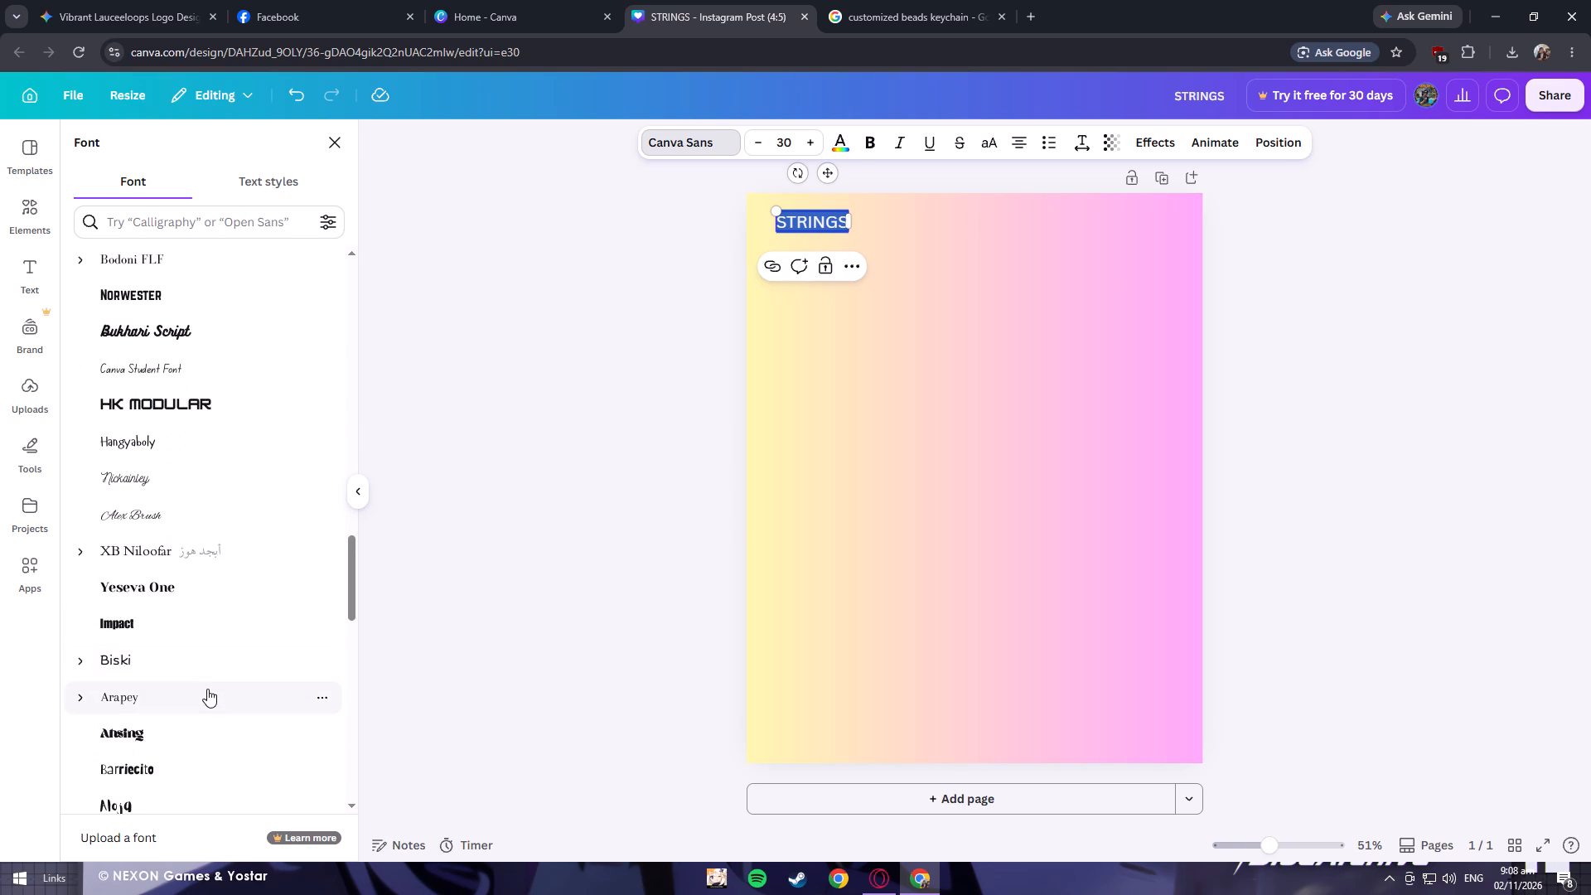
scroll(207, 689, "down", 2)
left_click(213, 646)
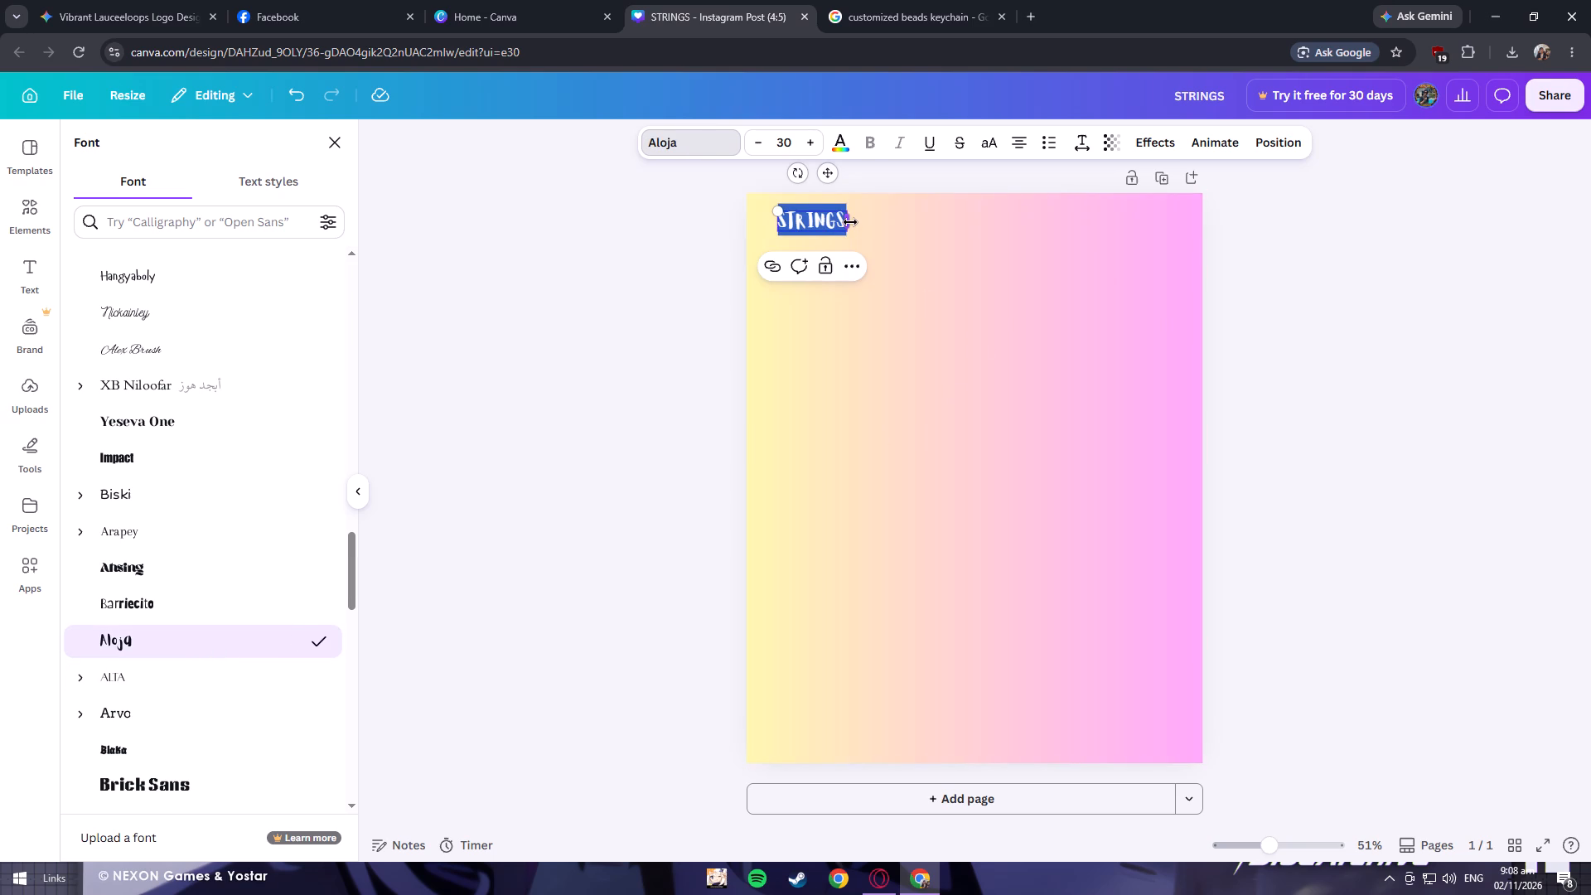
Enlarge the STRINGS heading to font size 61 and widen its text box so the word fits on one line.
left_click_drag(849, 222, 918, 222)
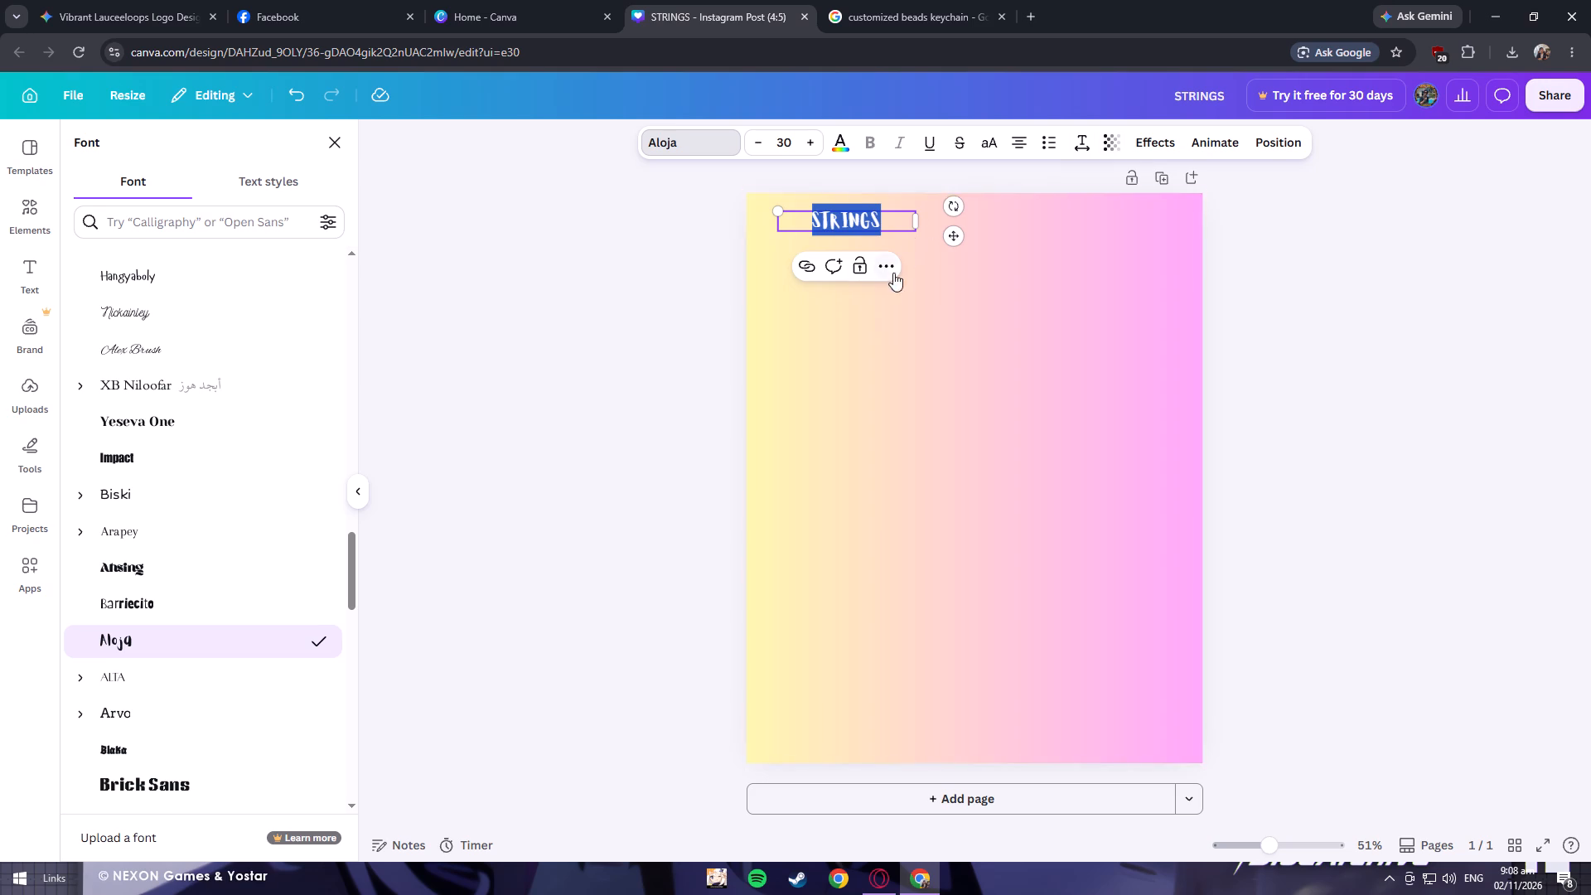
triple_click(810, 142)
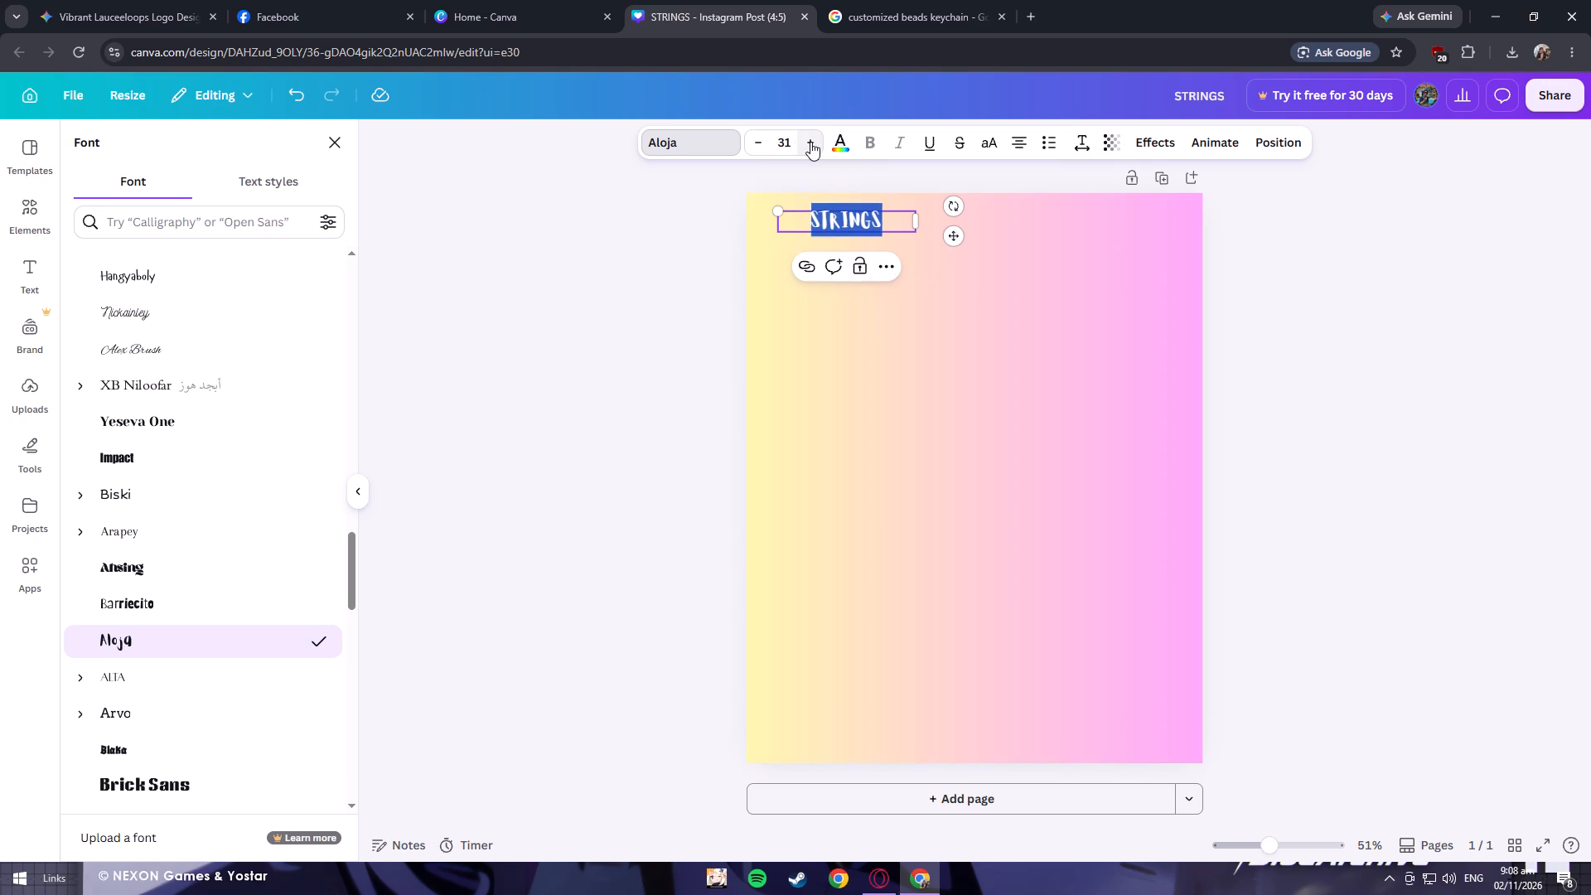
triple_click(810, 142)
triple_click(810, 142)
triple_click(810, 142)
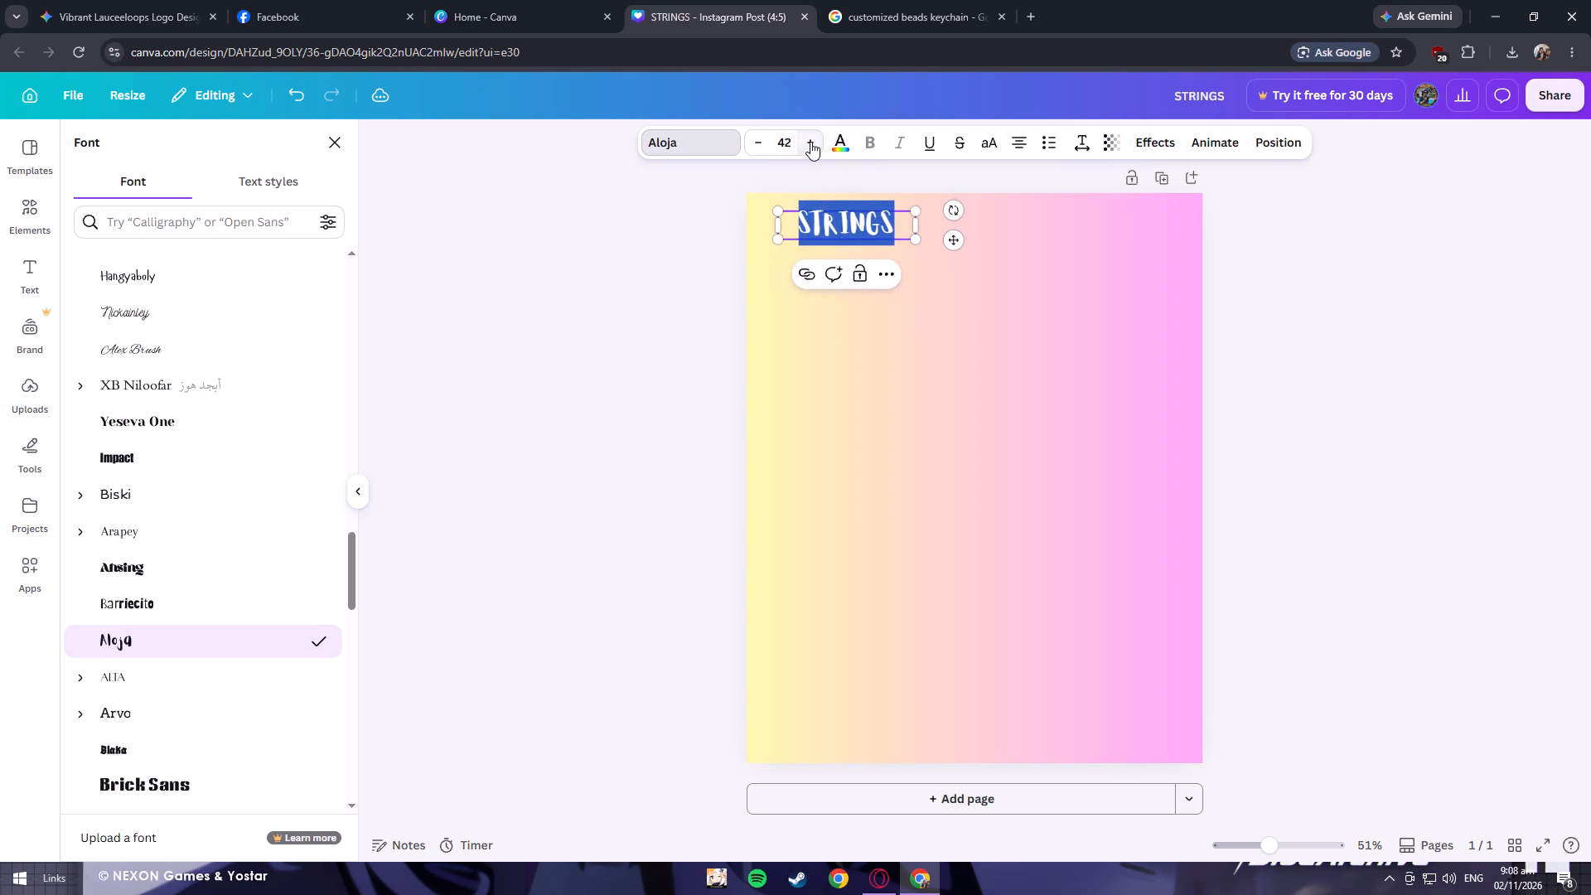
triple_click(810, 142)
triple_click(810, 142)
triple_click(810, 142)
triple_click(810, 142)
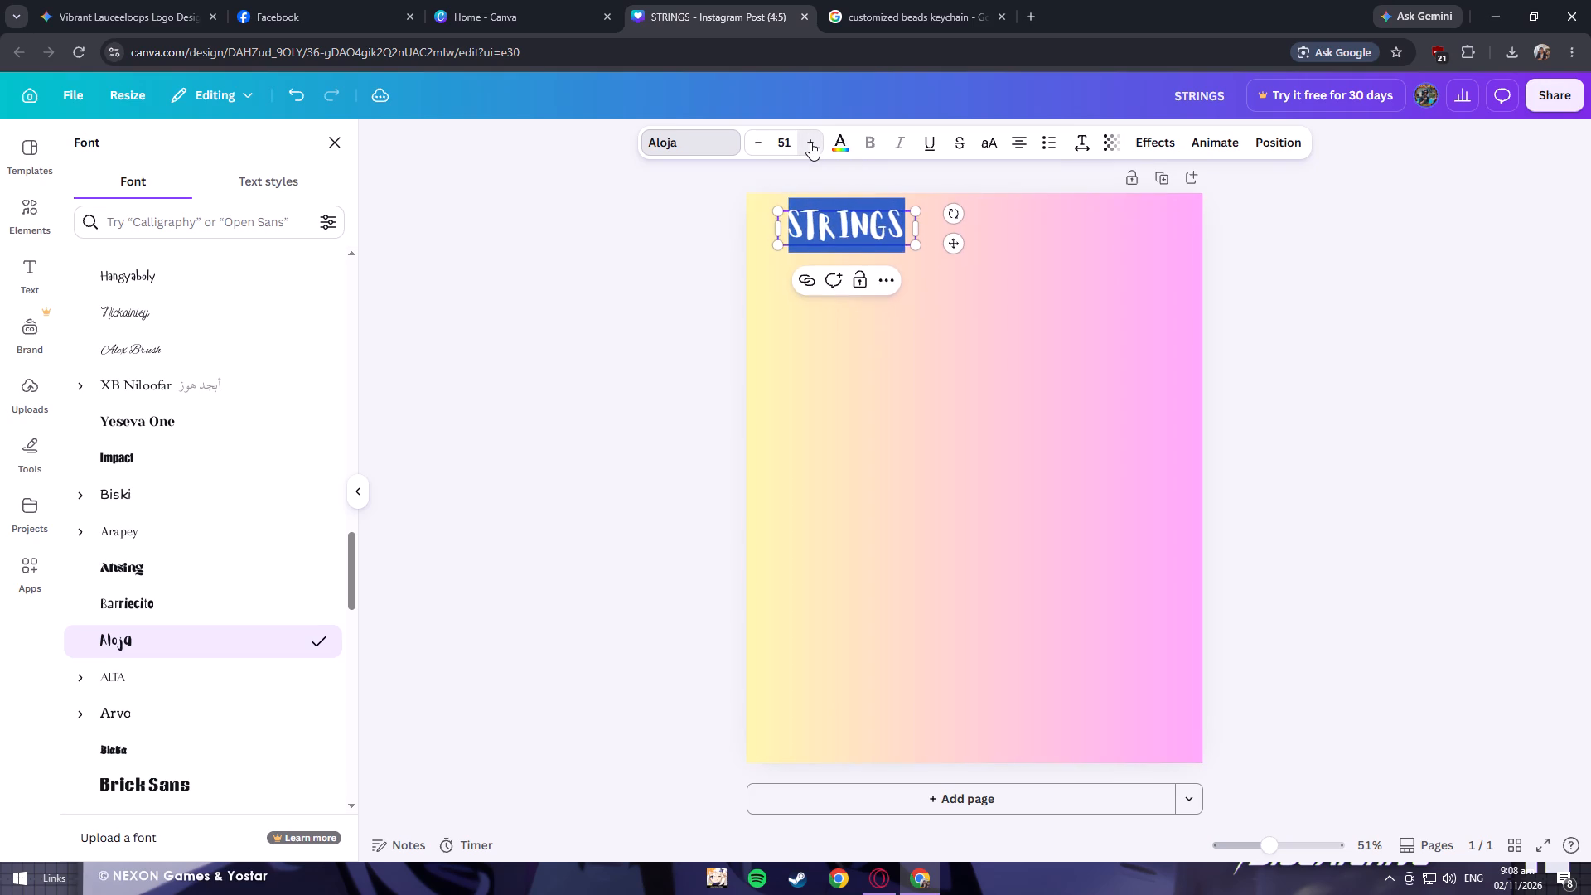
triple_click(810, 142)
triple_click(810, 142)
left_click(810, 142)
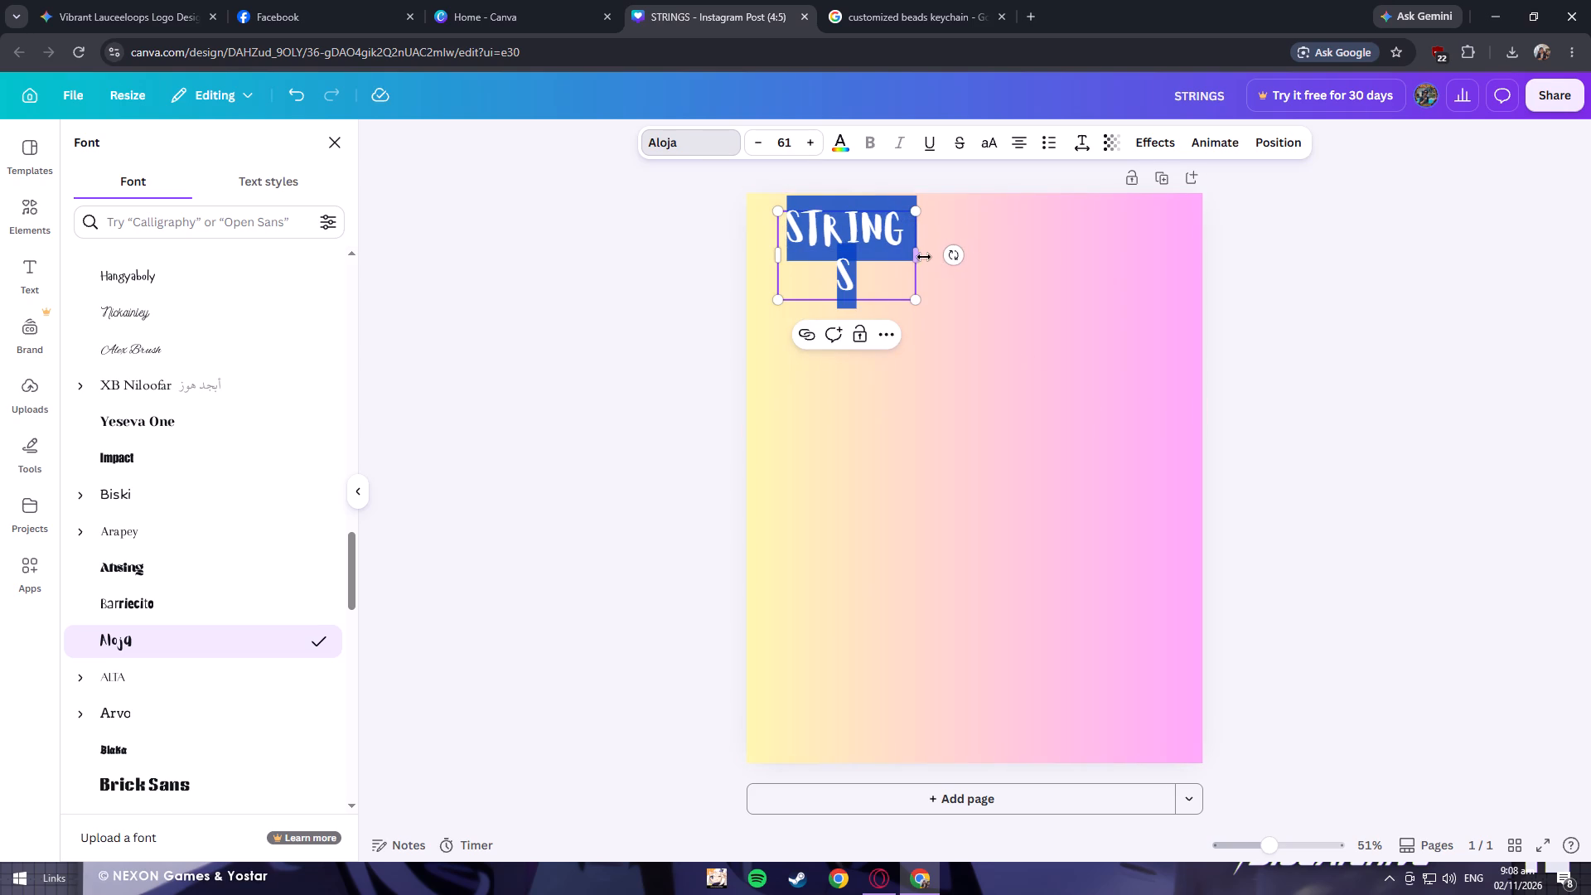
left_click_drag(921, 257, 948, 259)
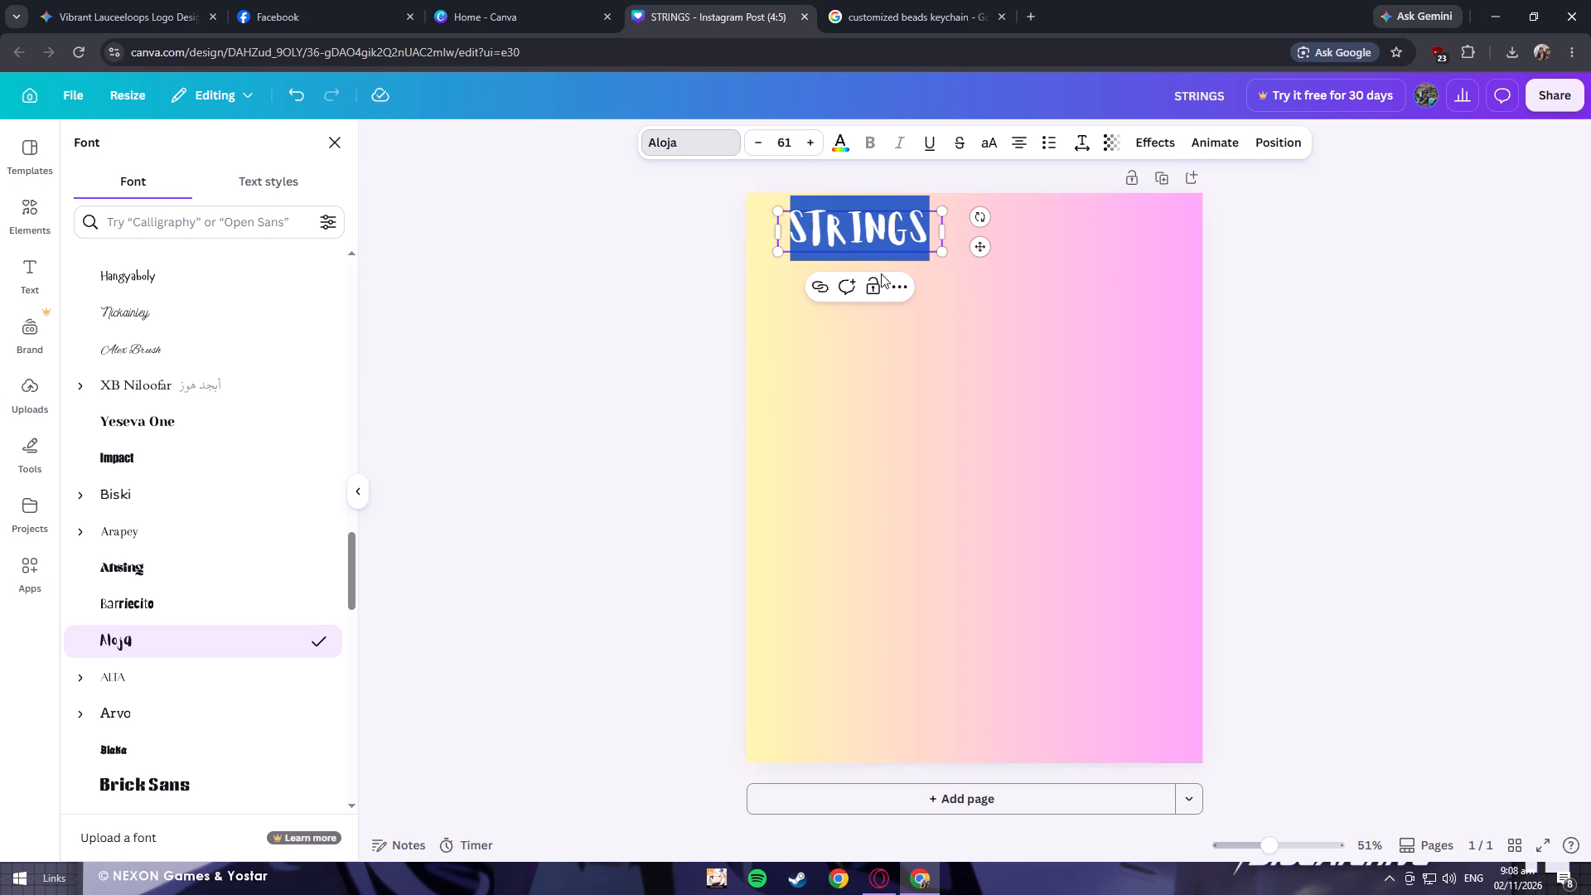
Move the STRINGS heading into the top-left corner of the page and deselect it.
left_click_drag(985, 245, 959, 242)
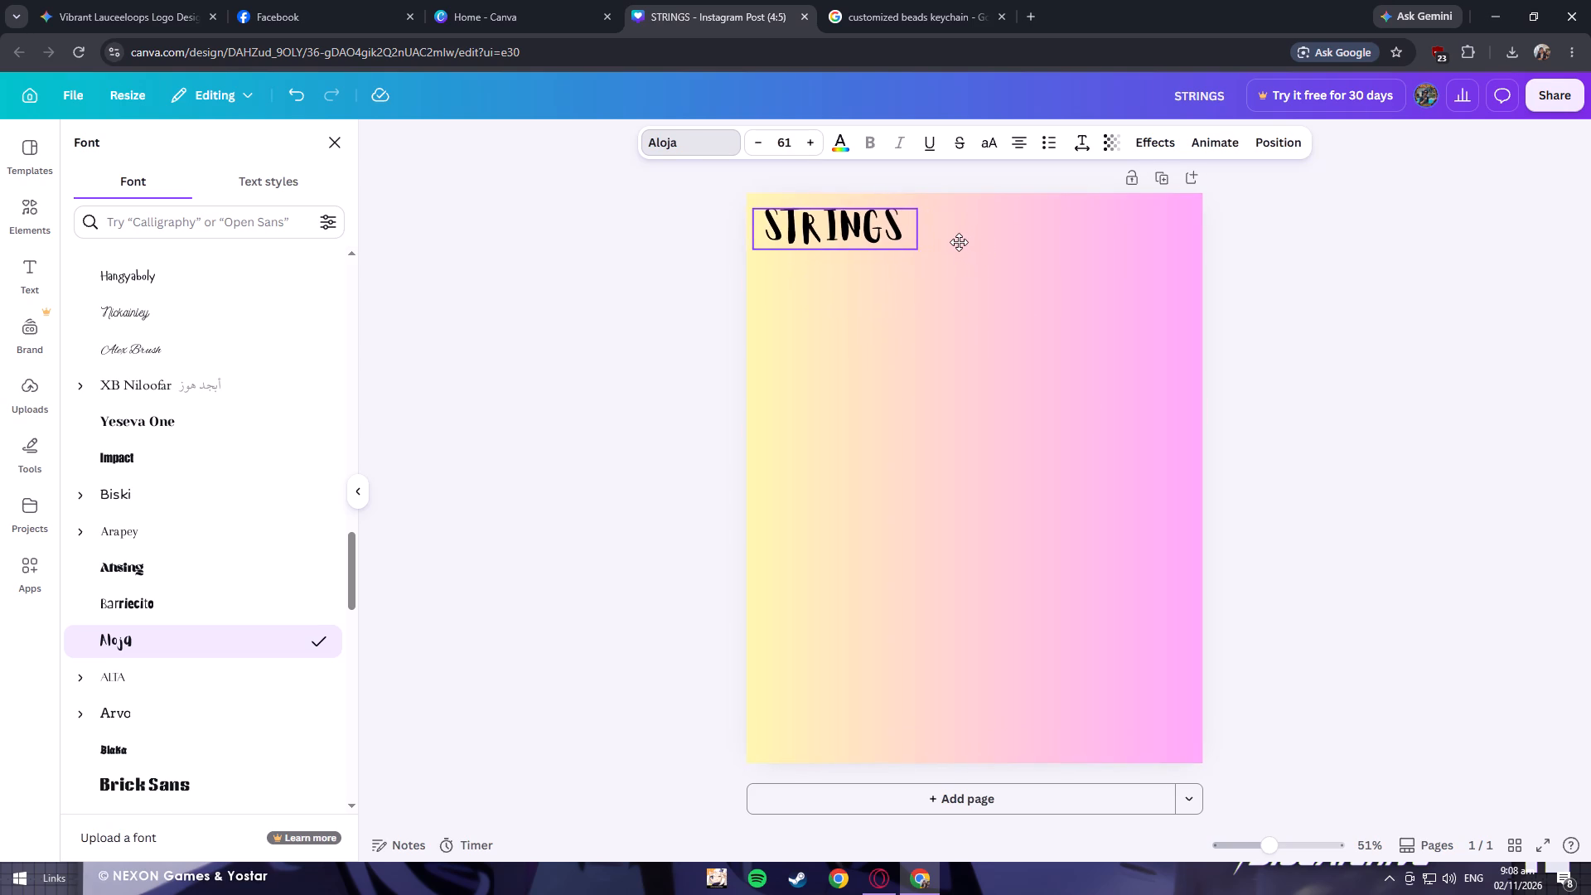
left_click_drag(959, 242, 959, 236)
left_click(979, 292)
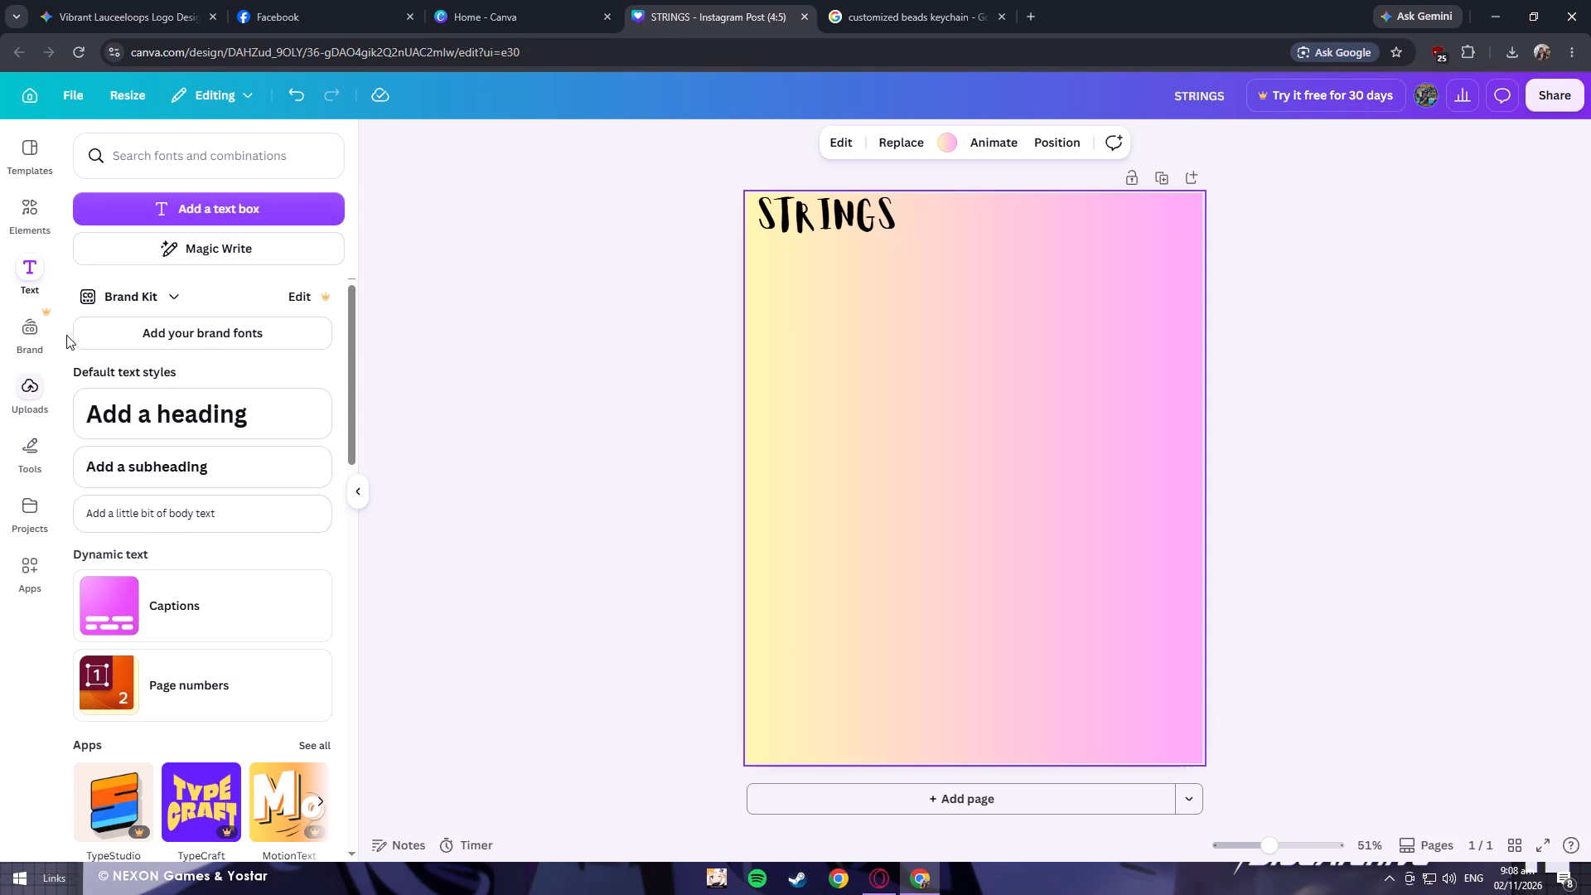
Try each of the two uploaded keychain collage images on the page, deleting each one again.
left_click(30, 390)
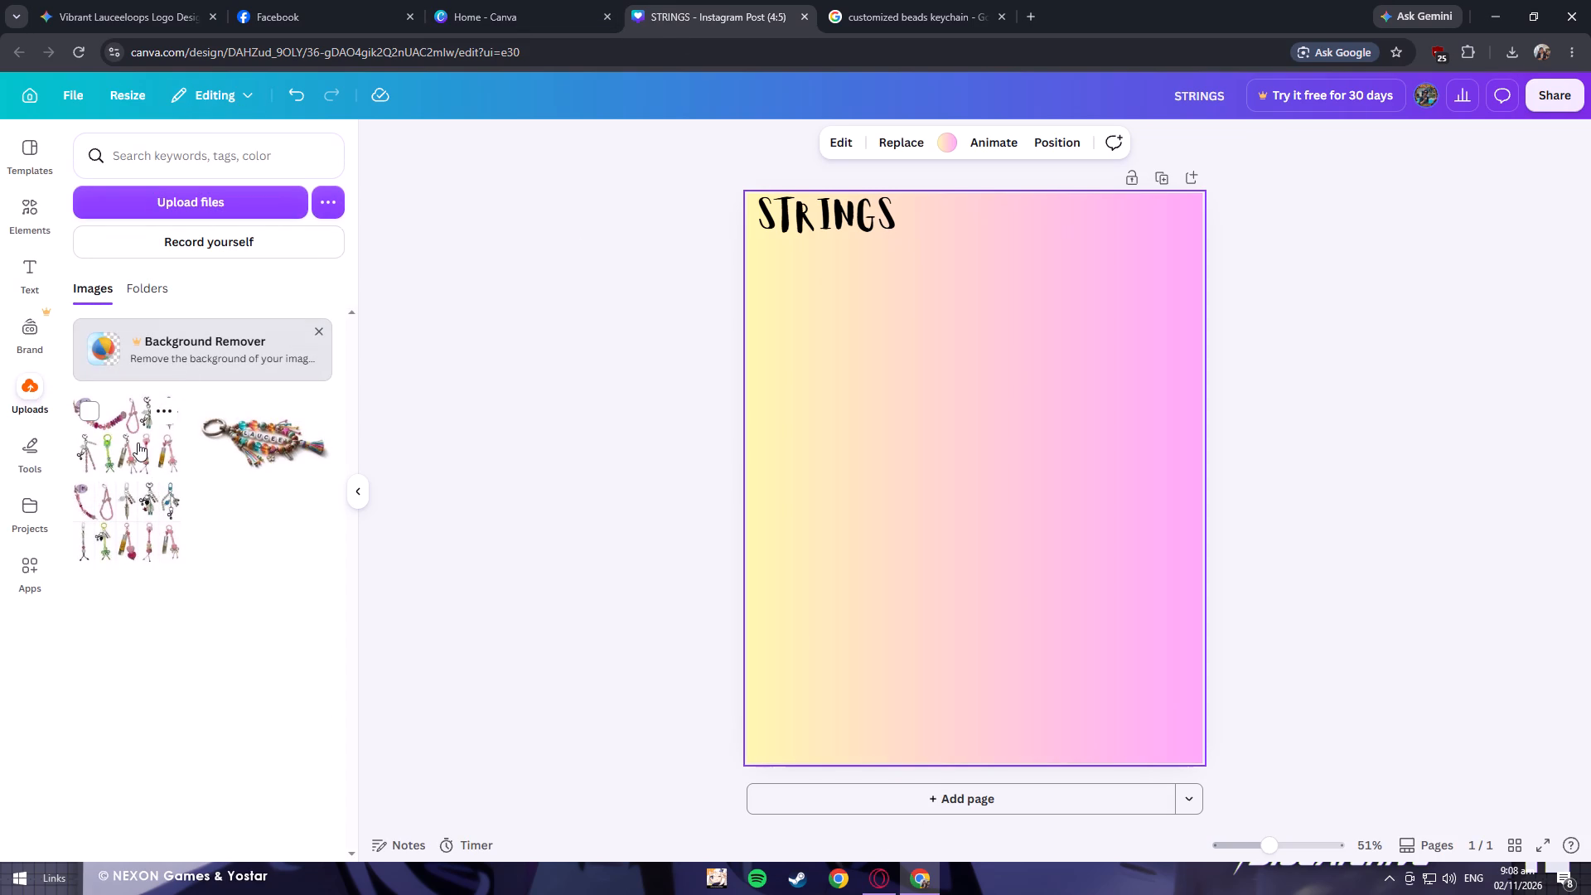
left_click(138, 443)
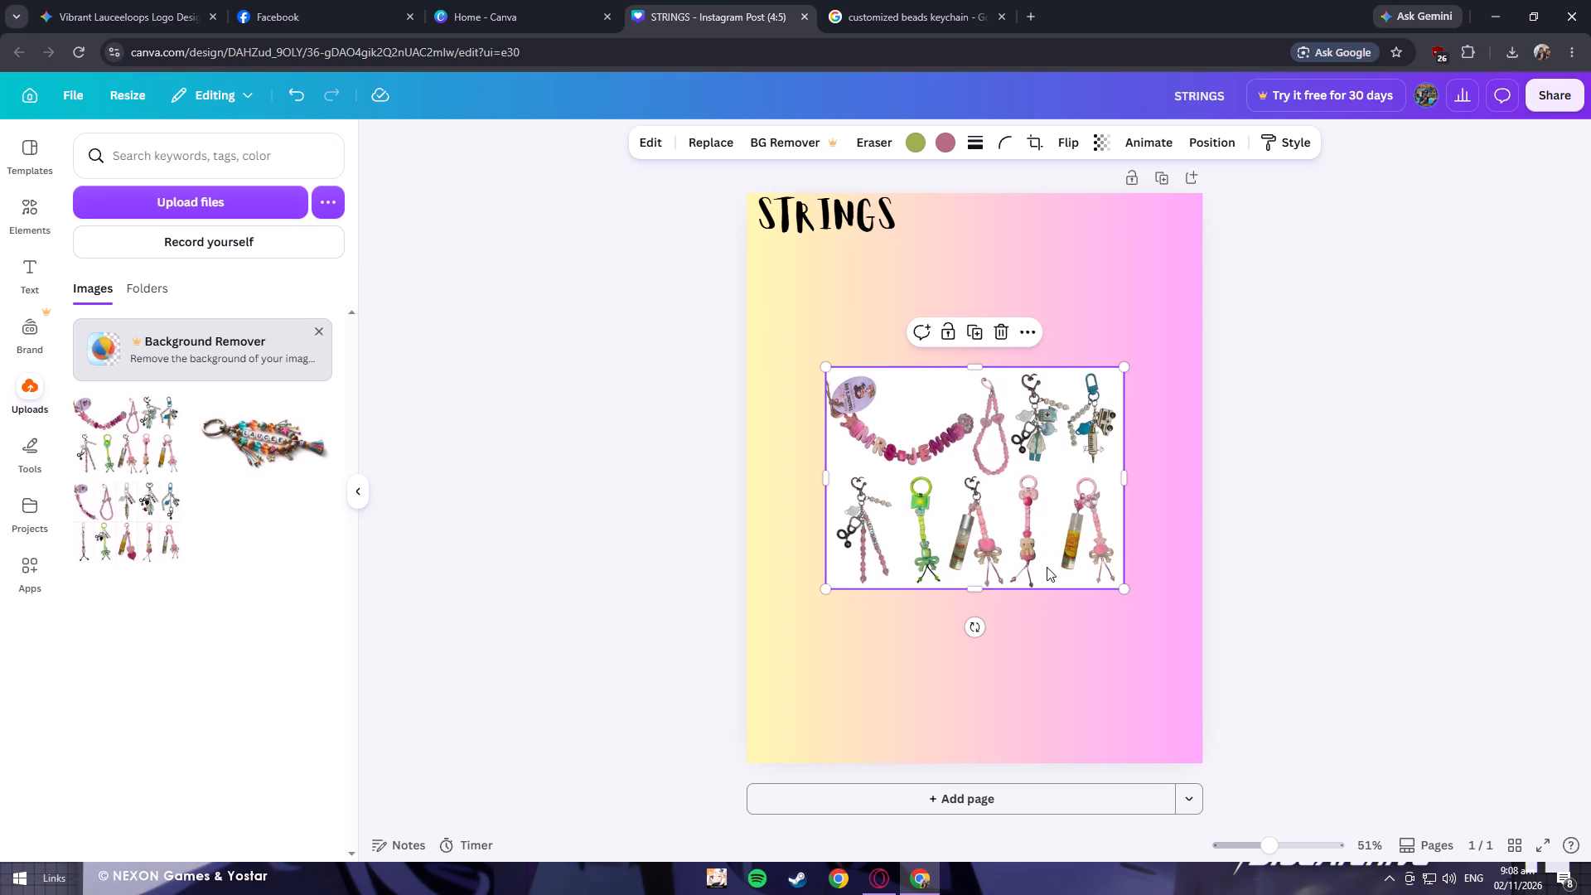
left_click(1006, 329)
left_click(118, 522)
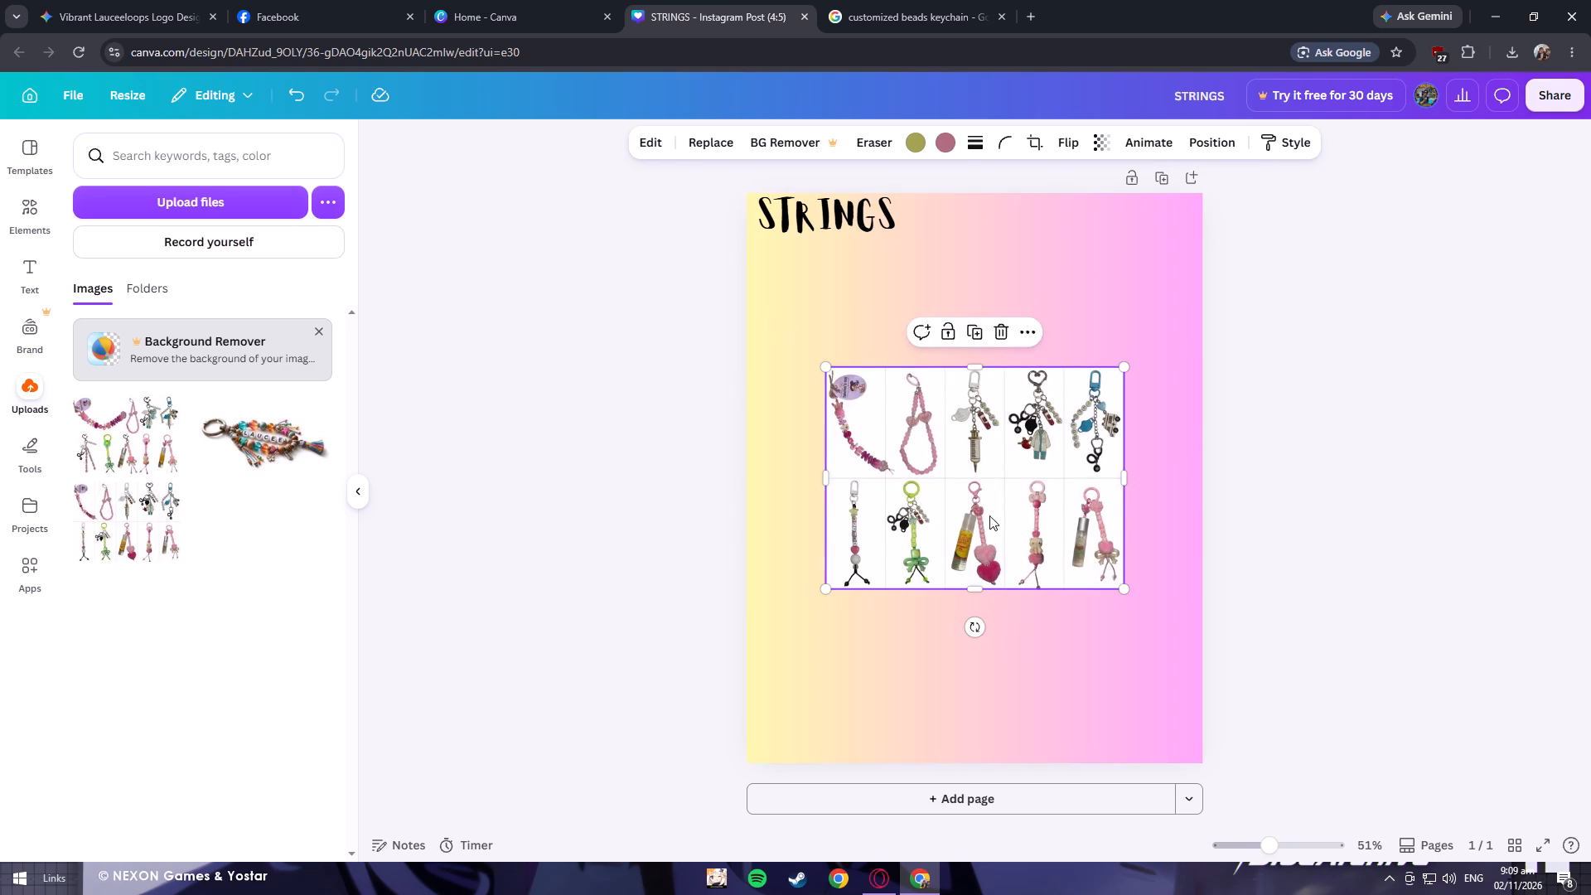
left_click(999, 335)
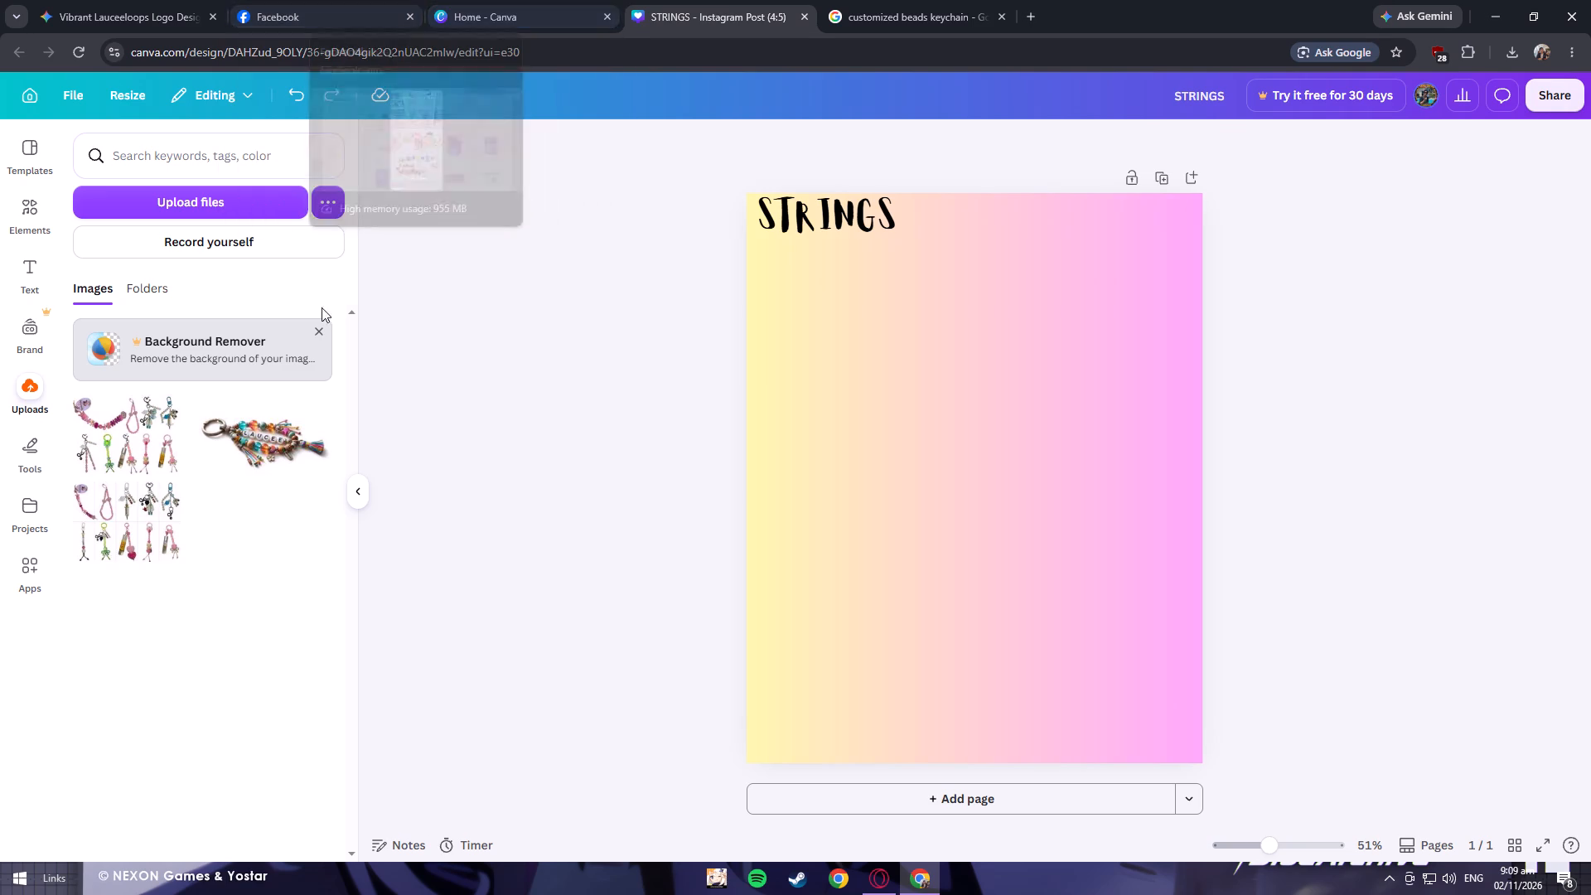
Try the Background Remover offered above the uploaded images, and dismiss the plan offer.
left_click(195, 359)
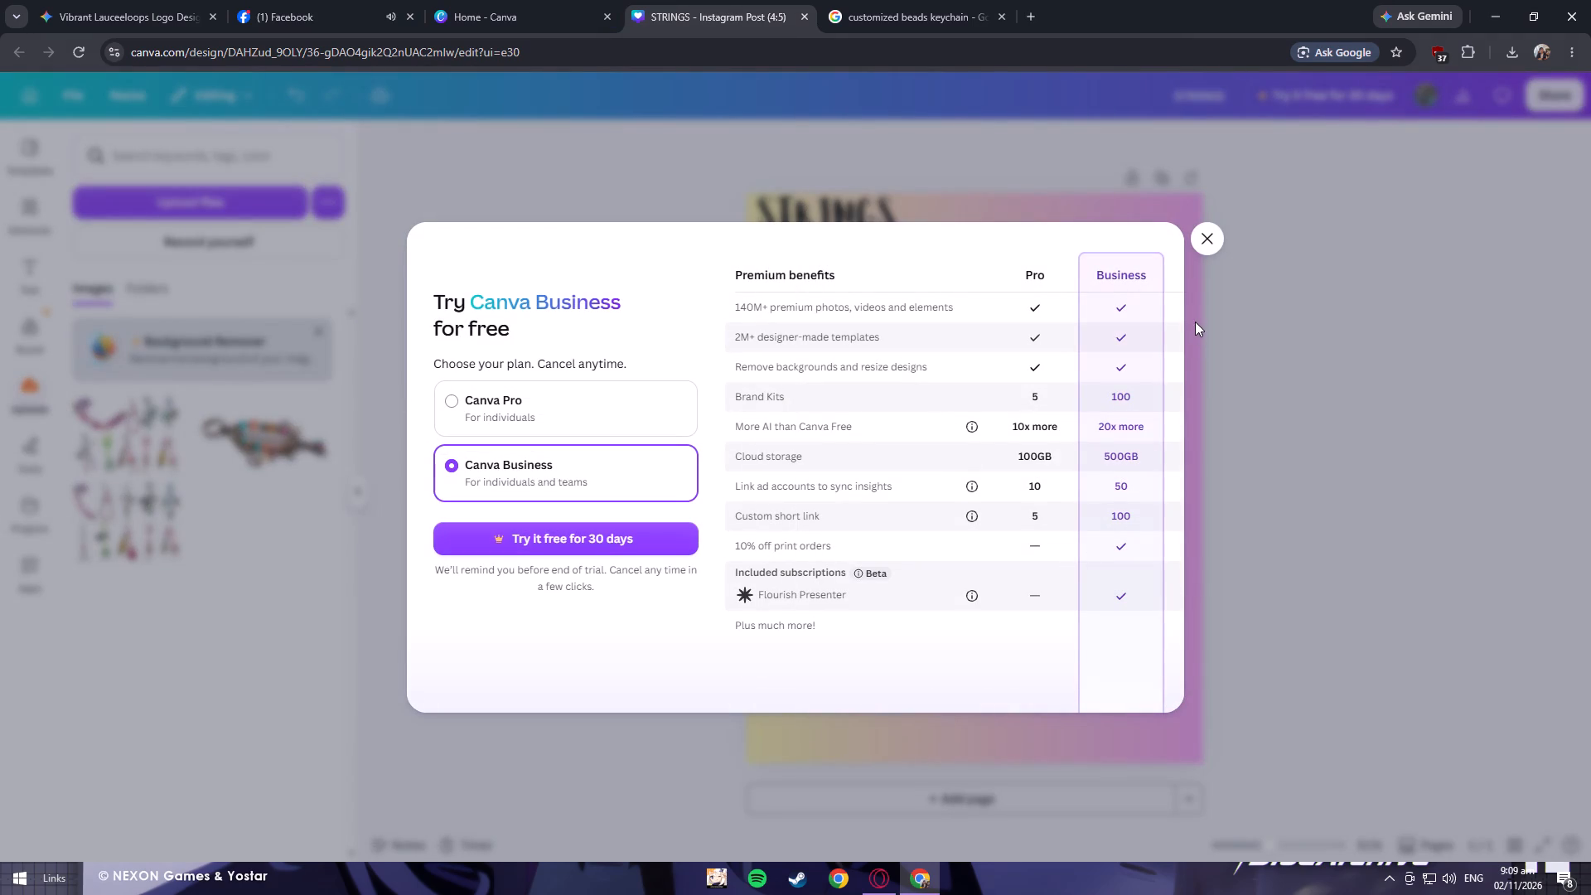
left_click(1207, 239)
Switch to the Facebook page, close the enlarged bead-charm reference photo and look through the content behind it.
left_click(316, 3)
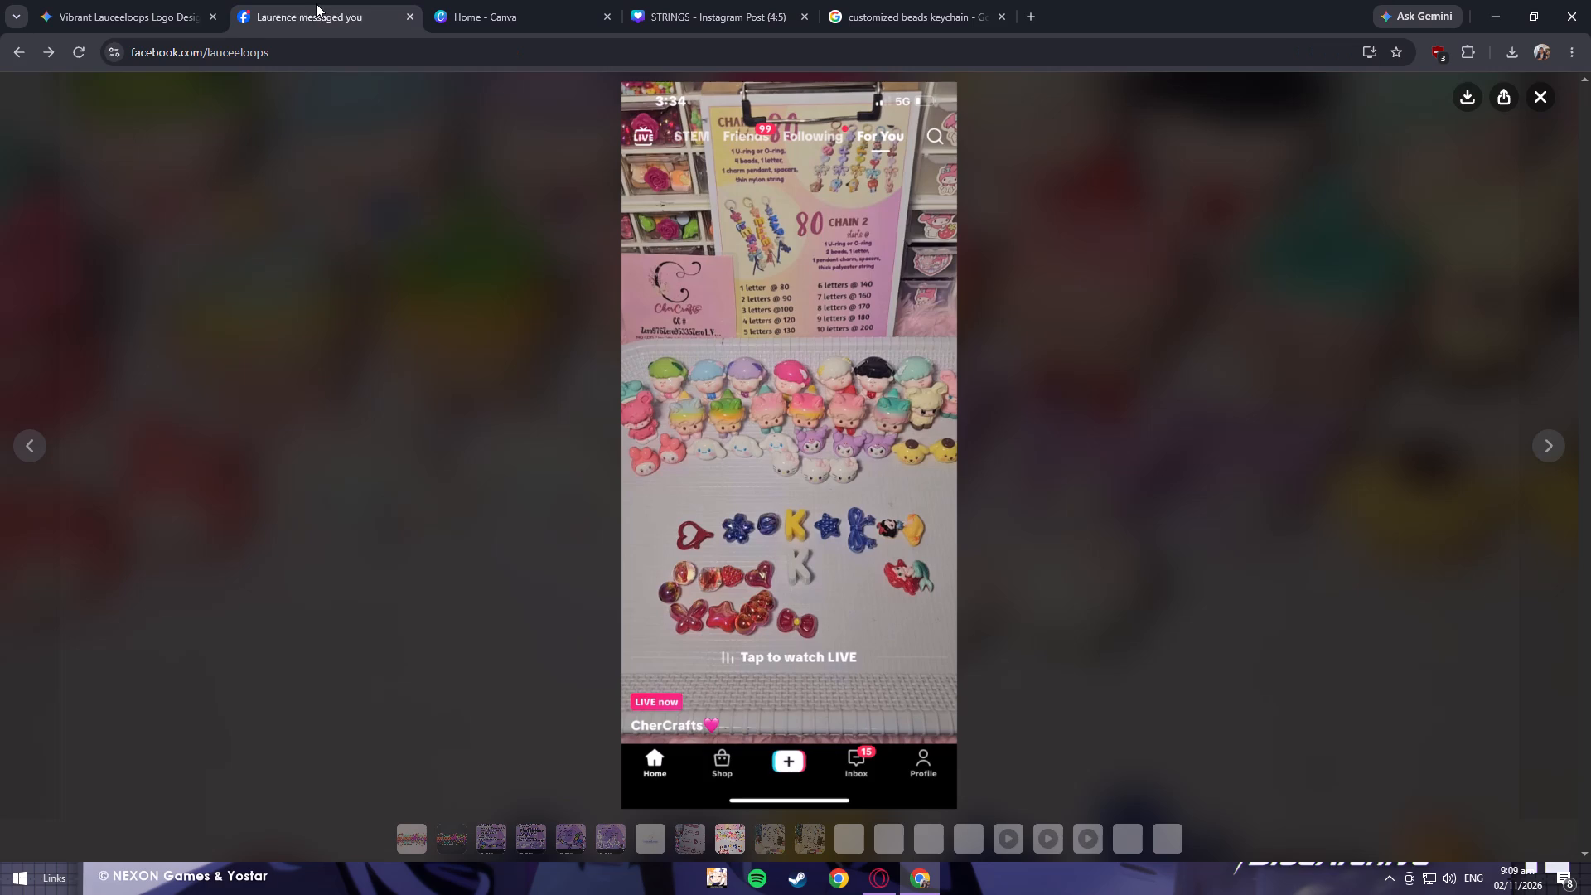
left_click(1531, 100)
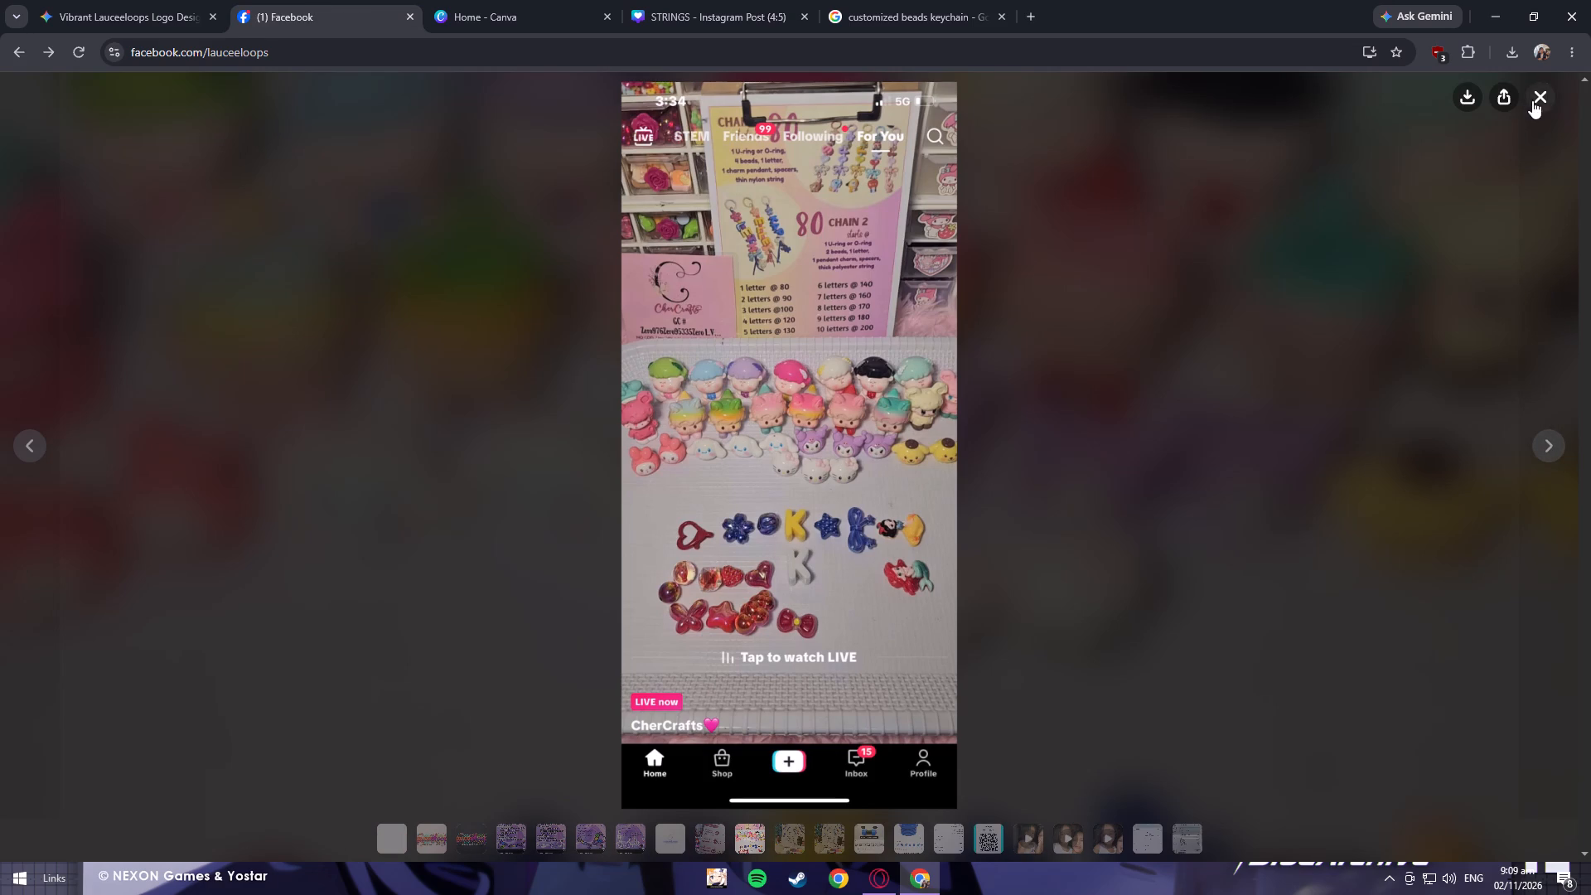
scroll(1183, 510, "down", 5)
scroll(1385, 815, "down", 20)
scroll(1385, 815, "down", 1)
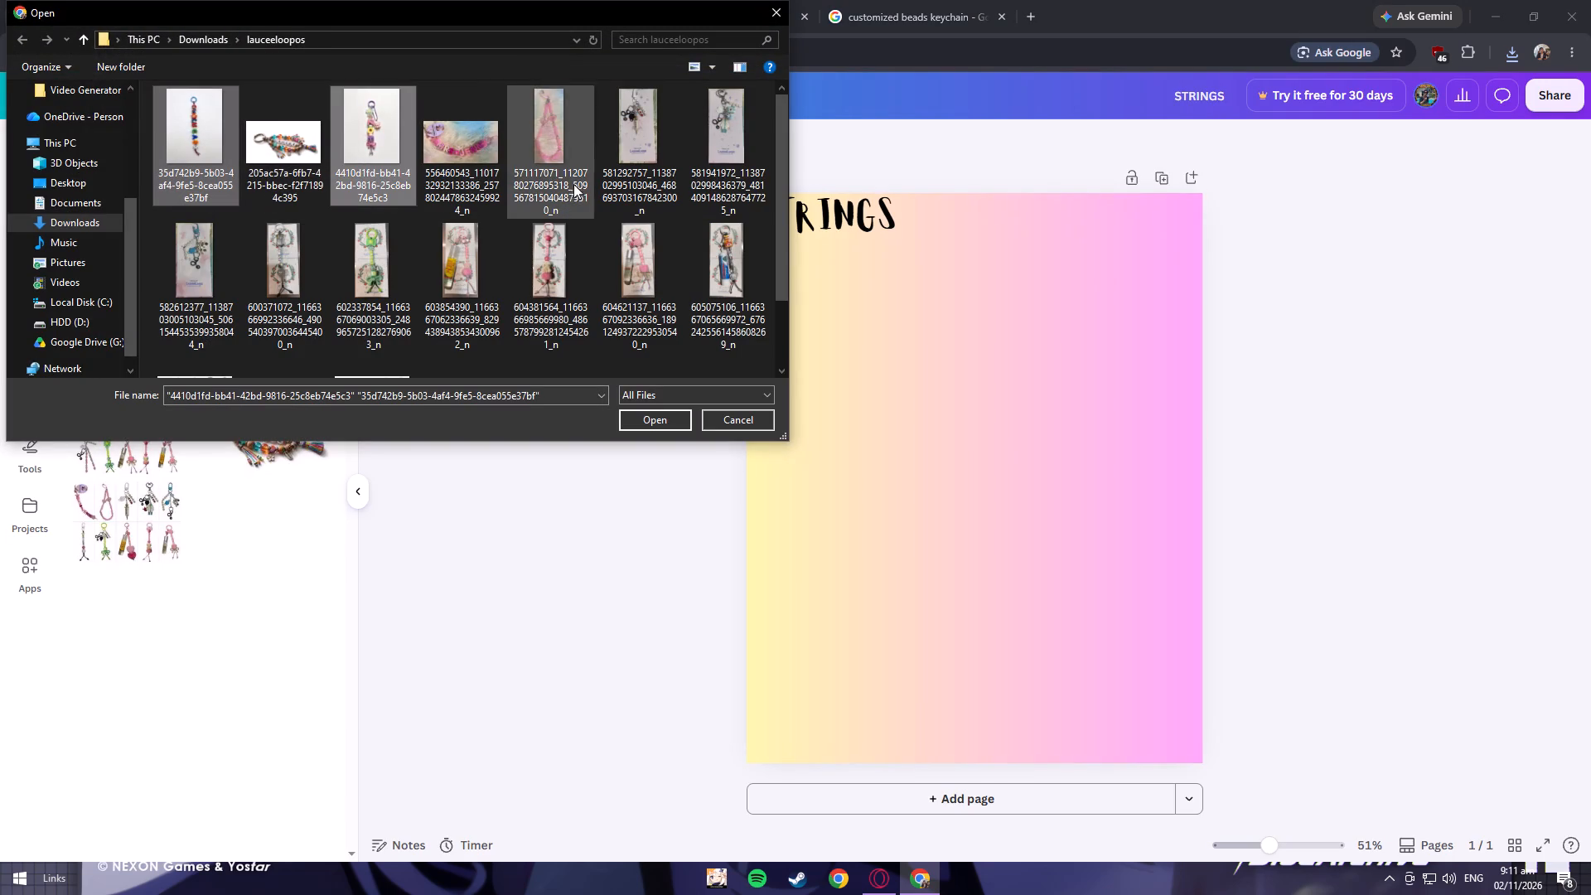
scroll(699, 197, "down", 2)
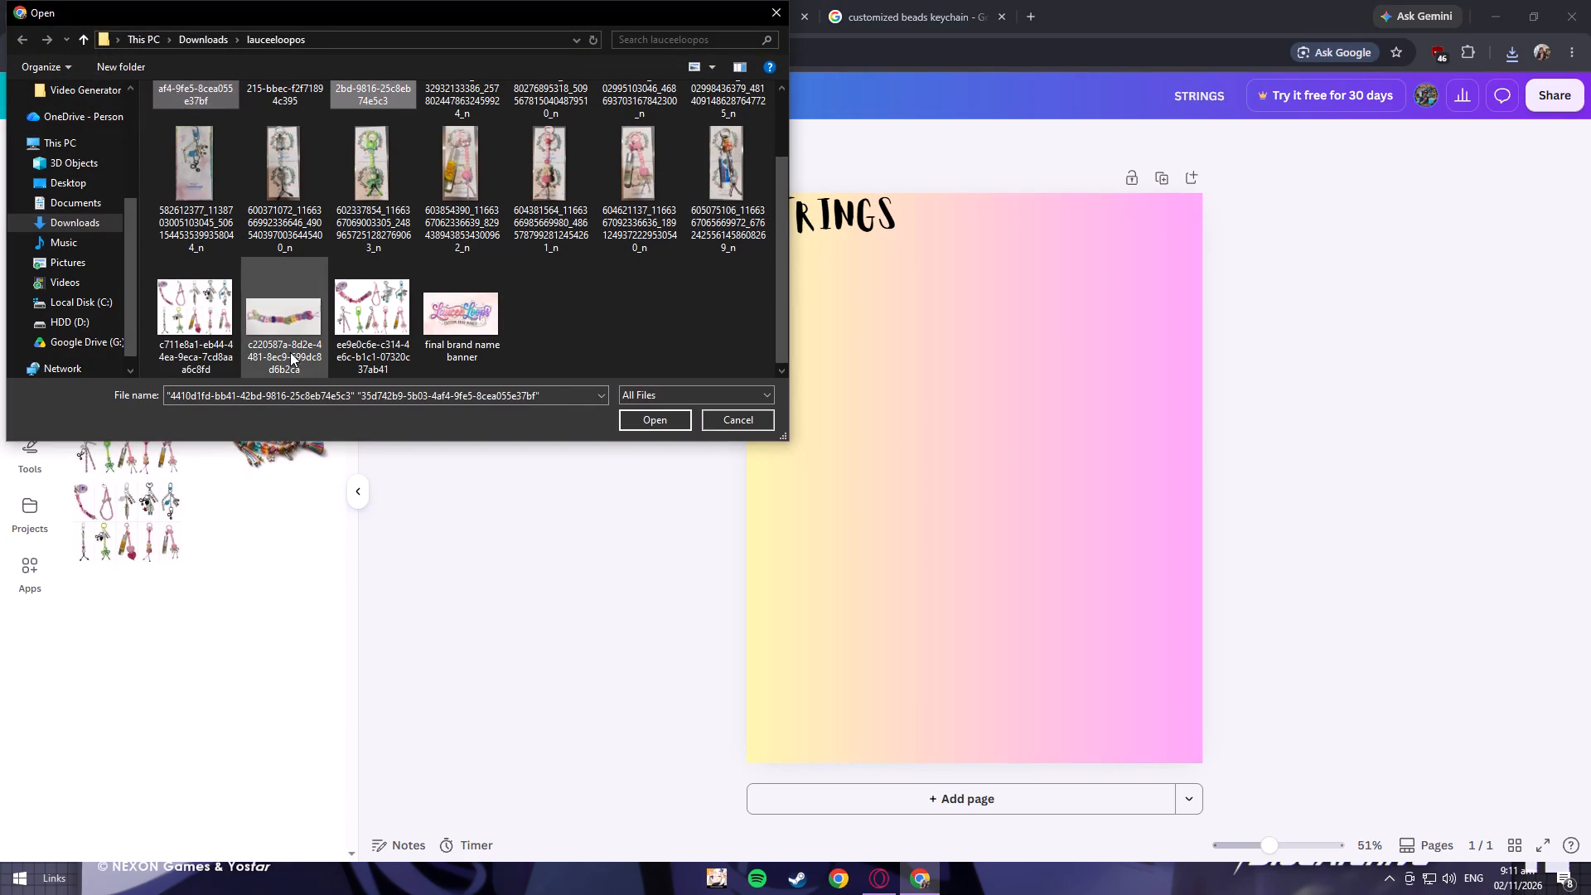
left_click(290, 352, "ctrl")
scroll(573, 341, "up", 3)
left_click(640, 419)
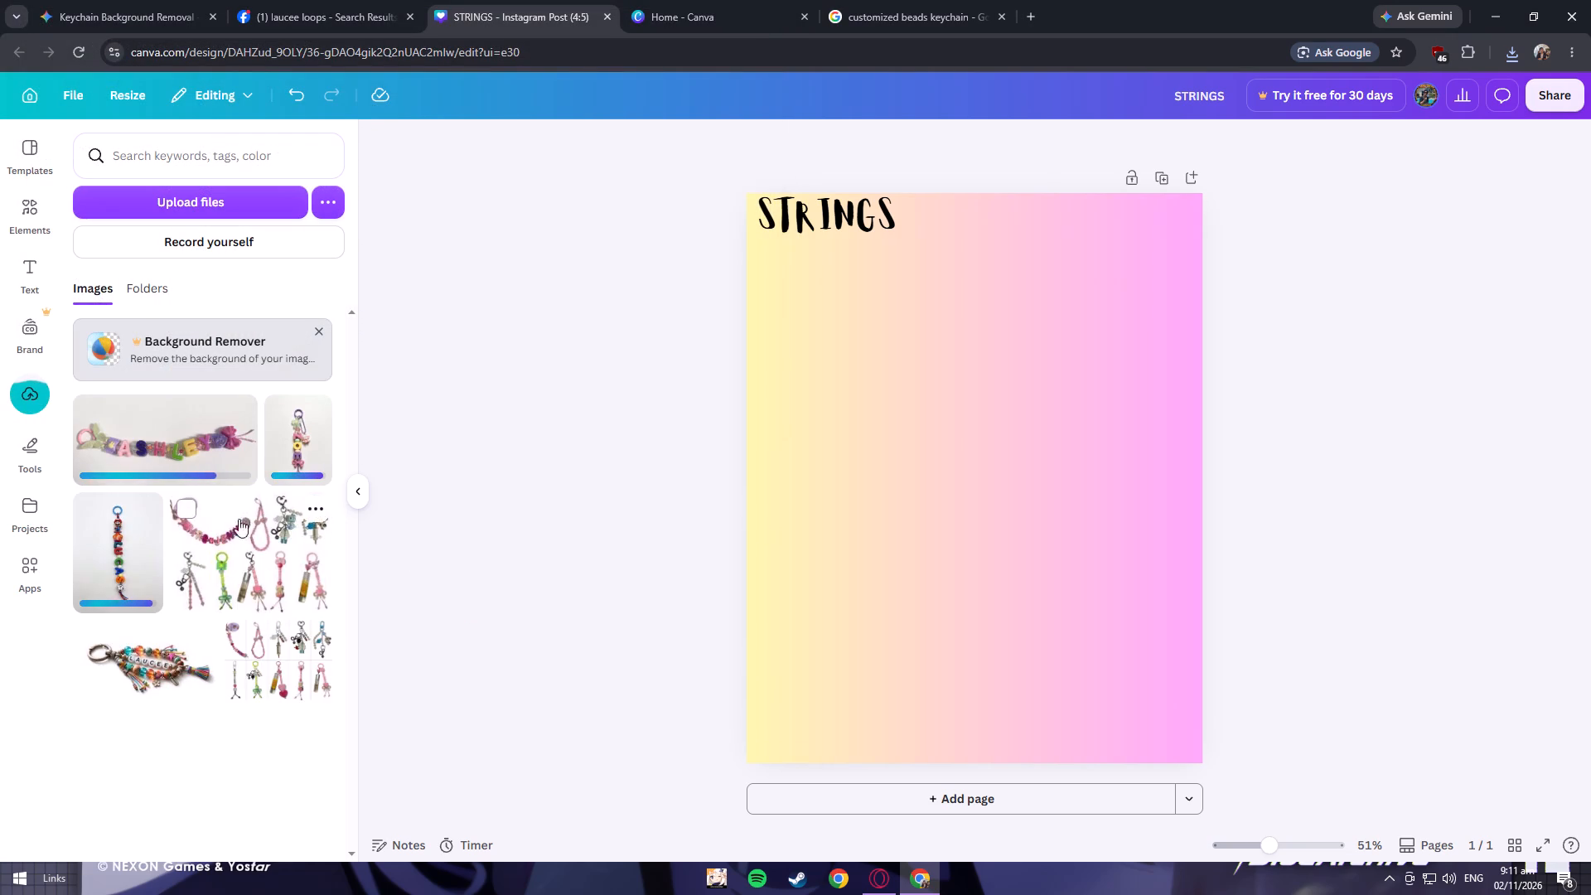
Place the uploaded NOE keychain photo on the page, shrink it to a small thumbnail and position it just below the STRINGS heading.
left_click(296, 440)
left_click_drag(1112, 663, 1040, 626)
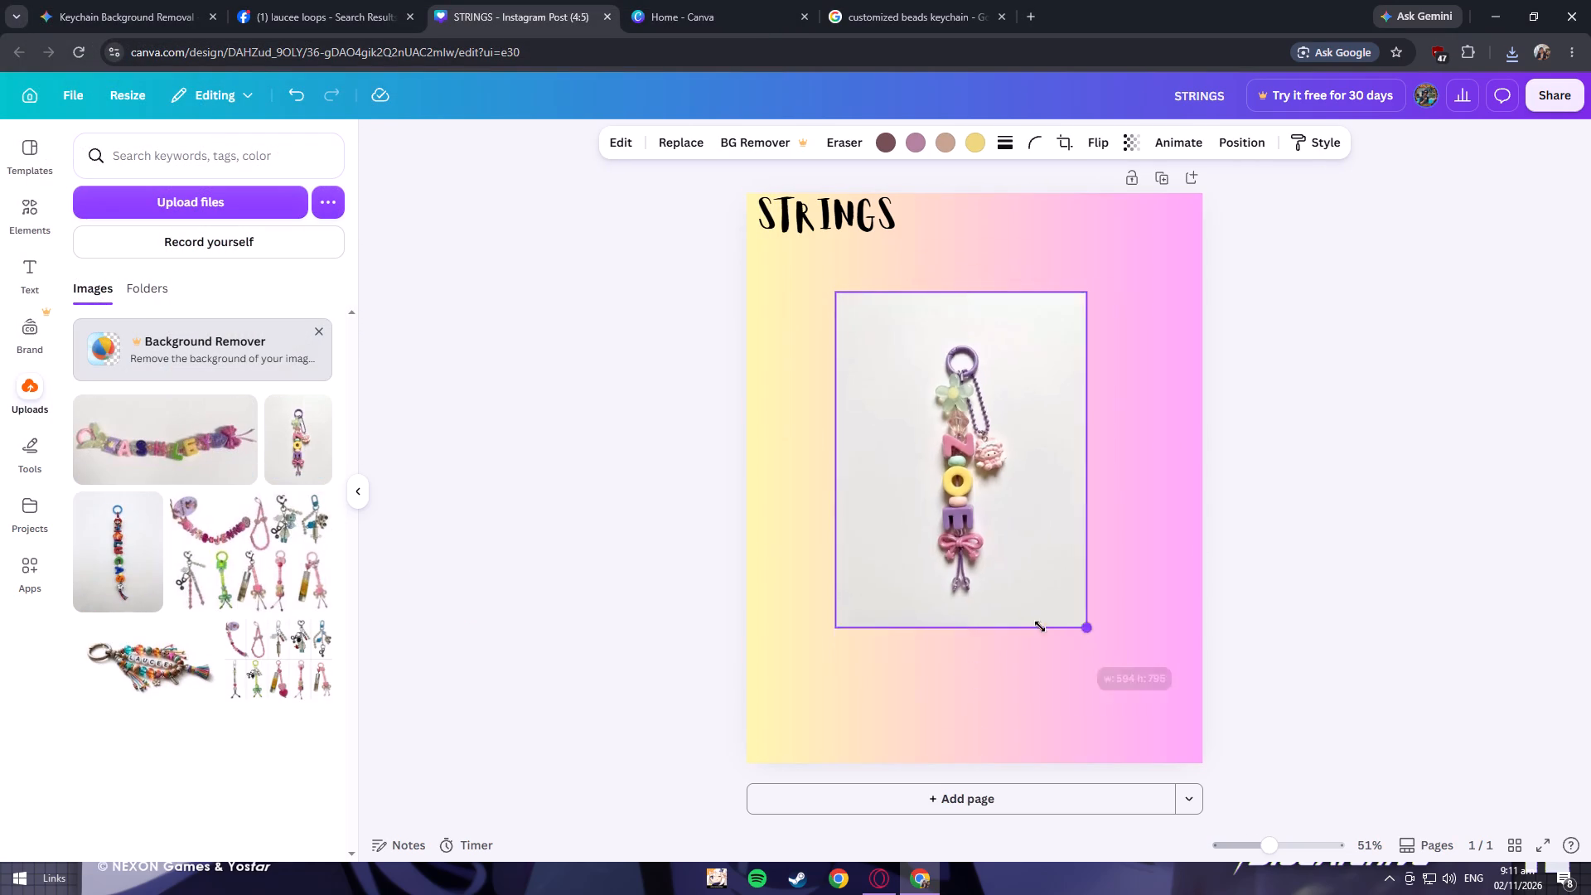
left_click_drag(1040, 626, 914, 416)
left_click_drag(878, 368, 840, 366)
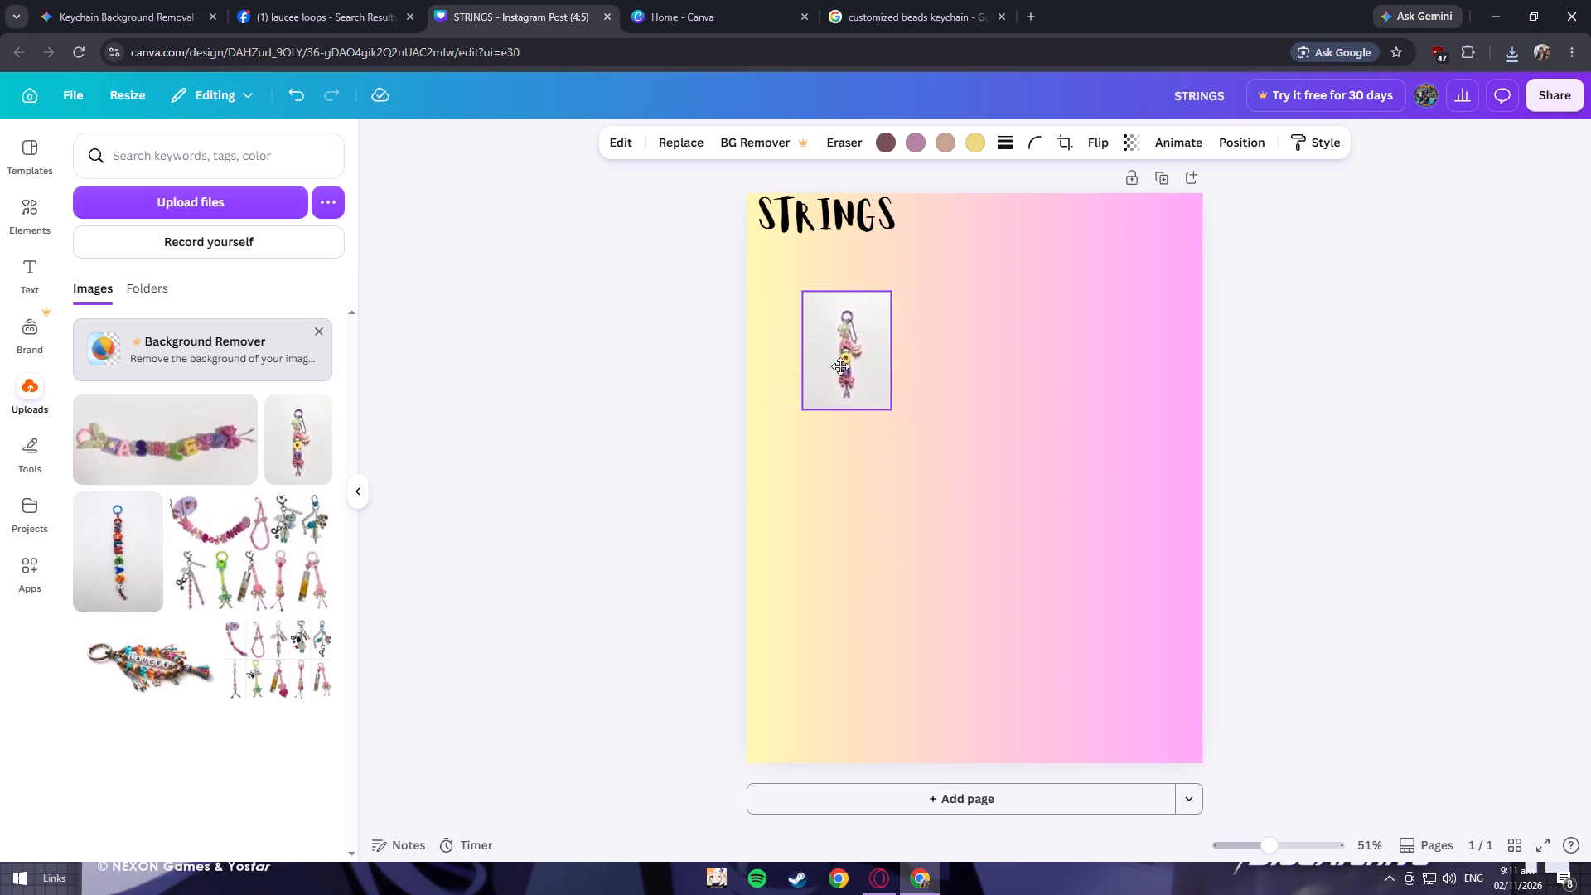
left_click_drag(840, 366, 808, 331)
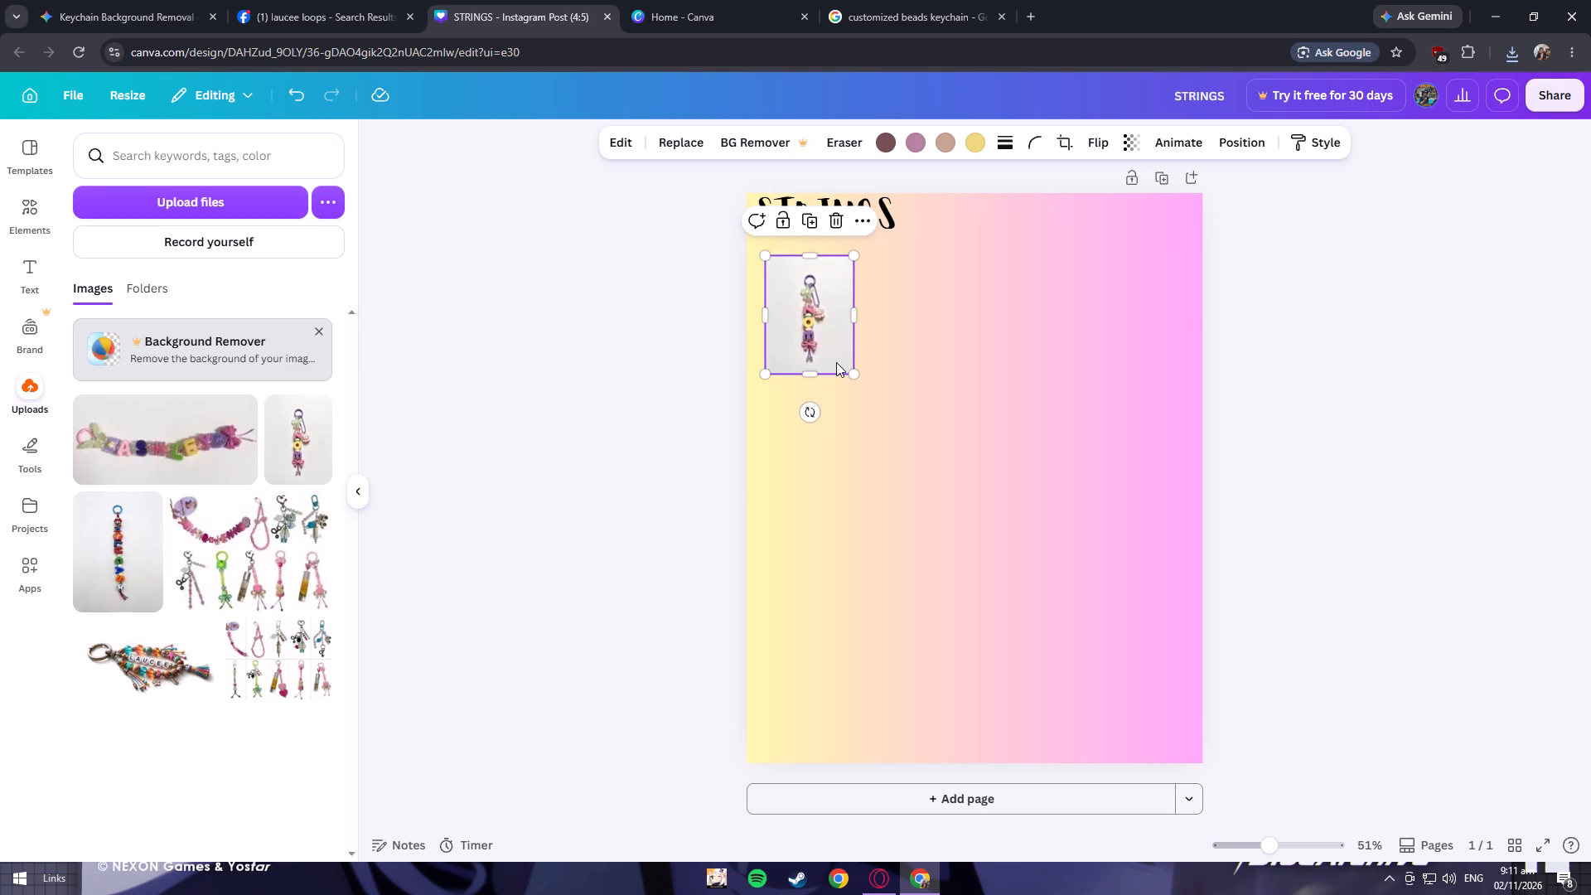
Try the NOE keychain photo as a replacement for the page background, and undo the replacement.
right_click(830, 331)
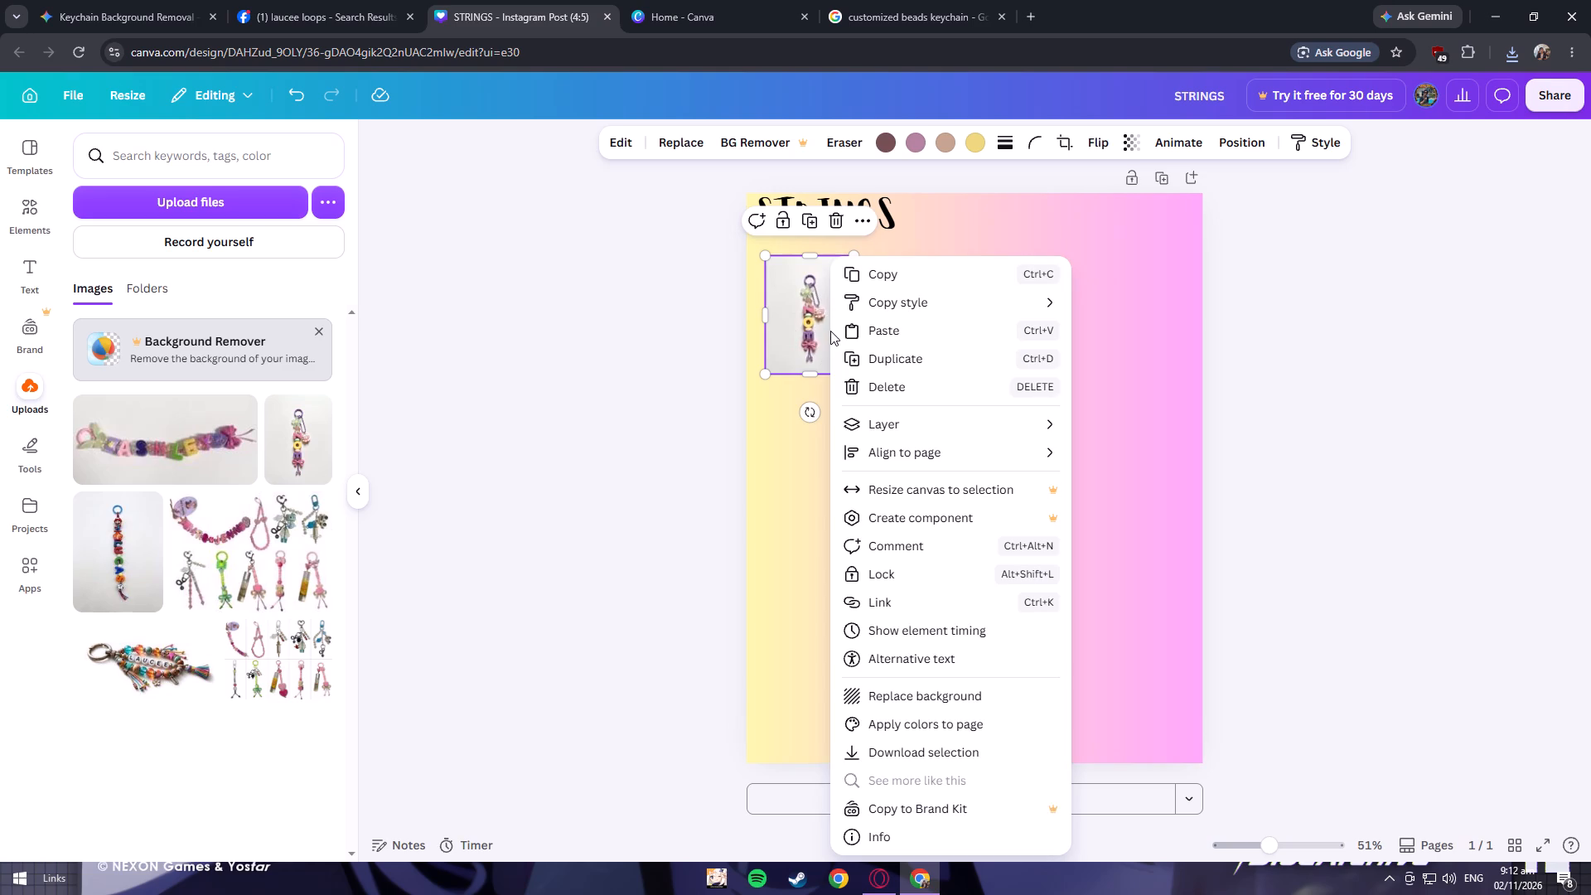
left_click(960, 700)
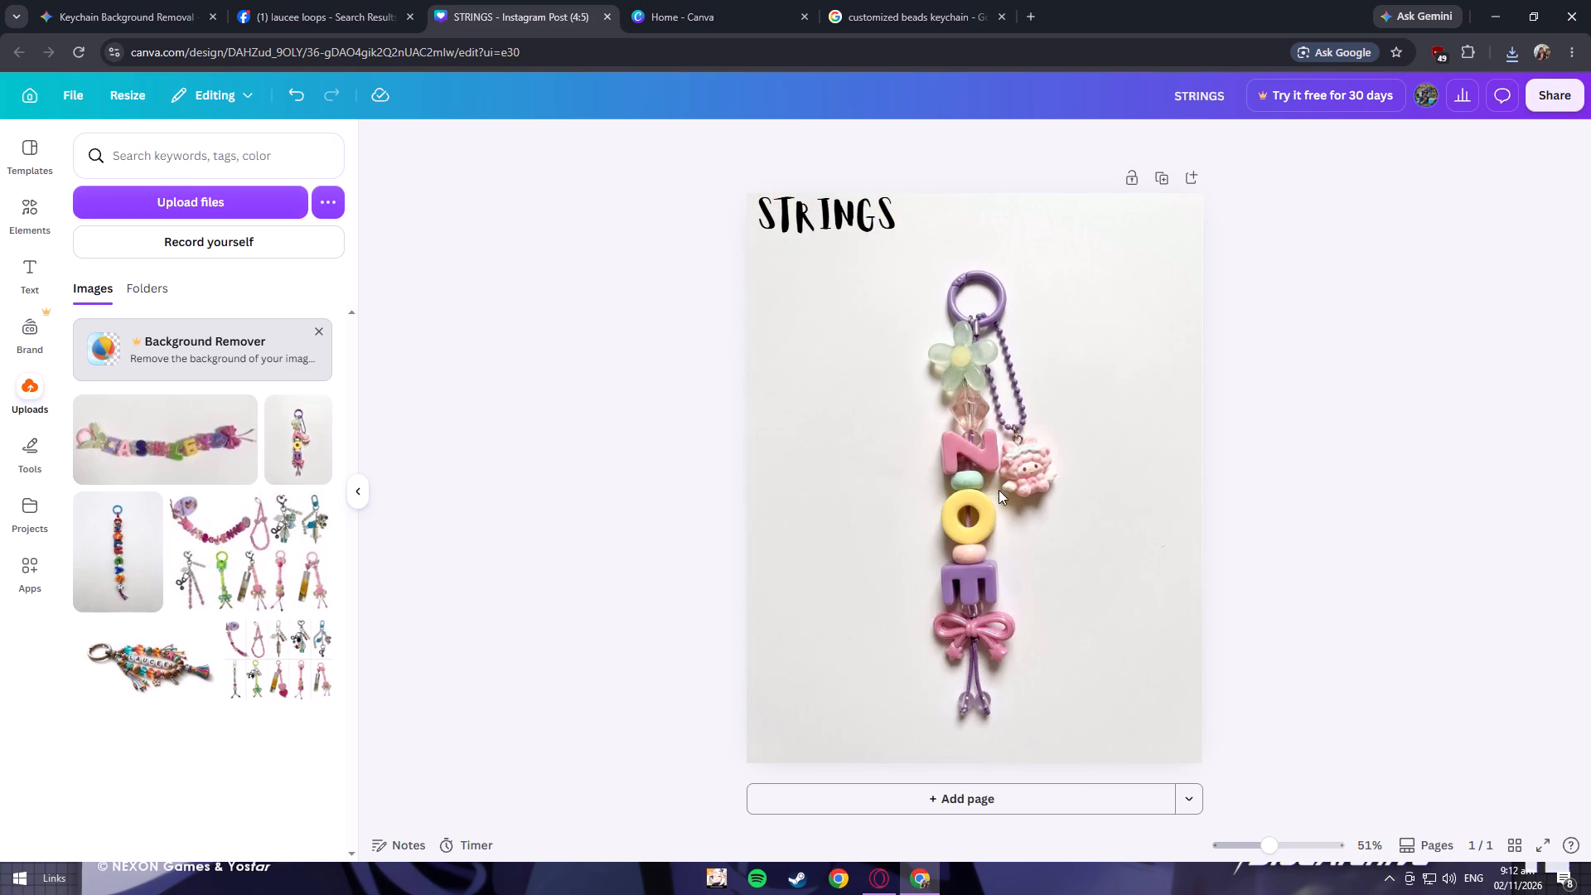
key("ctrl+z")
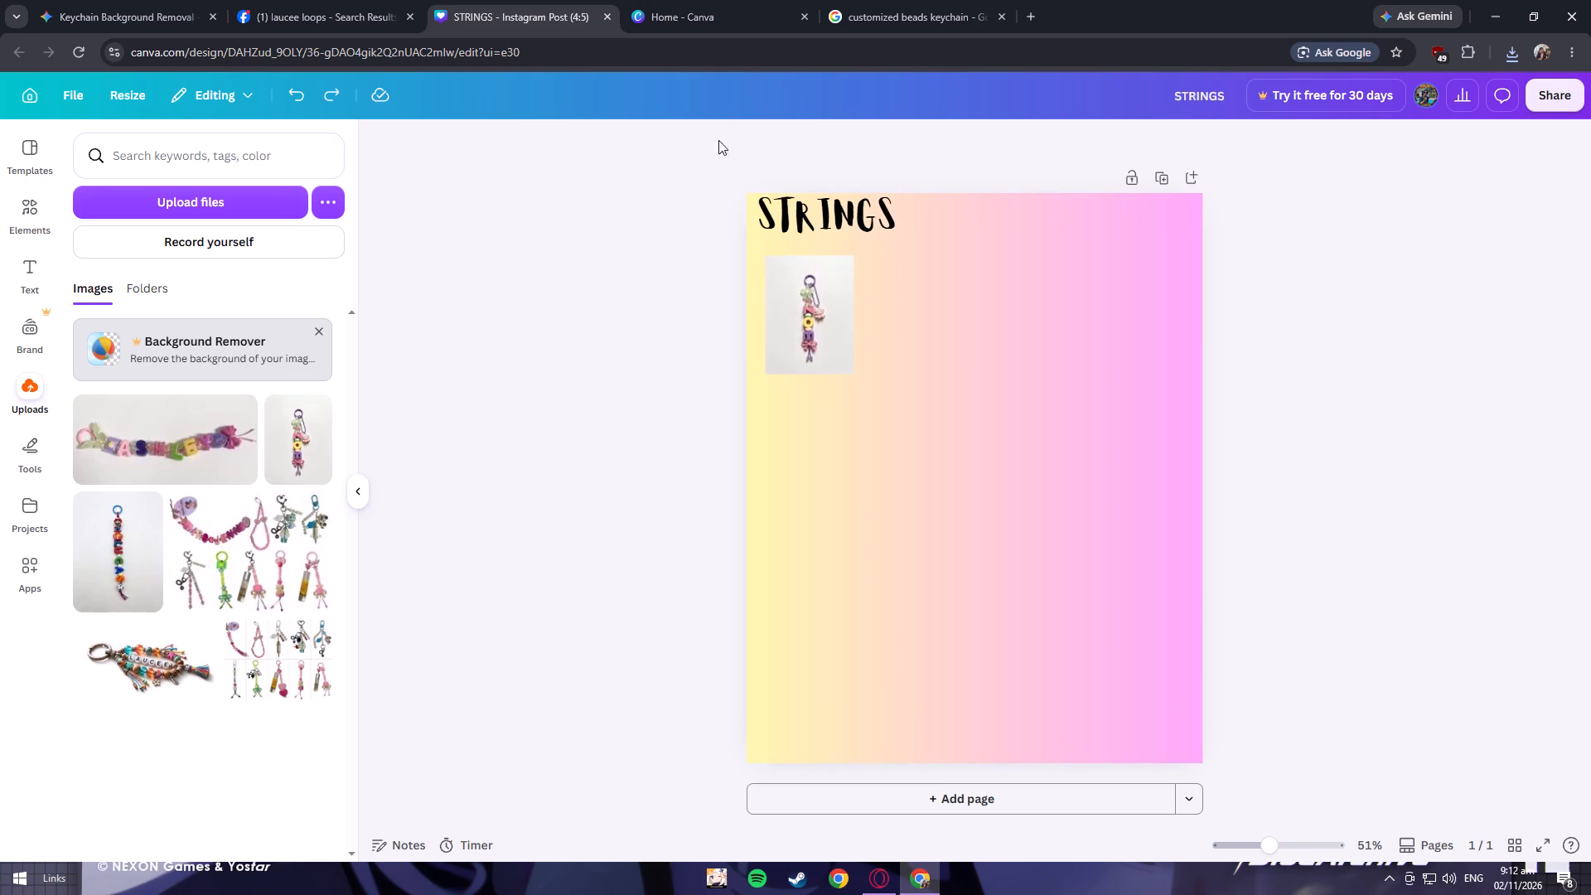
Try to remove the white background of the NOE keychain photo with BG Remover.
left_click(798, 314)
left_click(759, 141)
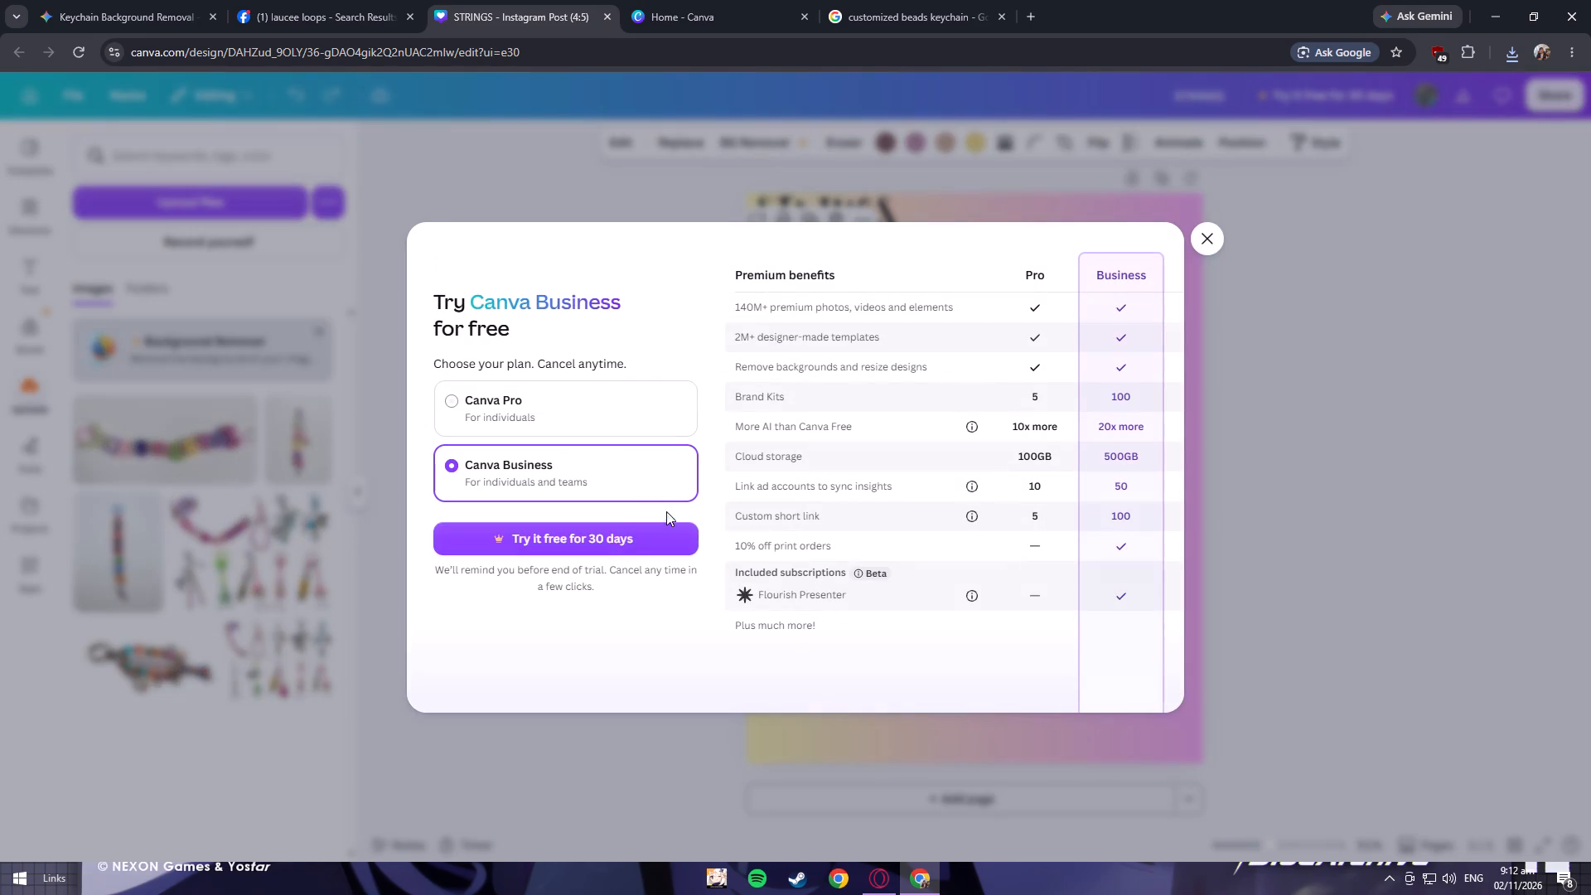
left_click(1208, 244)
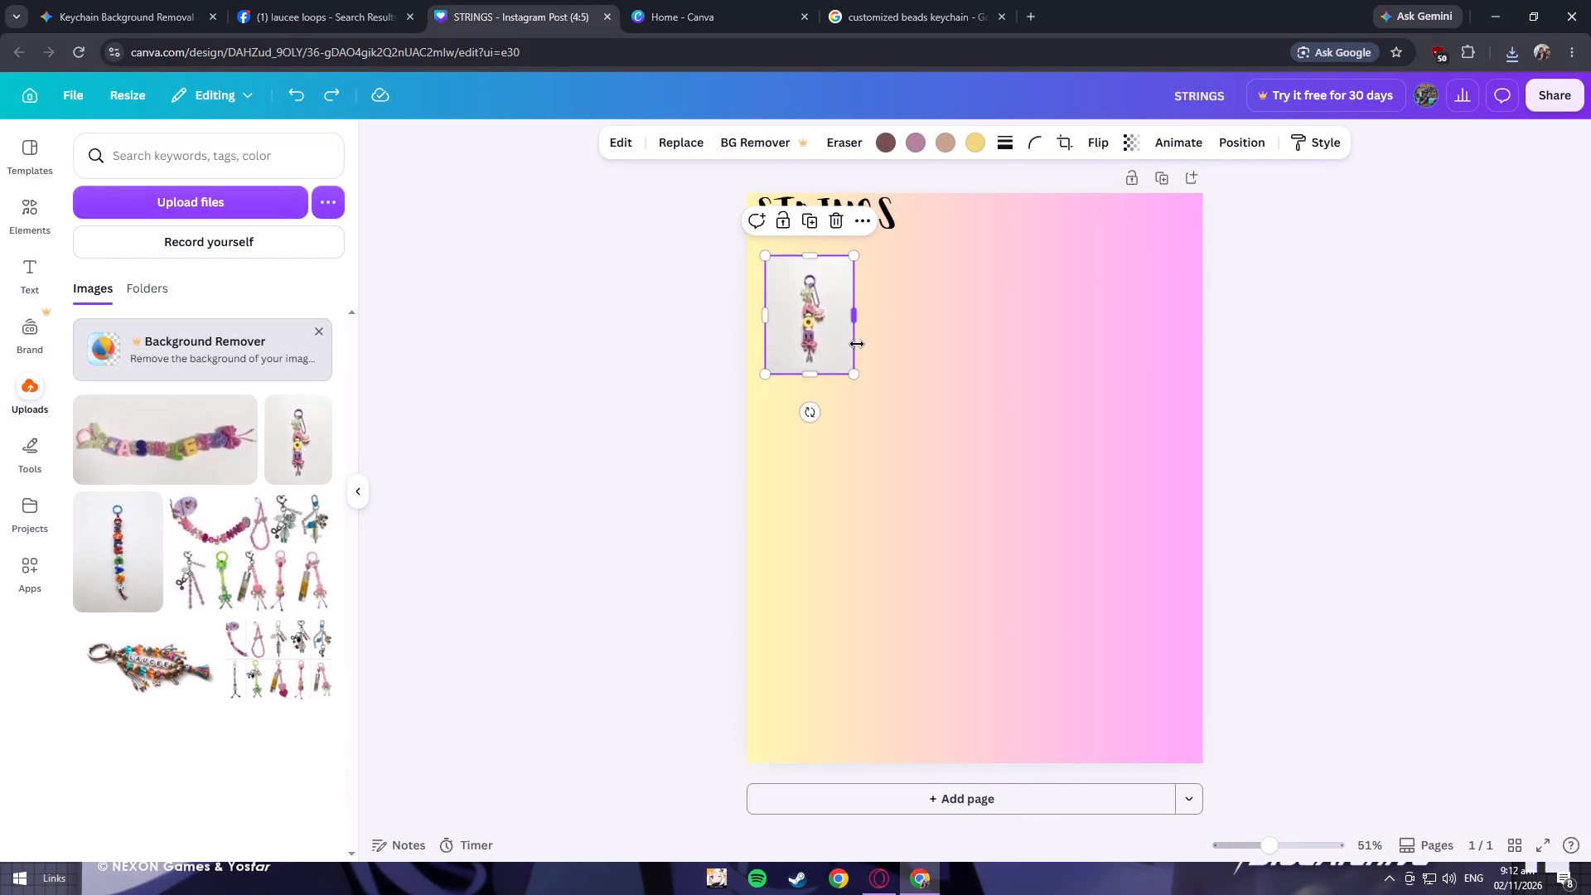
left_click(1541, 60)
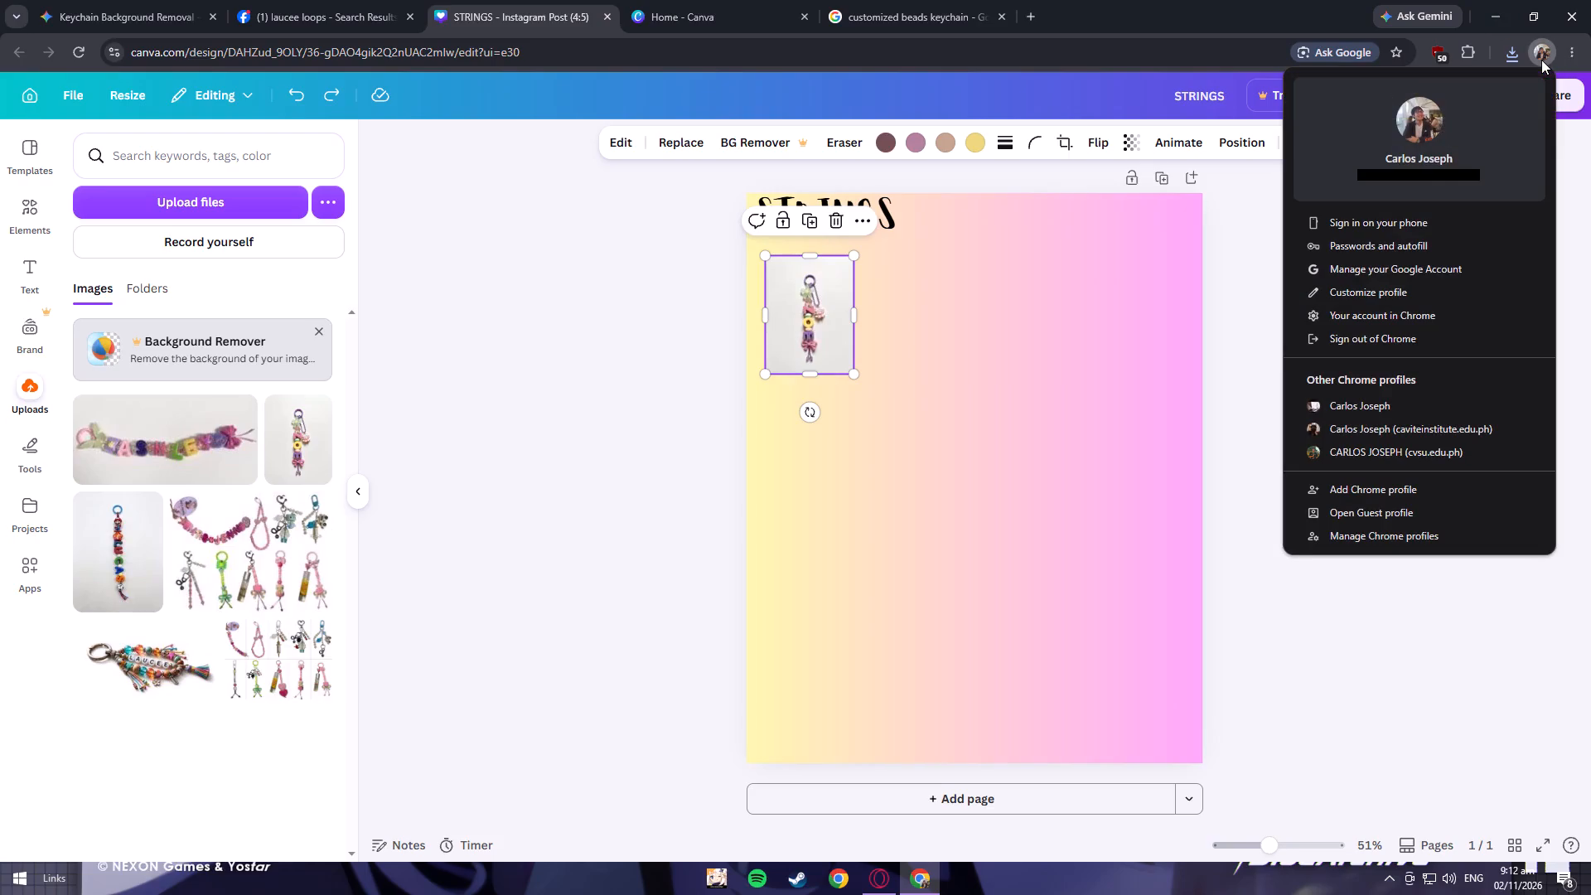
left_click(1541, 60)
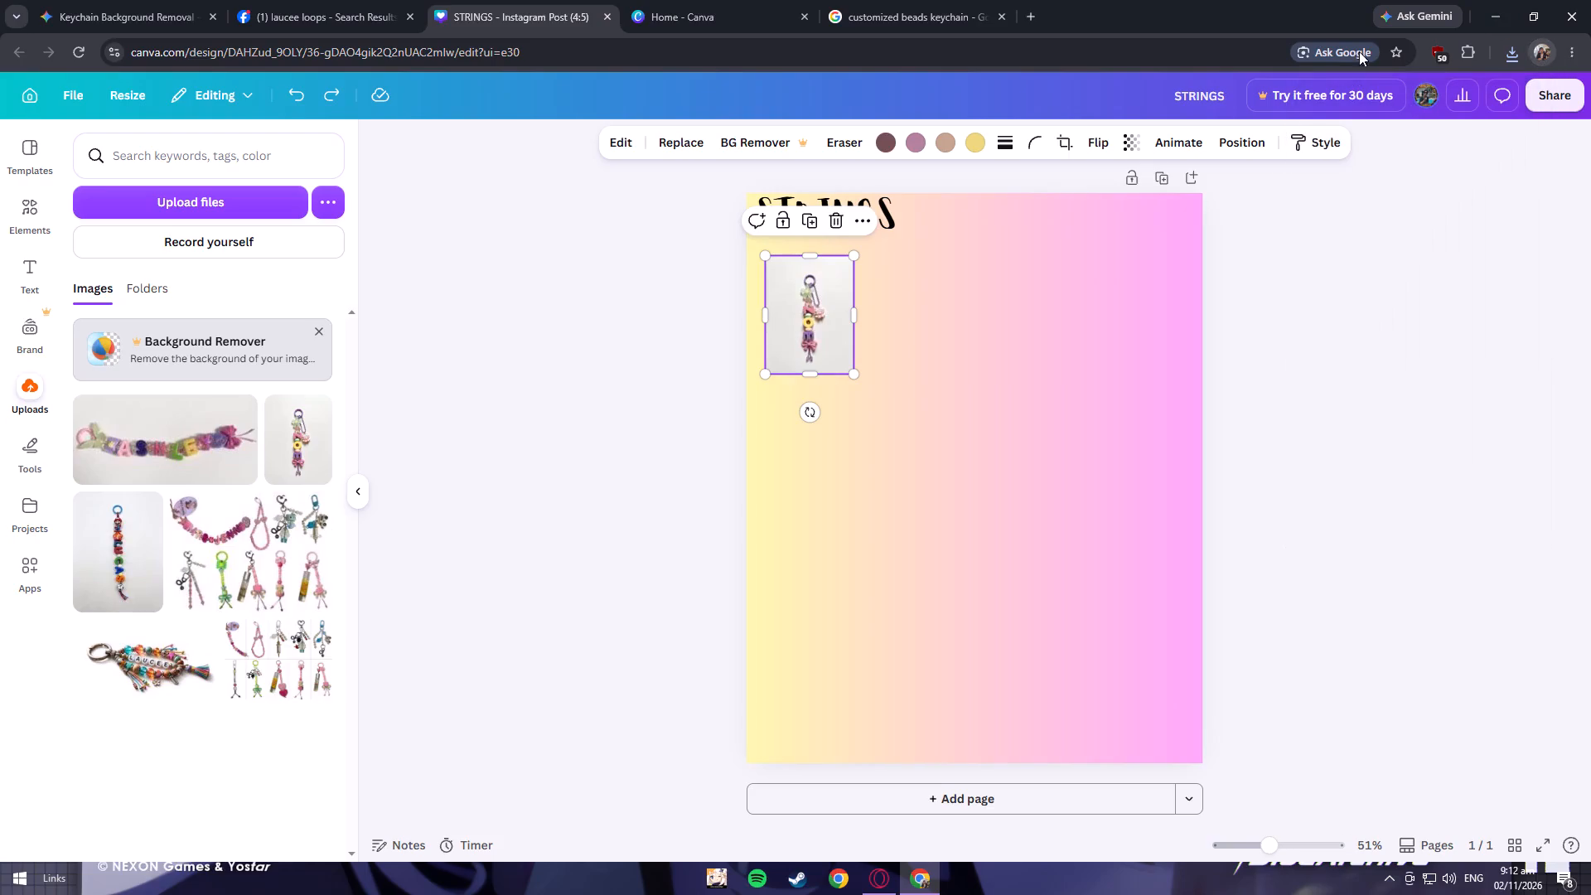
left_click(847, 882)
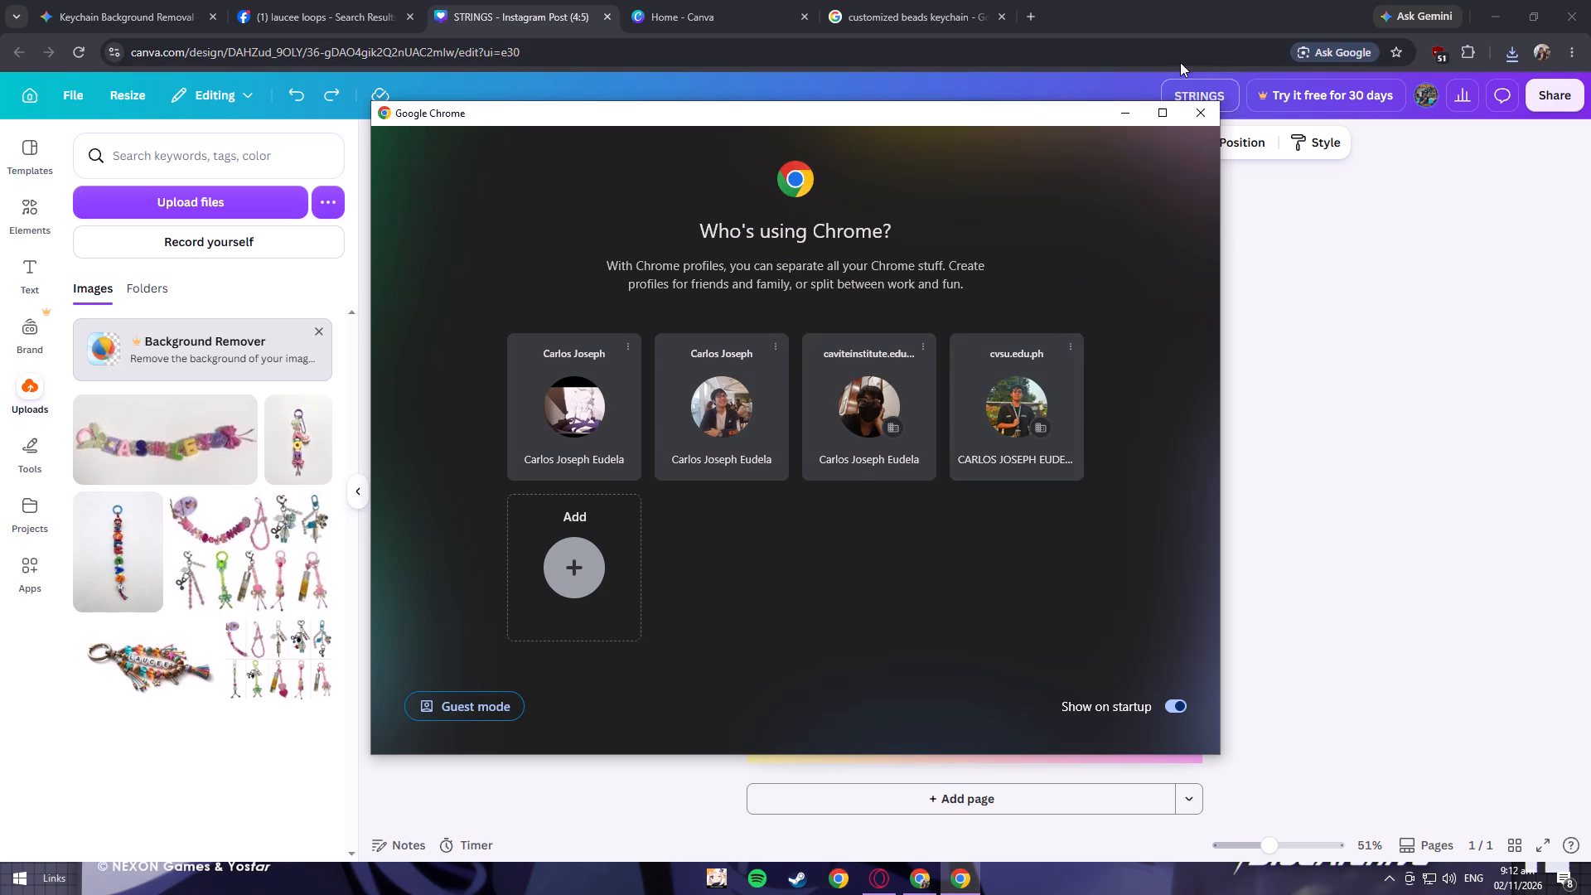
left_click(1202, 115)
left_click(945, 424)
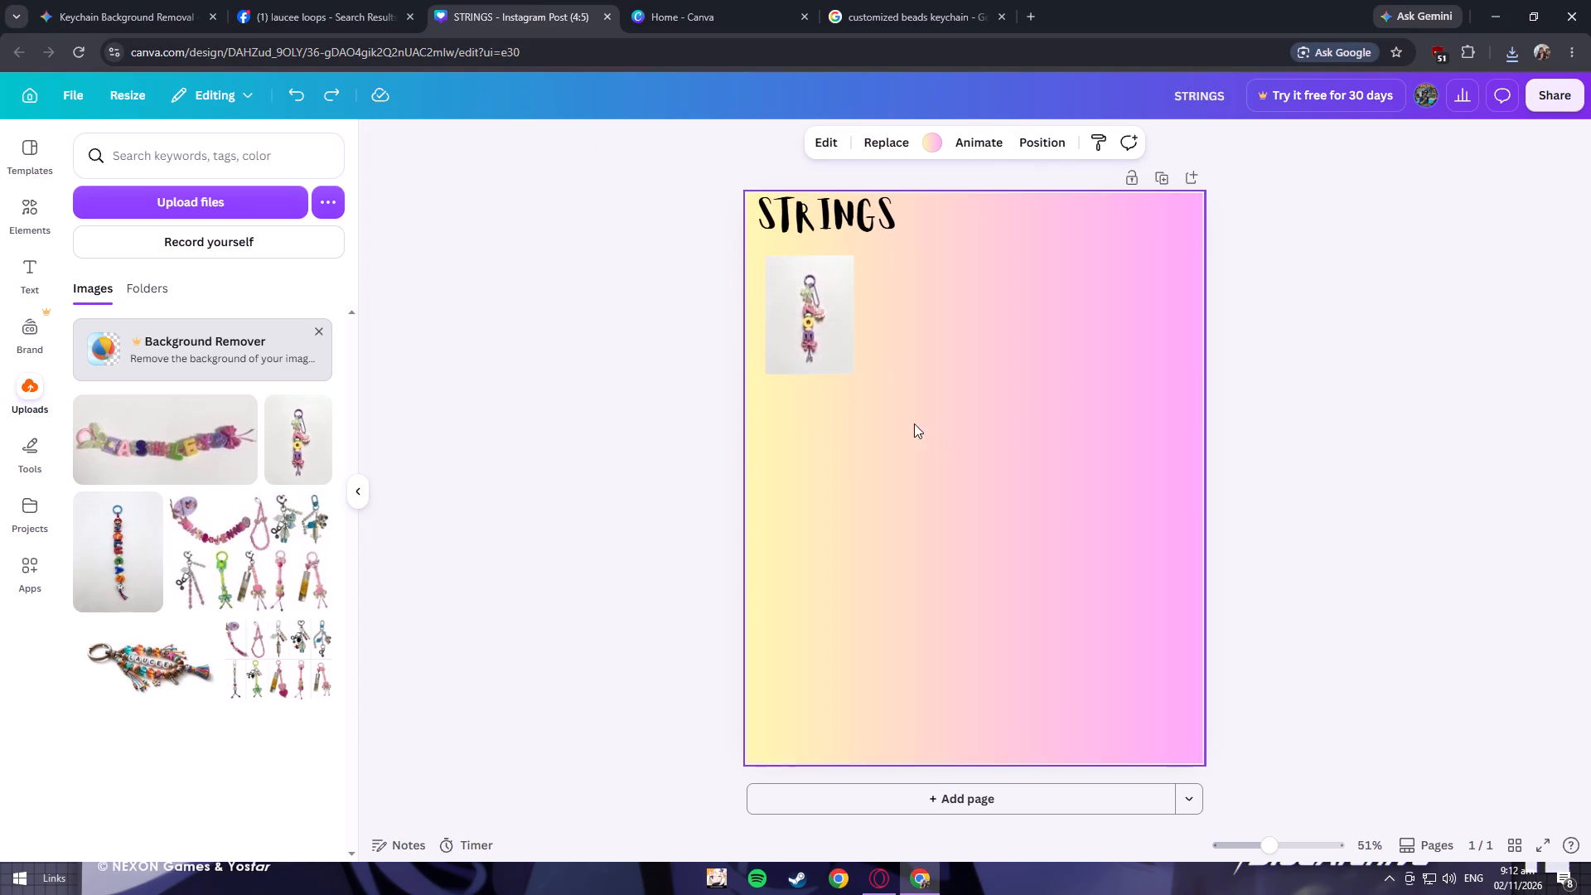
Place the uploaded pastel letter-bead strand photo on the page, shrink it to a small thumbnail and position it below the NOE keychain photo.
left_click(177, 435)
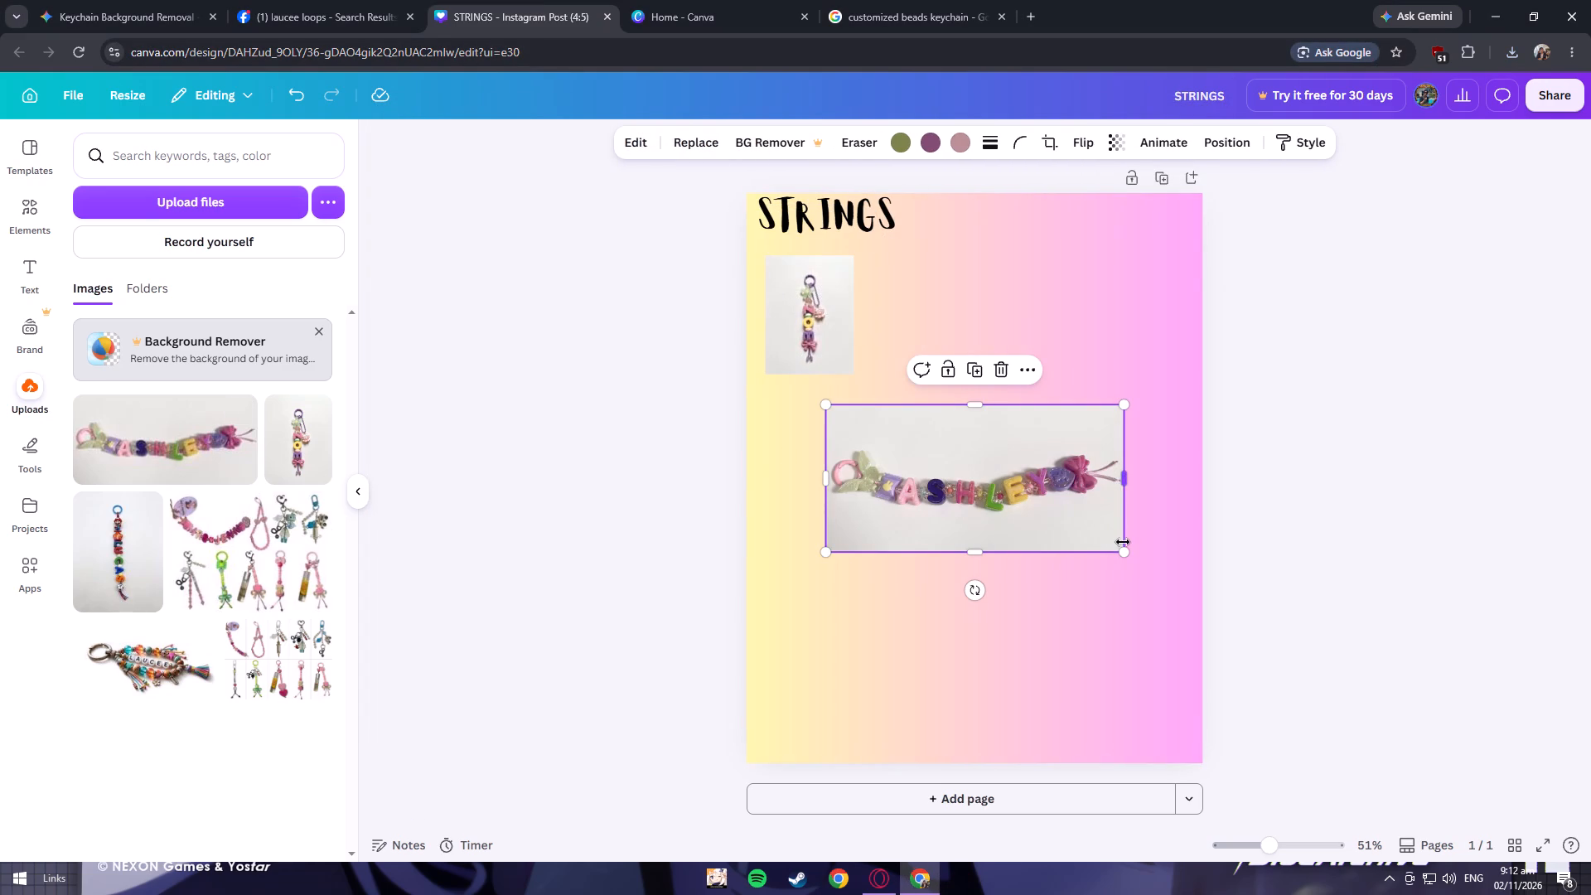
left_click_drag(1123, 554, 949, 517)
left_click_drag(878, 439, 817, 425)
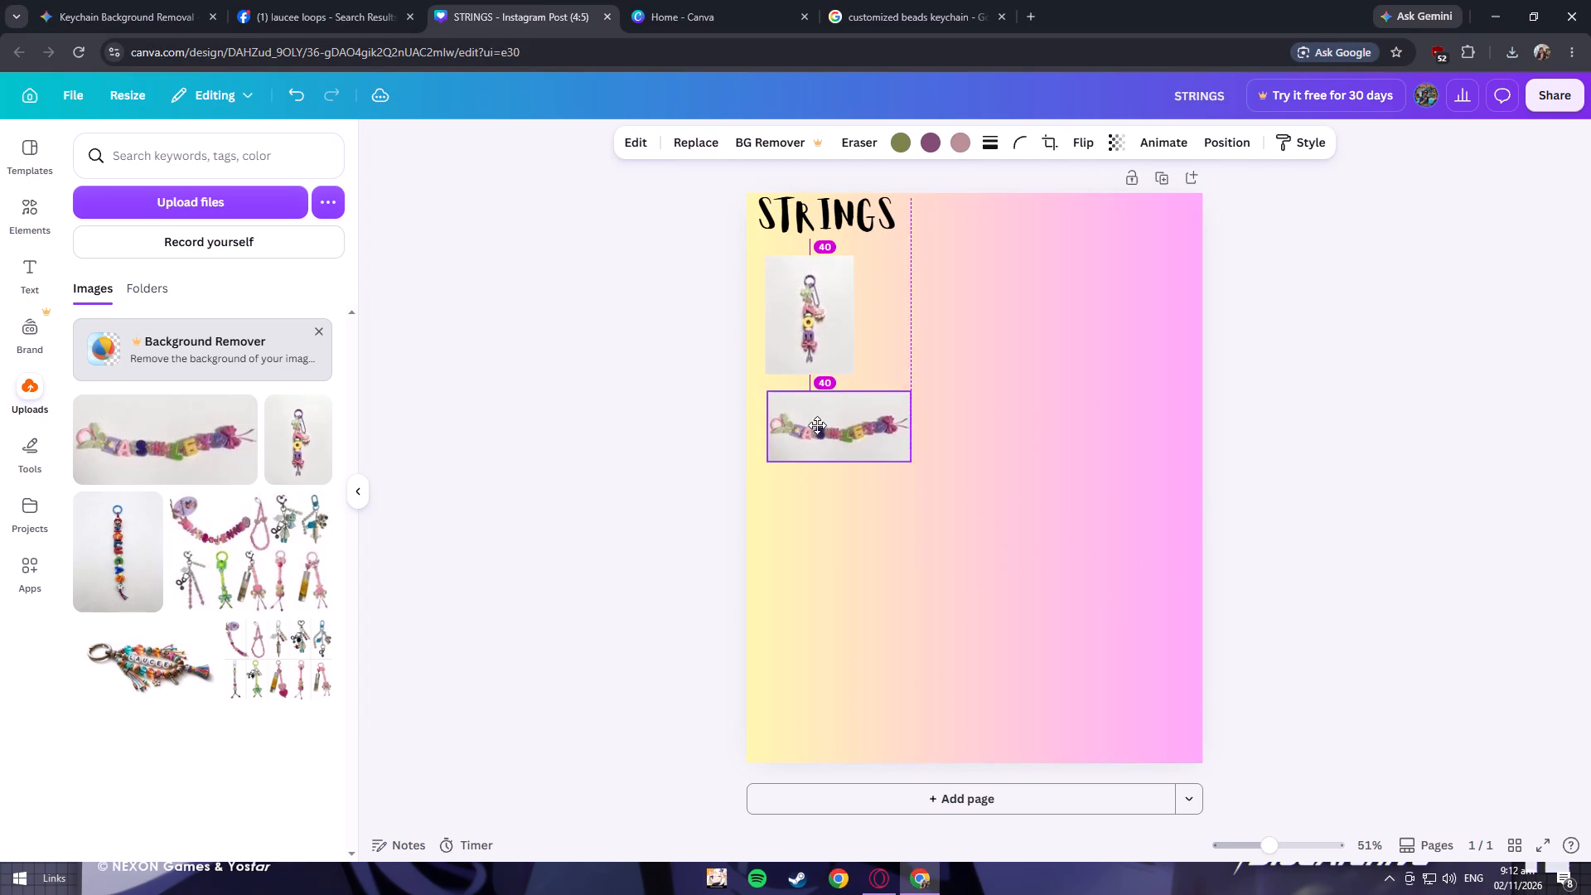
left_click_drag(817, 425, 812, 424)
Rotate the NOE keychain photo a quarter turn to lie horizontally below the STRINGS heading, and move the pastel strand photo directly beneath it.
left_click(802, 324)
left_click(838, 337)
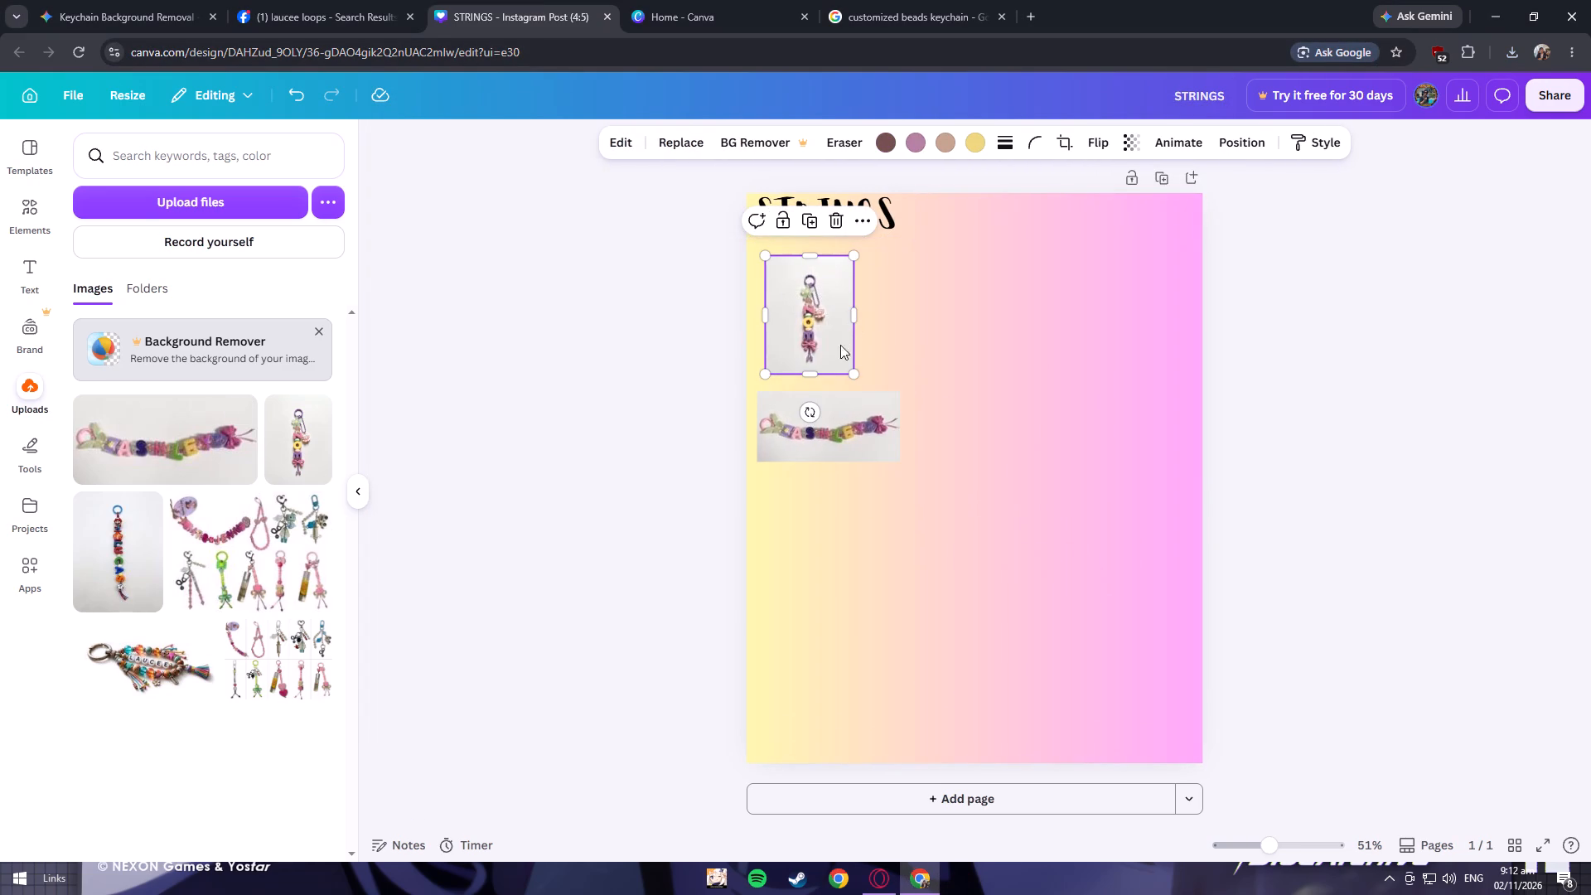
left_click(816, 315)
left_click(805, 410)
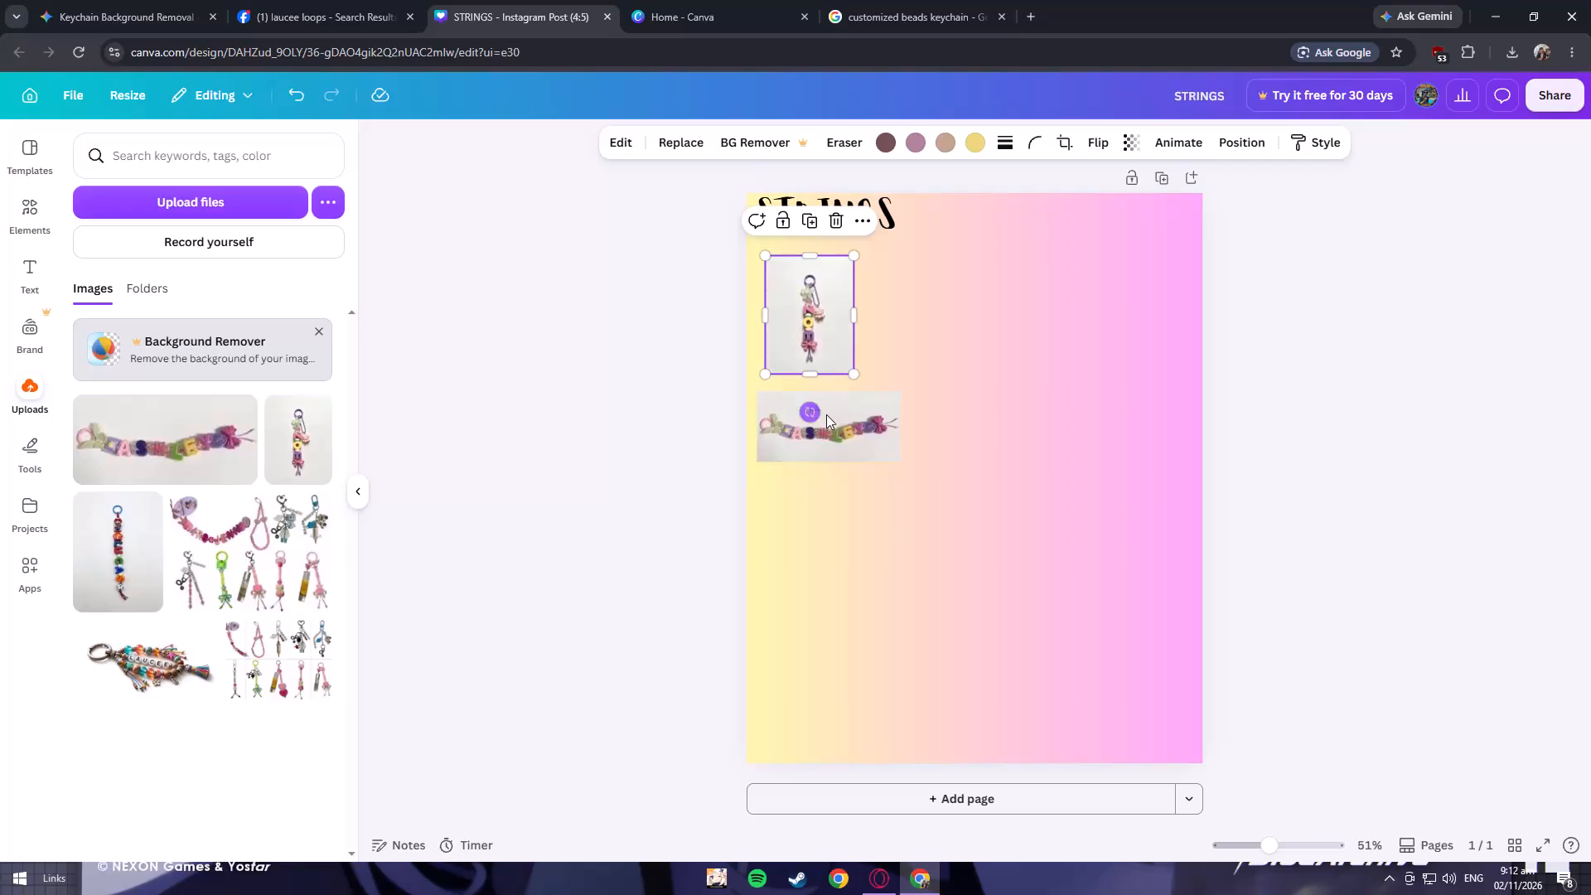
left_click_drag(809, 415, 928, 320)
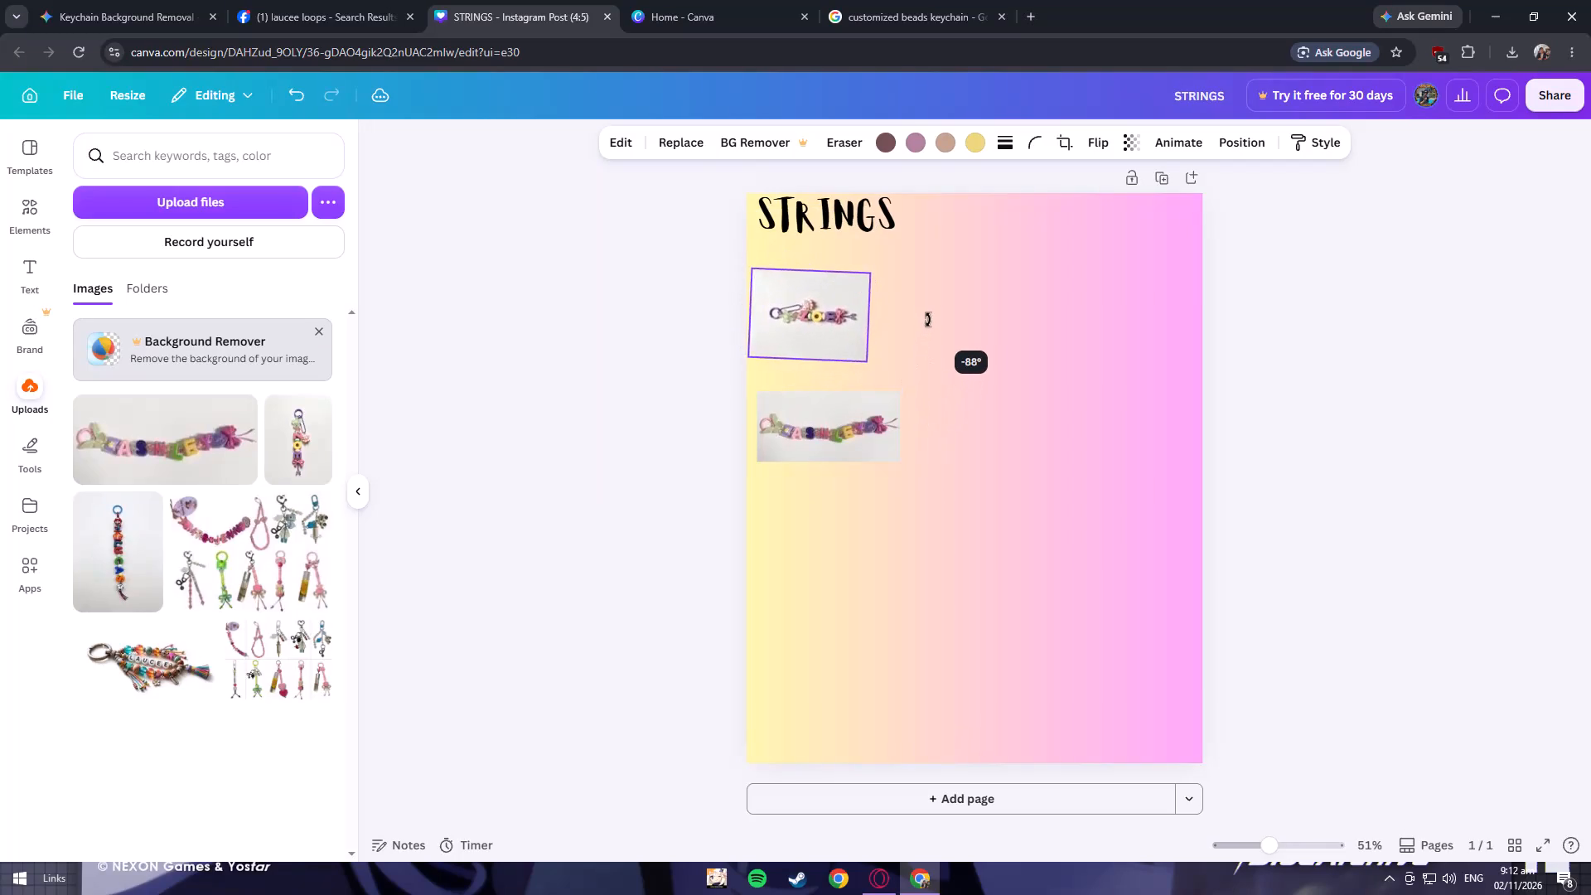
left_click_drag(928, 320, 928, 317)
left_click_drag(823, 310, 831, 288)
left_click_drag(815, 434, 812, 373)
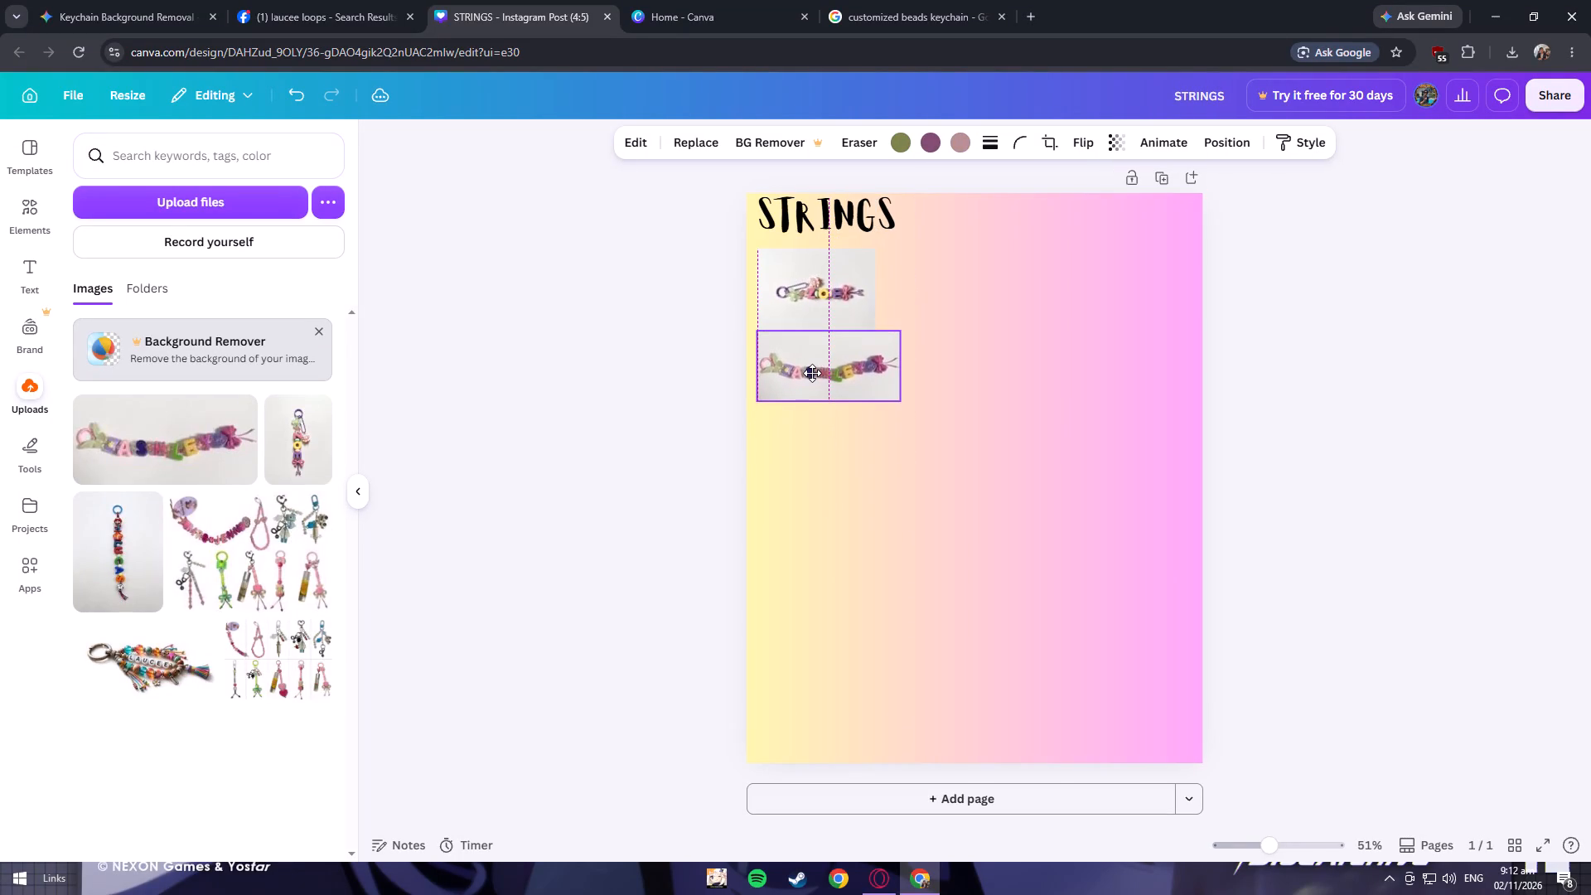
left_click_drag(812, 373, 812, 368)
Place the uploaded Mario keychain photo, shrink it, rotate it to lie horizontally and align it beneath the pastel strand photo.
left_click(127, 546)
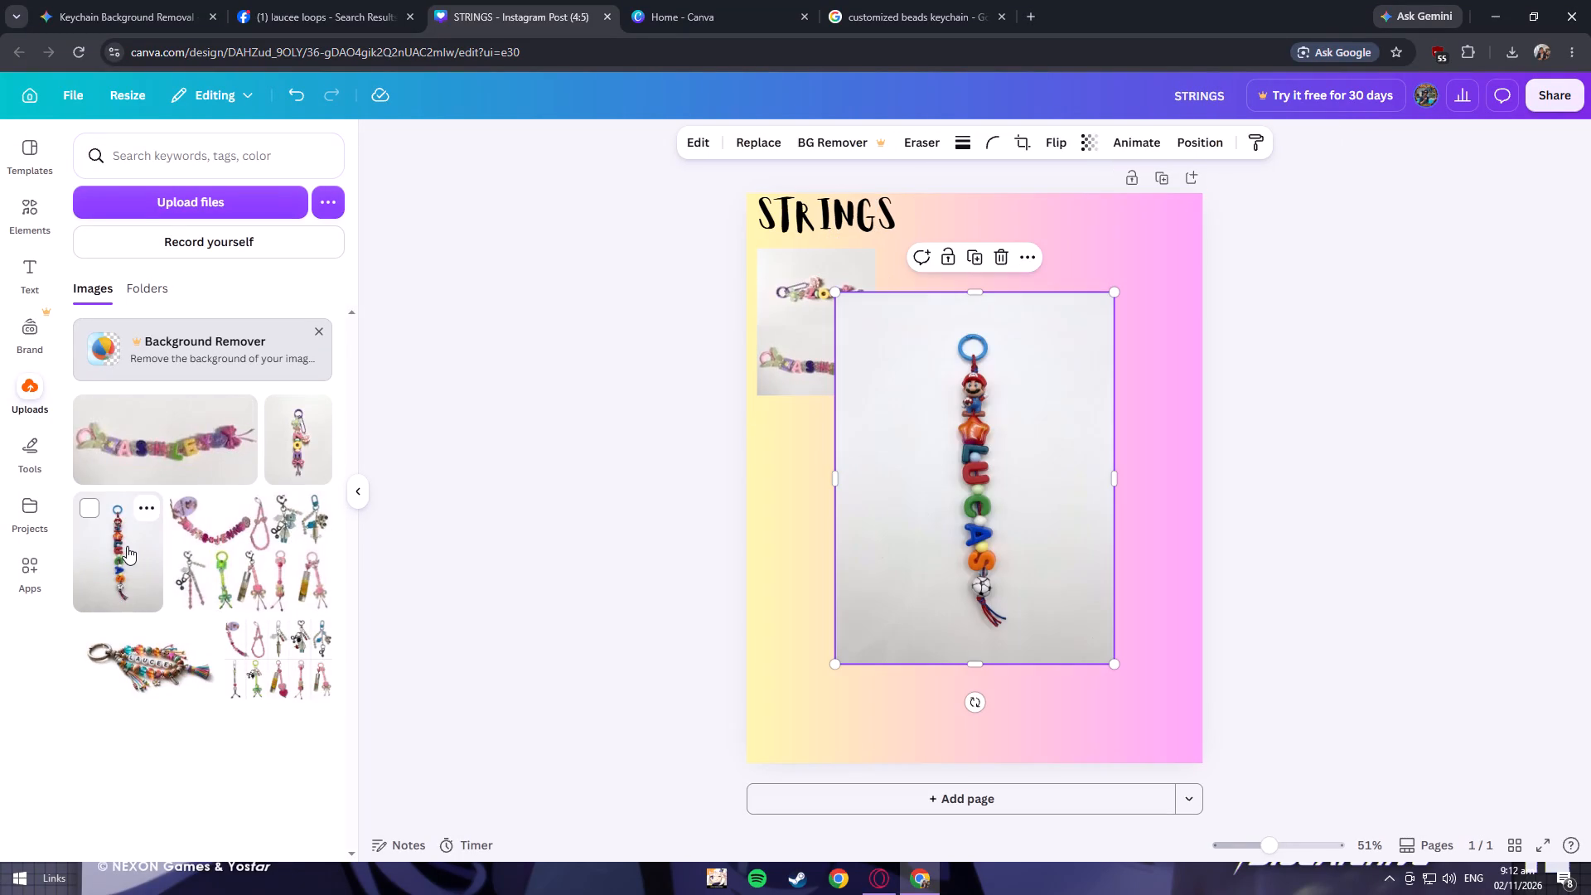
left_click_drag(1115, 665, 1006, 494)
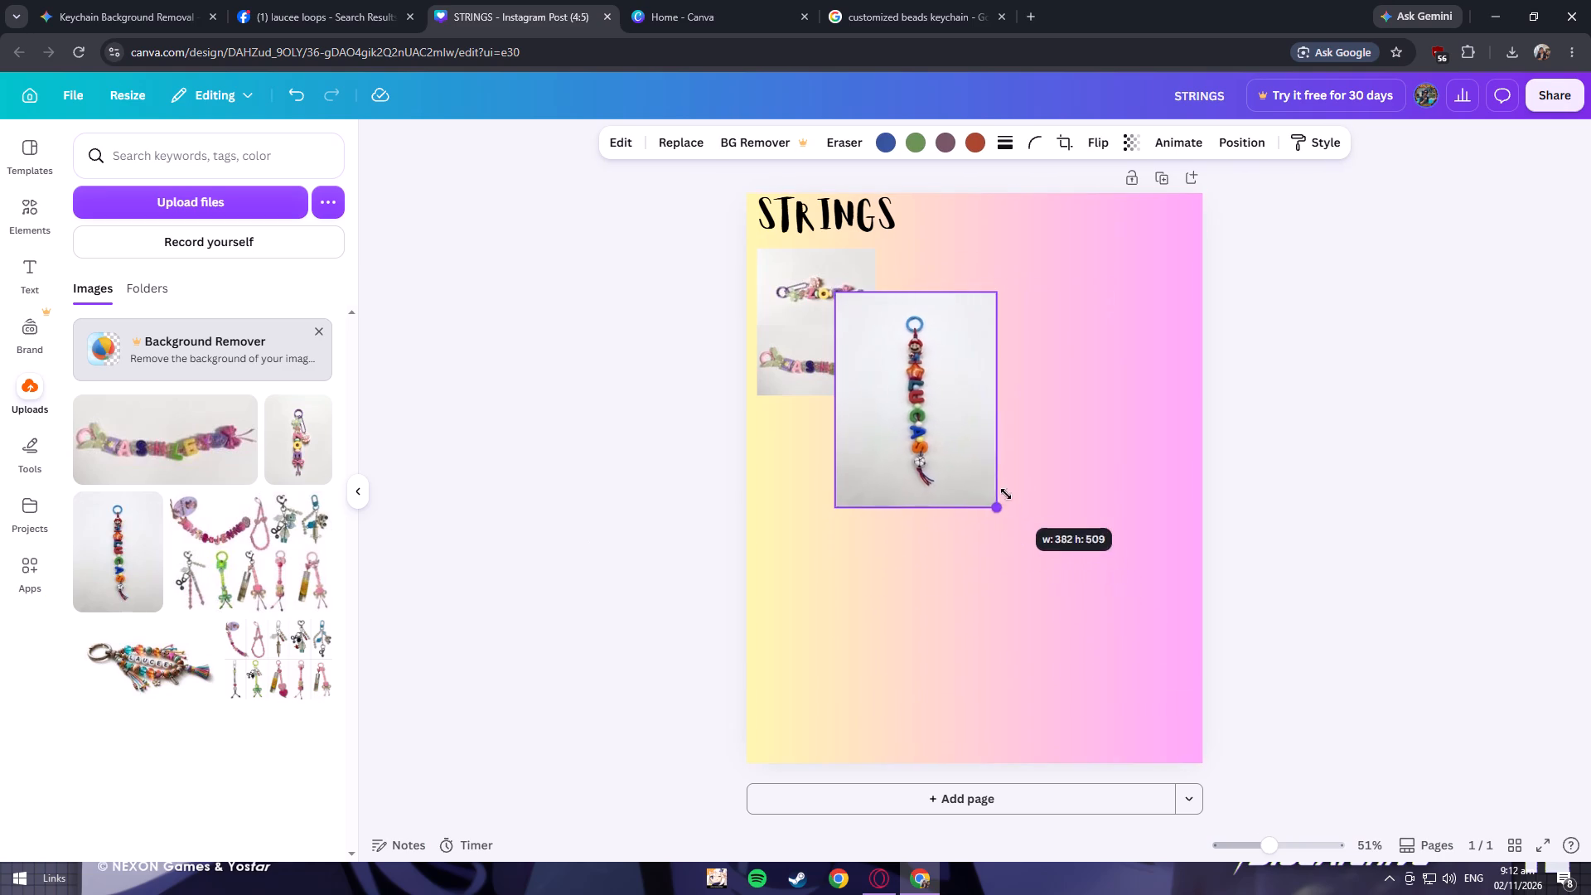
left_click_drag(1006, 494, 994, 467)
left_click_drag(902, 516, 1054, 436)
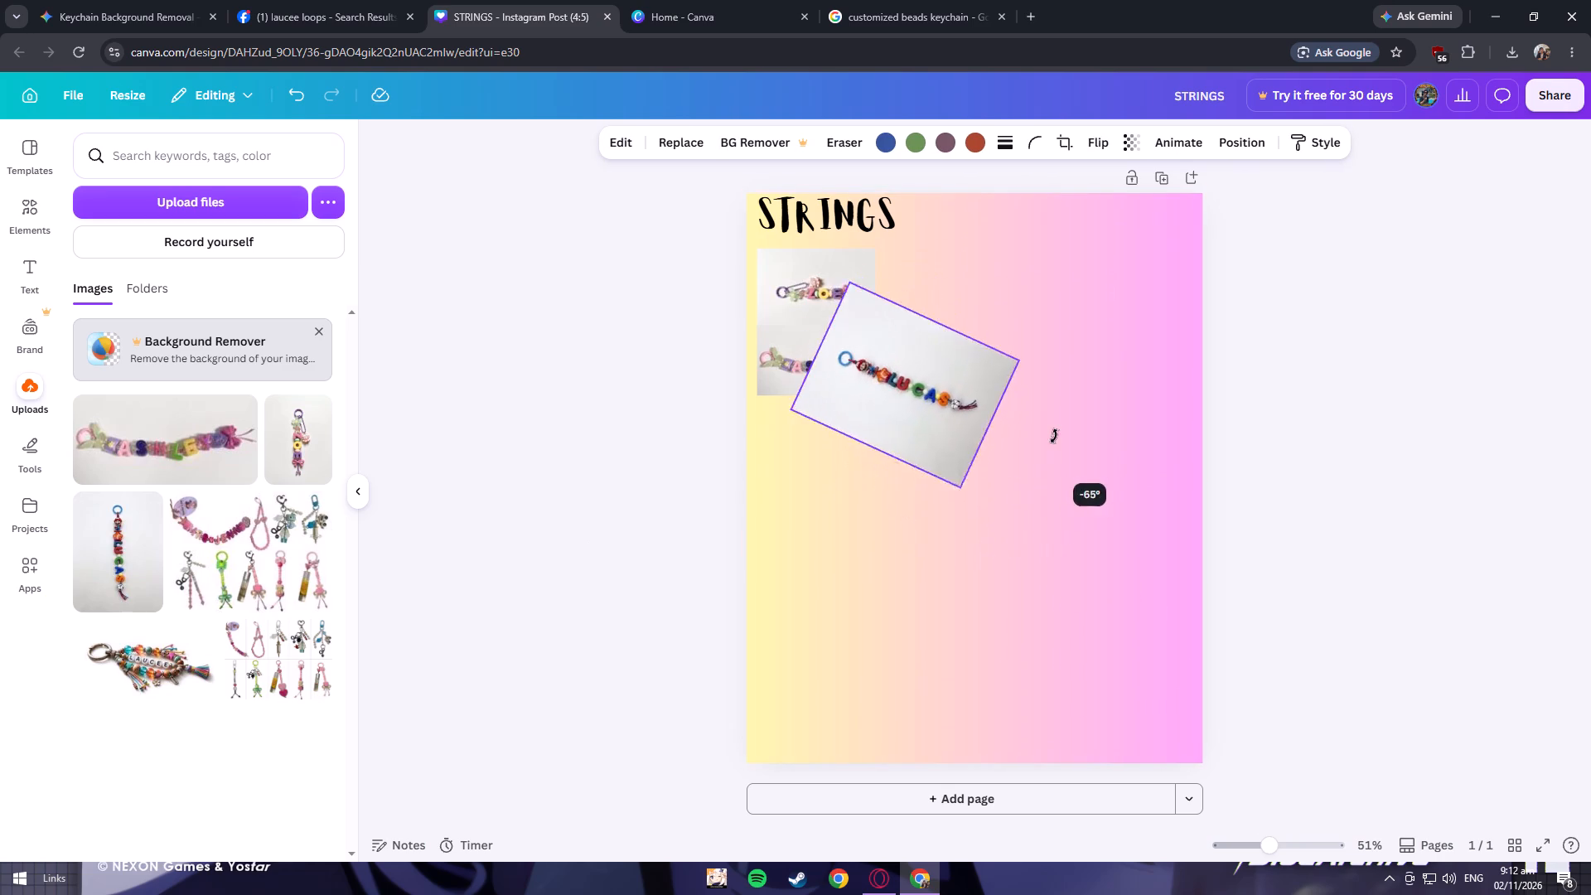
left_click_drag(1054, 436, 1062, 389)
left_click_drag(973, 385, 912, 472)
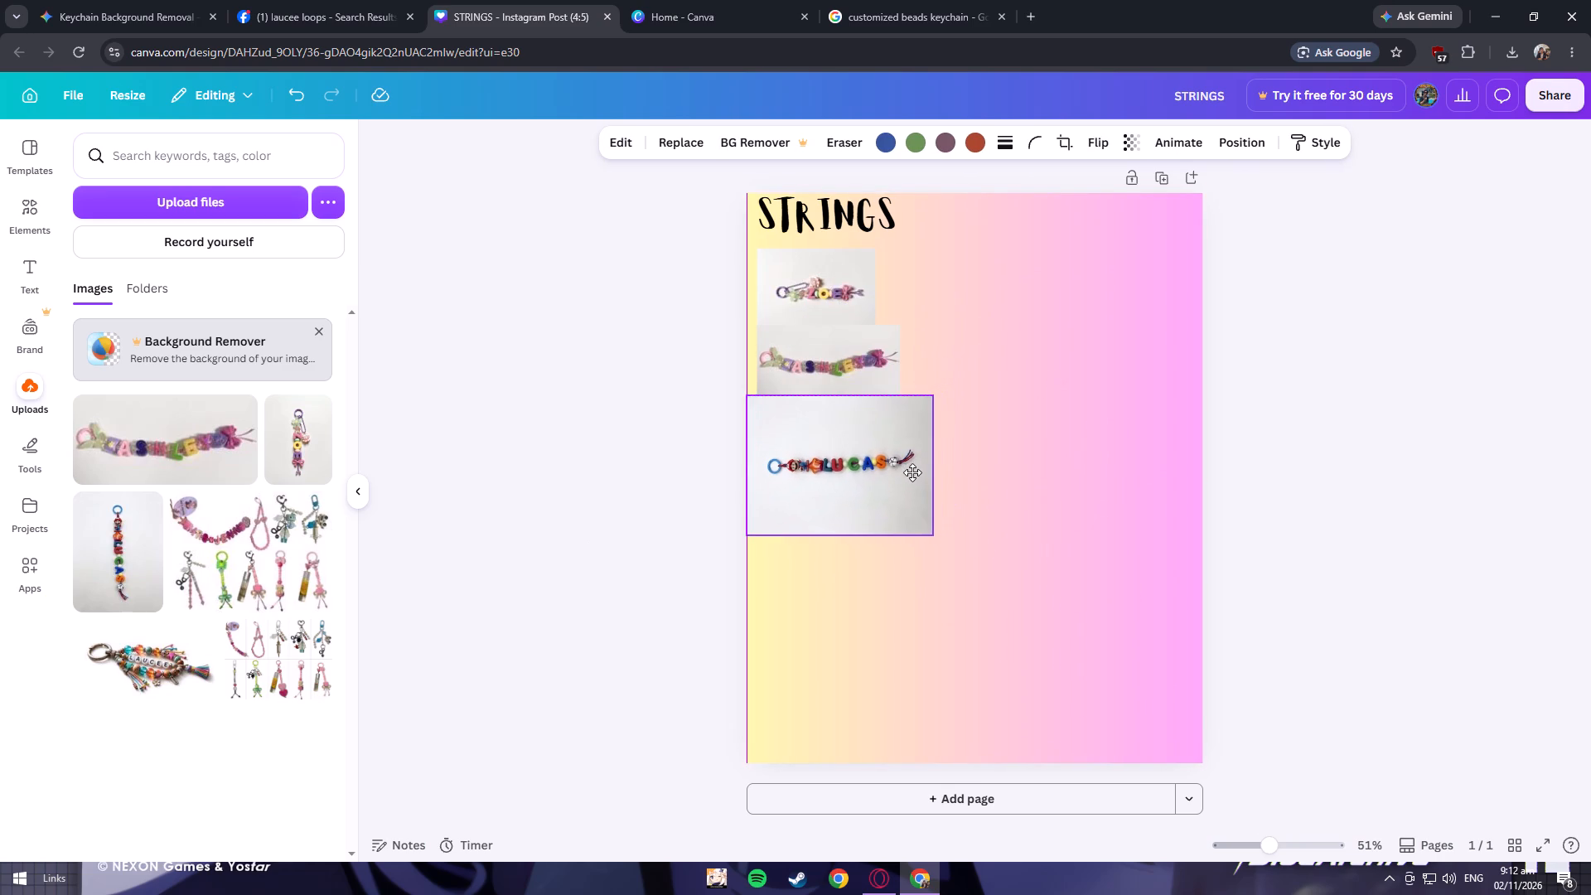
left_click_drag(912, 472, 919, 469)
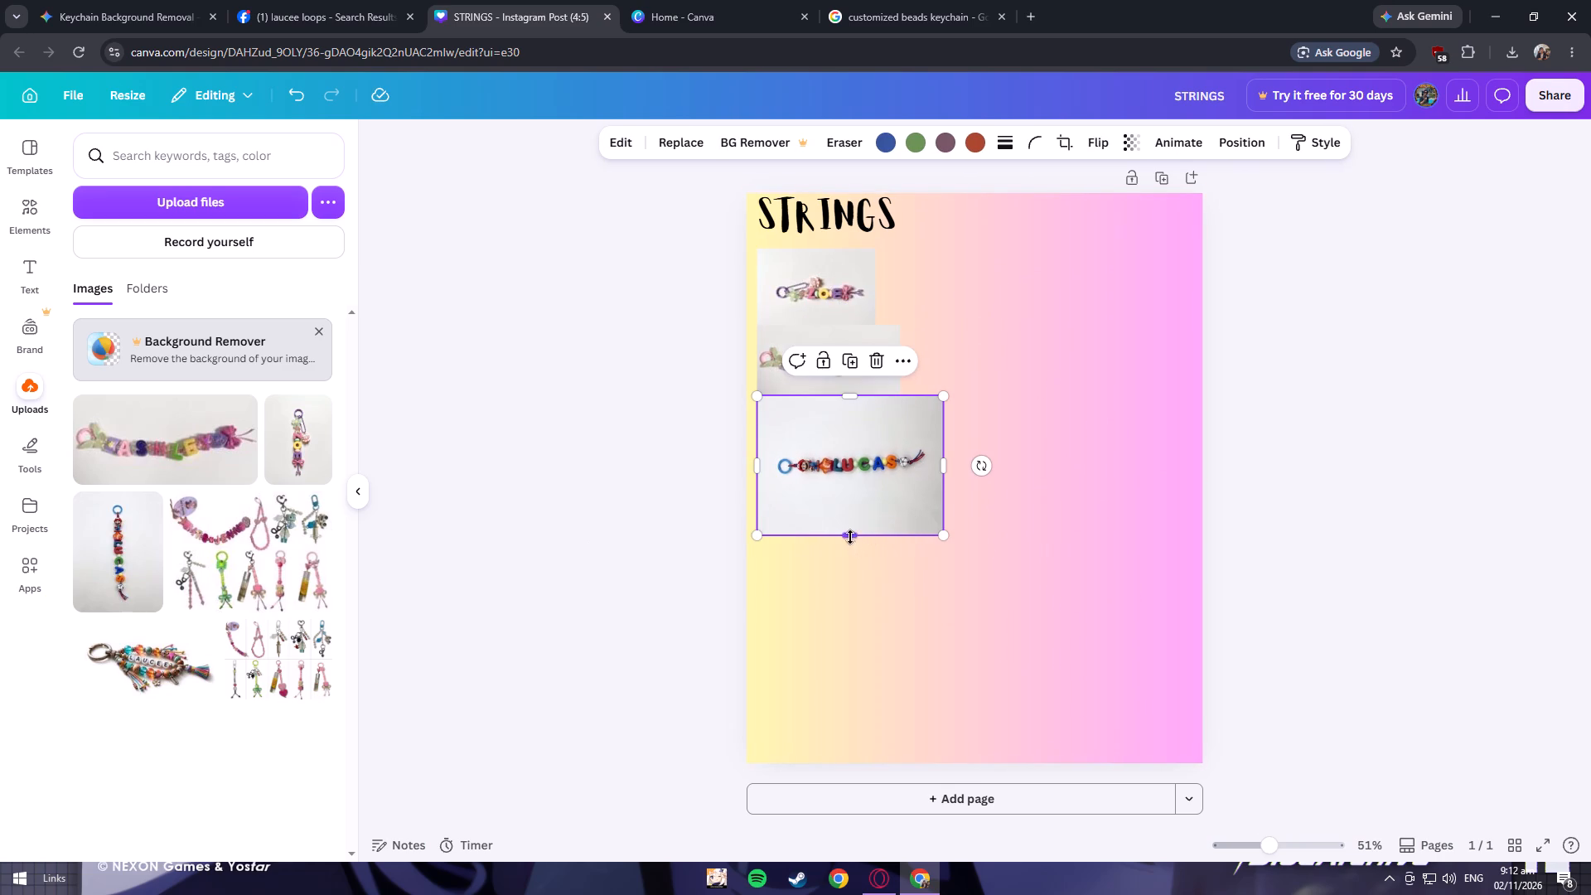
Crop the empty areas above and below the Mario keychain and move the photo up against the pastel strand photo.
left_click_drag(850, 535, 859, 492)
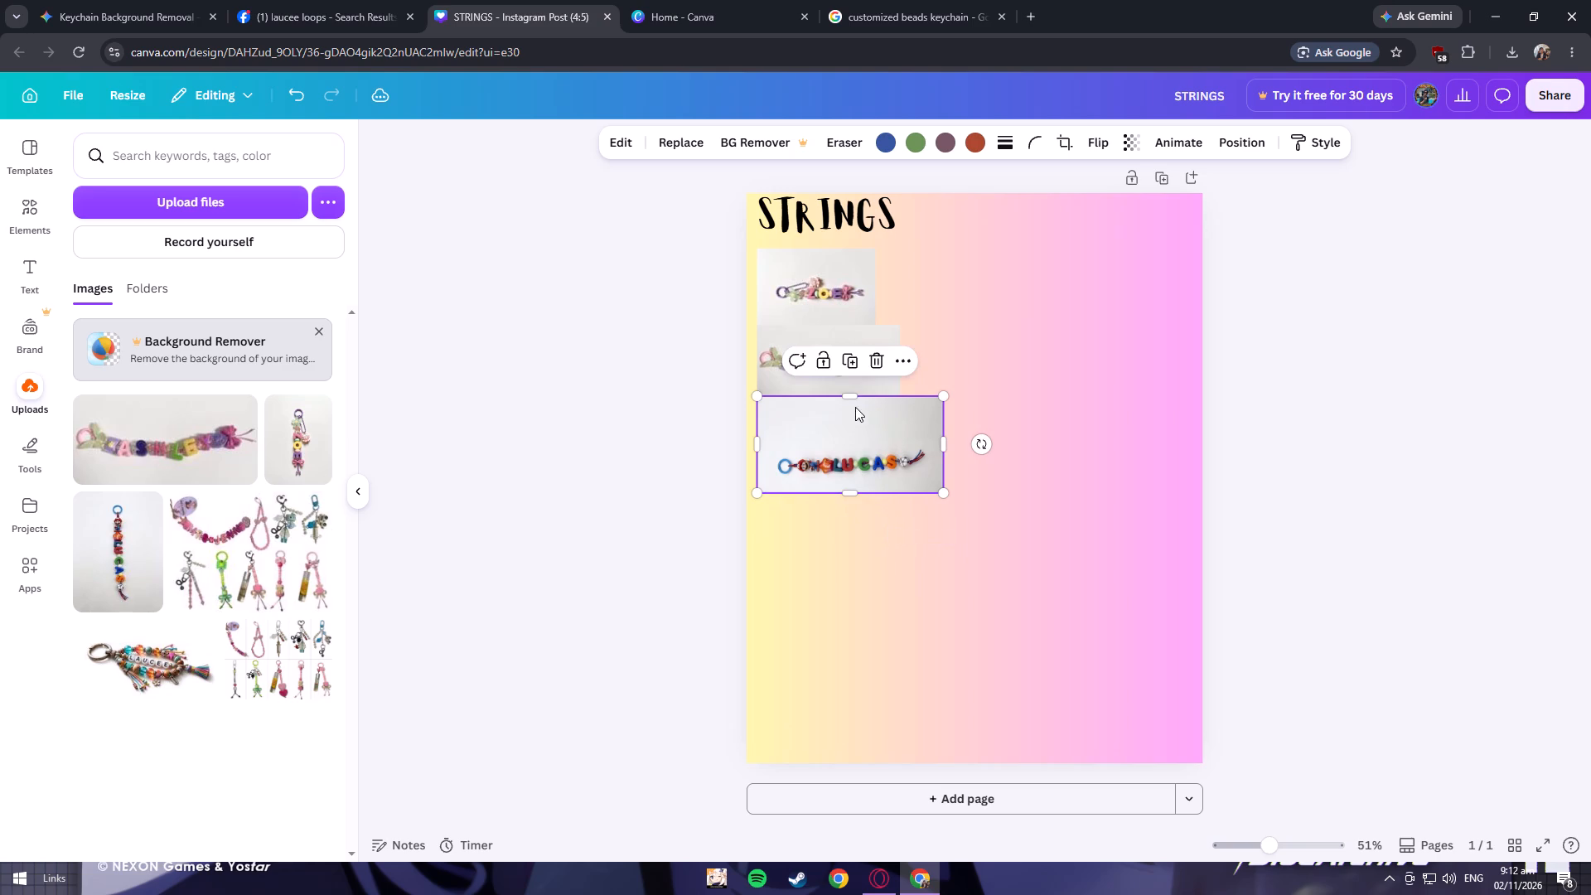
left_click_drag(849, 396, 849, 432)
left_click_drag(849, 457, 851, 424)
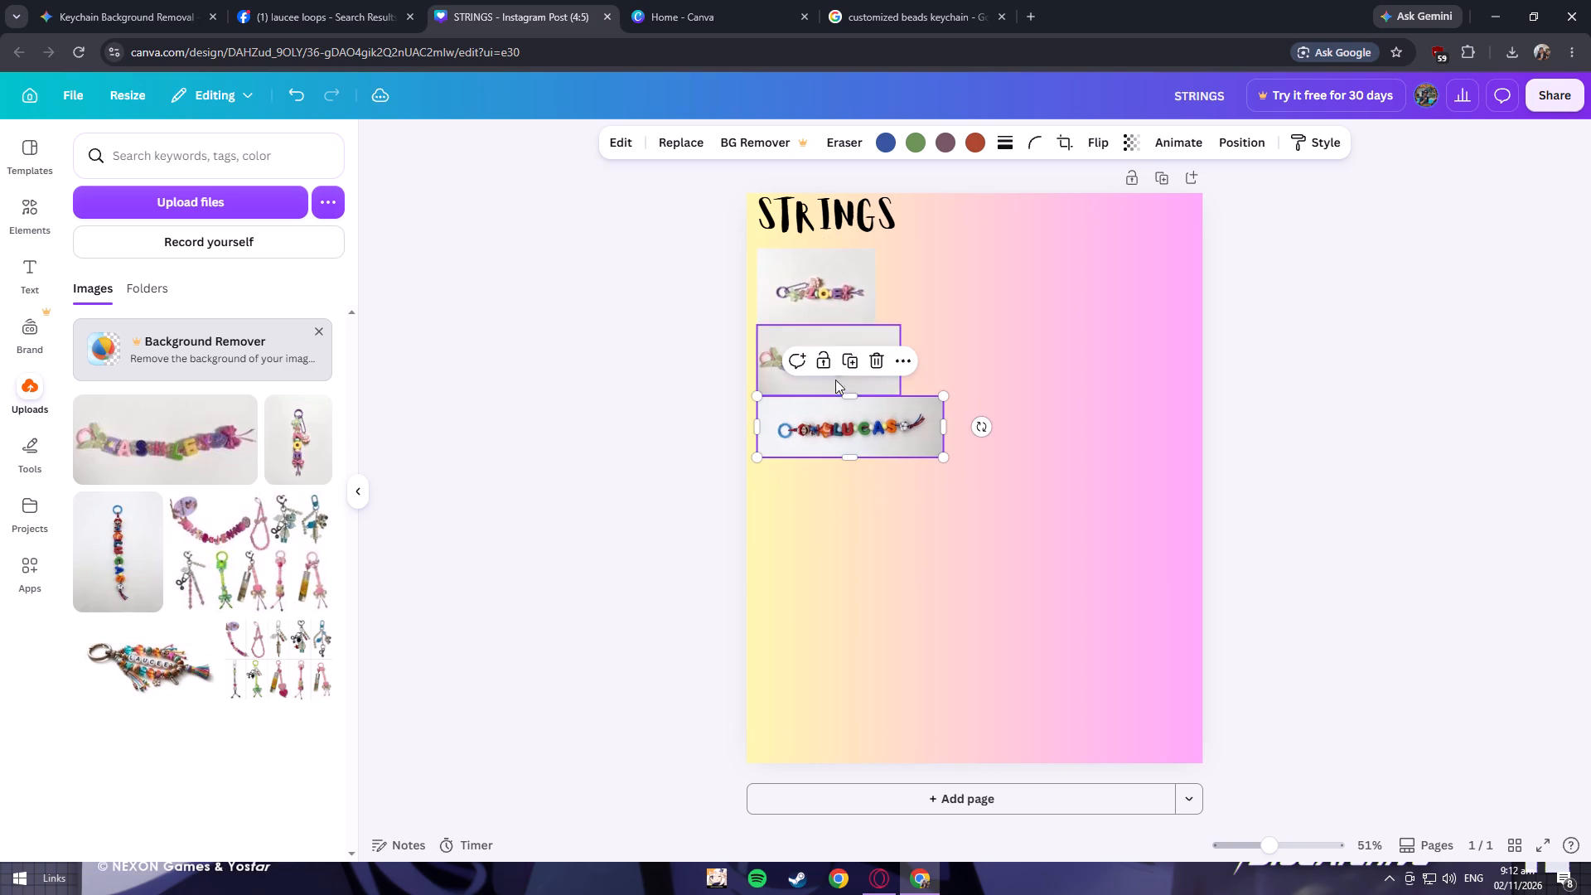
Trim the pastel strand photo slightly along its upper and lower edges.
left_click(823, 336)
left_click_drag(829, 394, 829, 384)
left_click_drag(829, 322, 829, 331)
Crop the NOE keychain photo closer to the beads on all four sides.
left_click(840, 259)
left_click_drag(820, 251, 820, 267)
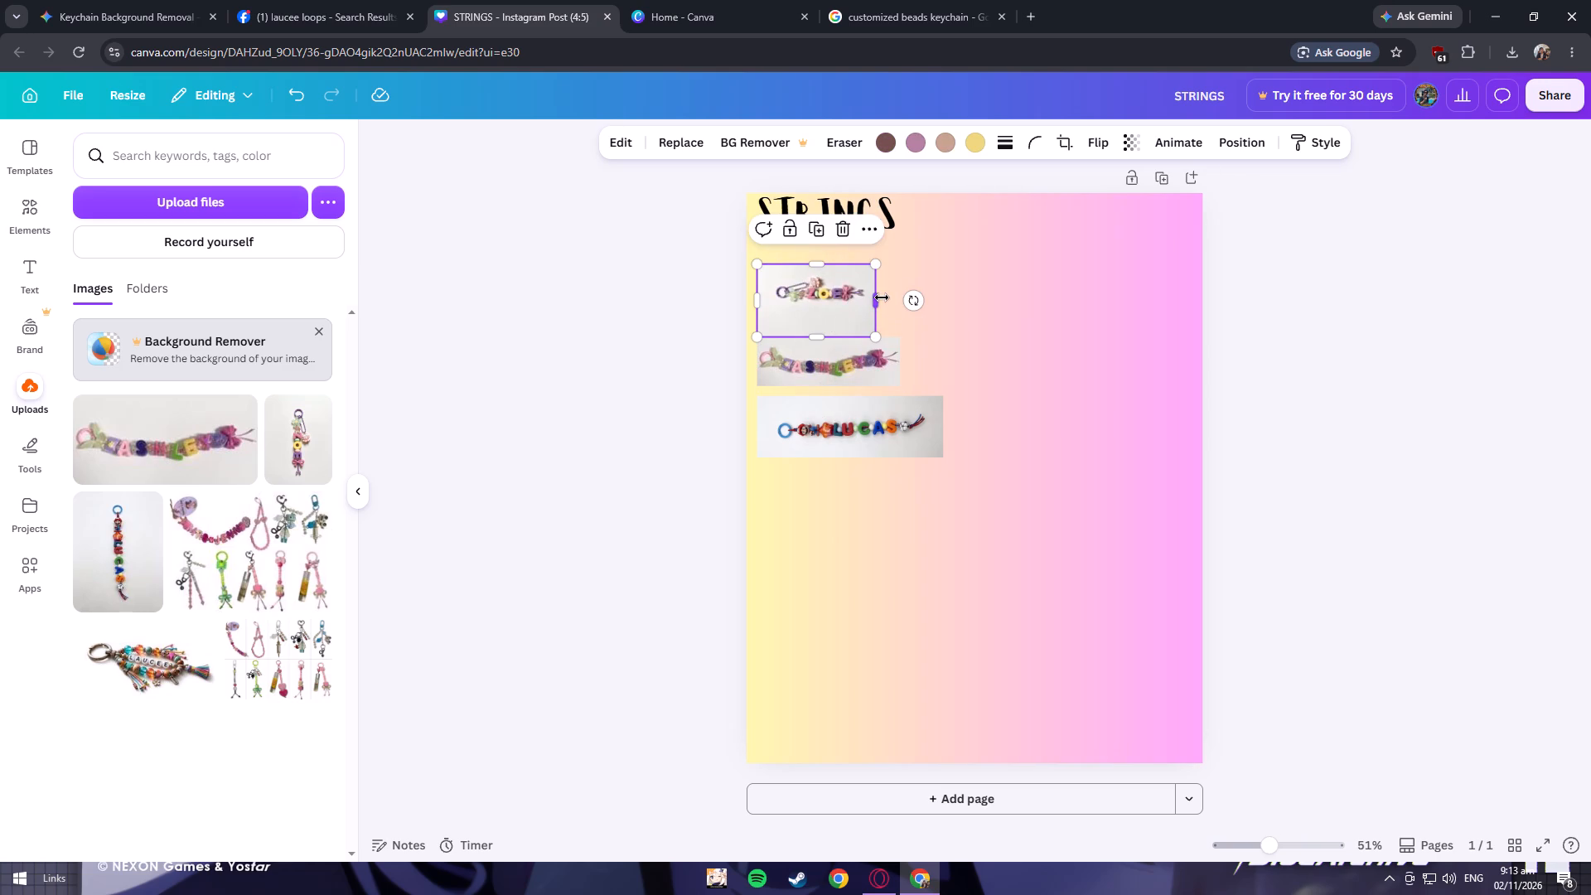
left_click(881, 298)
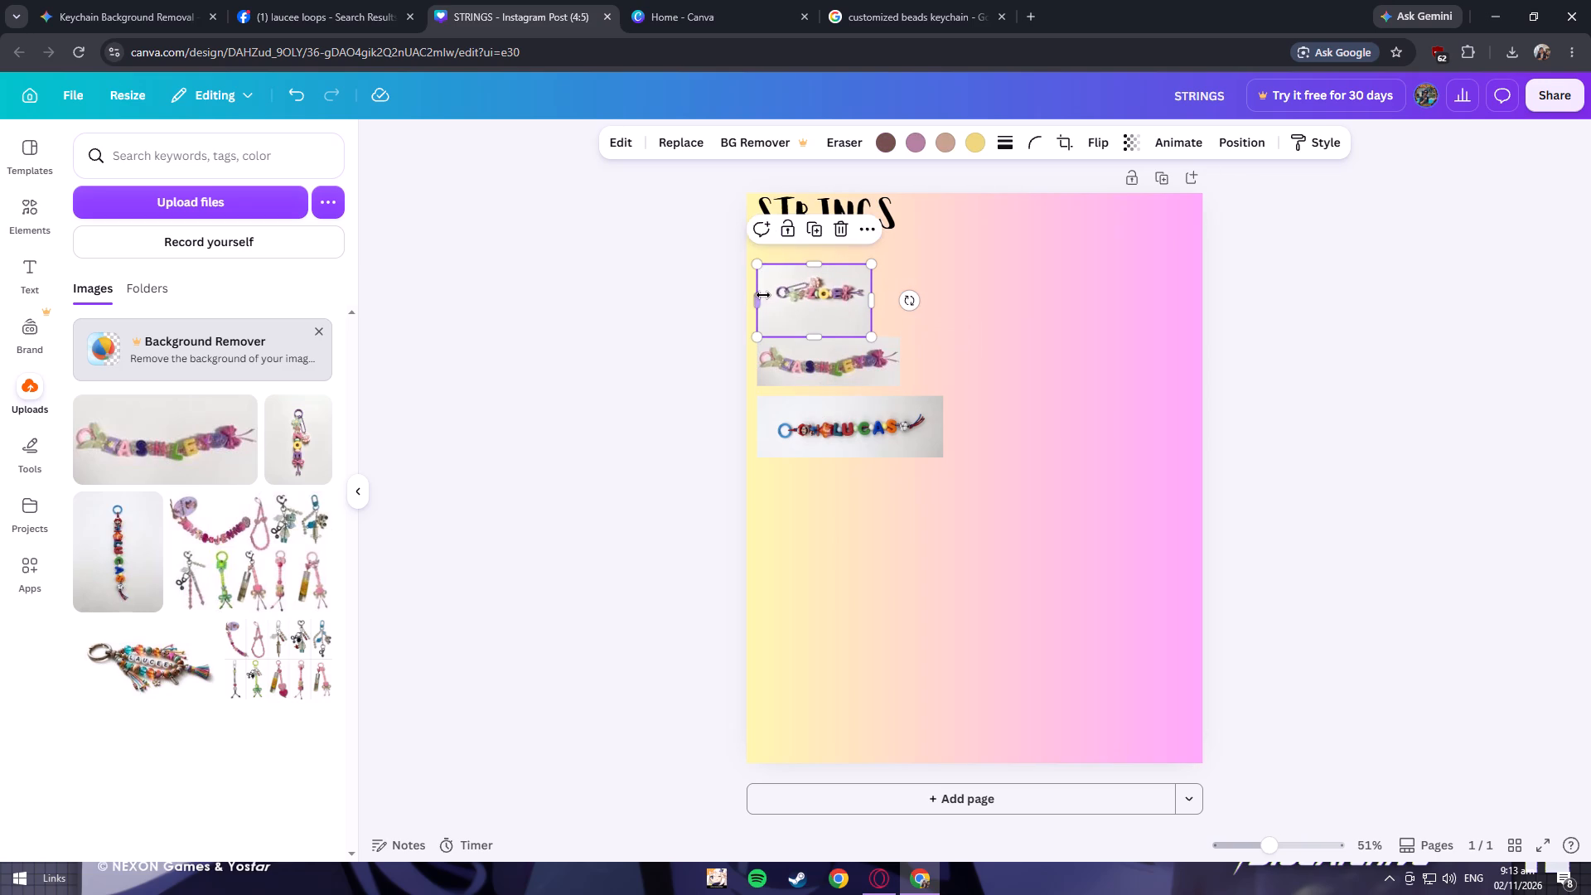
left_click_drag(762, 299, 773, 299)
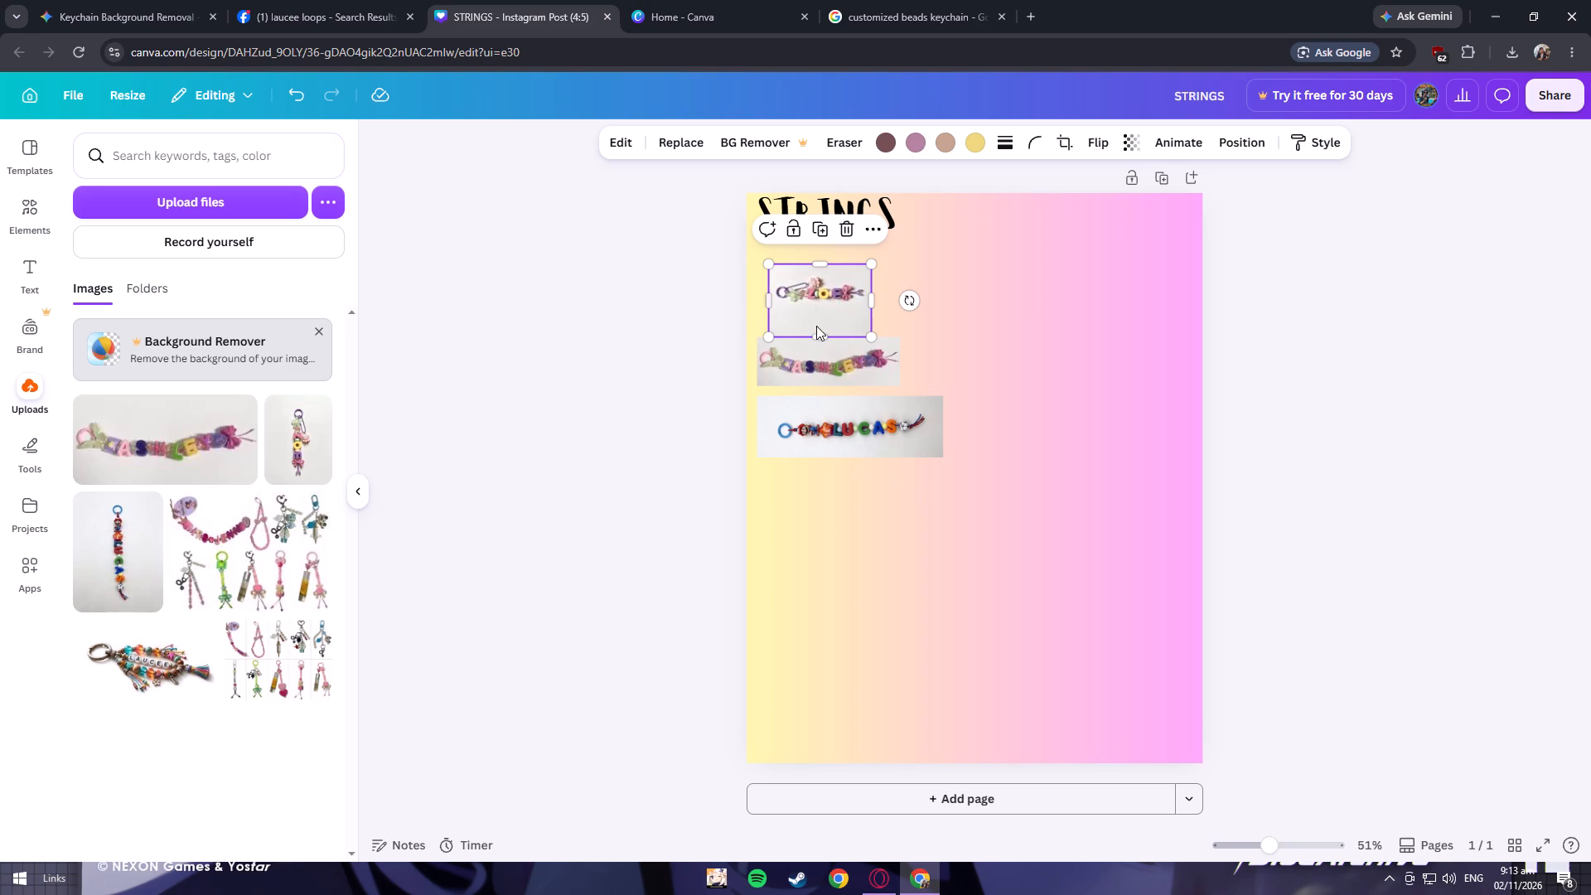
left_click_drag(817, 336, 819, 315)
Left-align the NOE keychain photo with the pastel strand photo just below the heading, and move the strand photo up closer to it.
left_click_drag(818, 293, 808, 292)
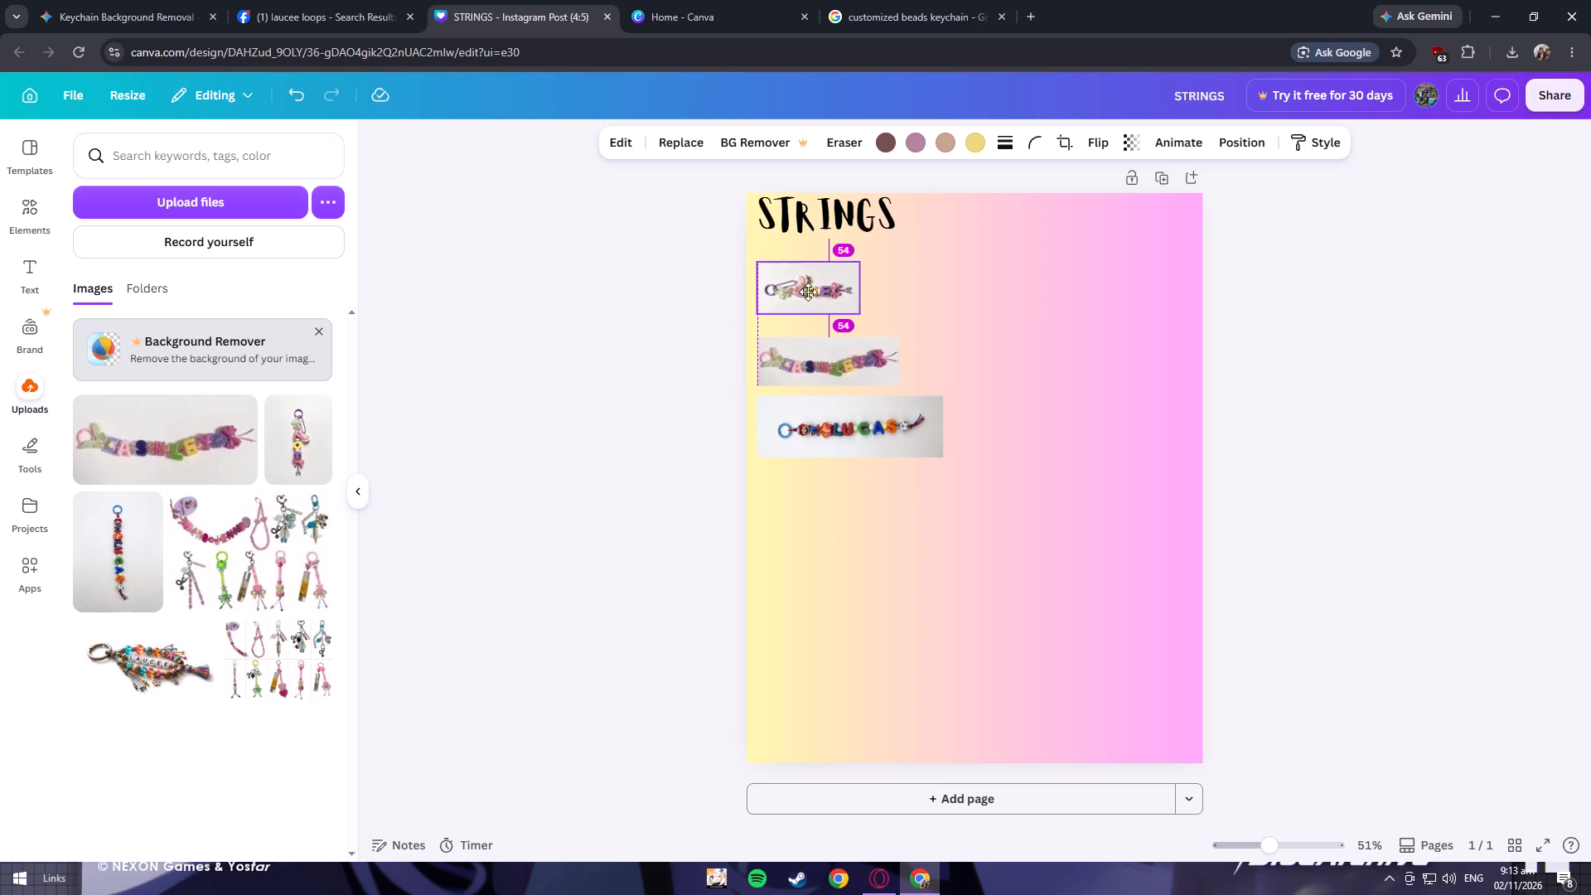
left_click_drag(808, 292, 807, 283)
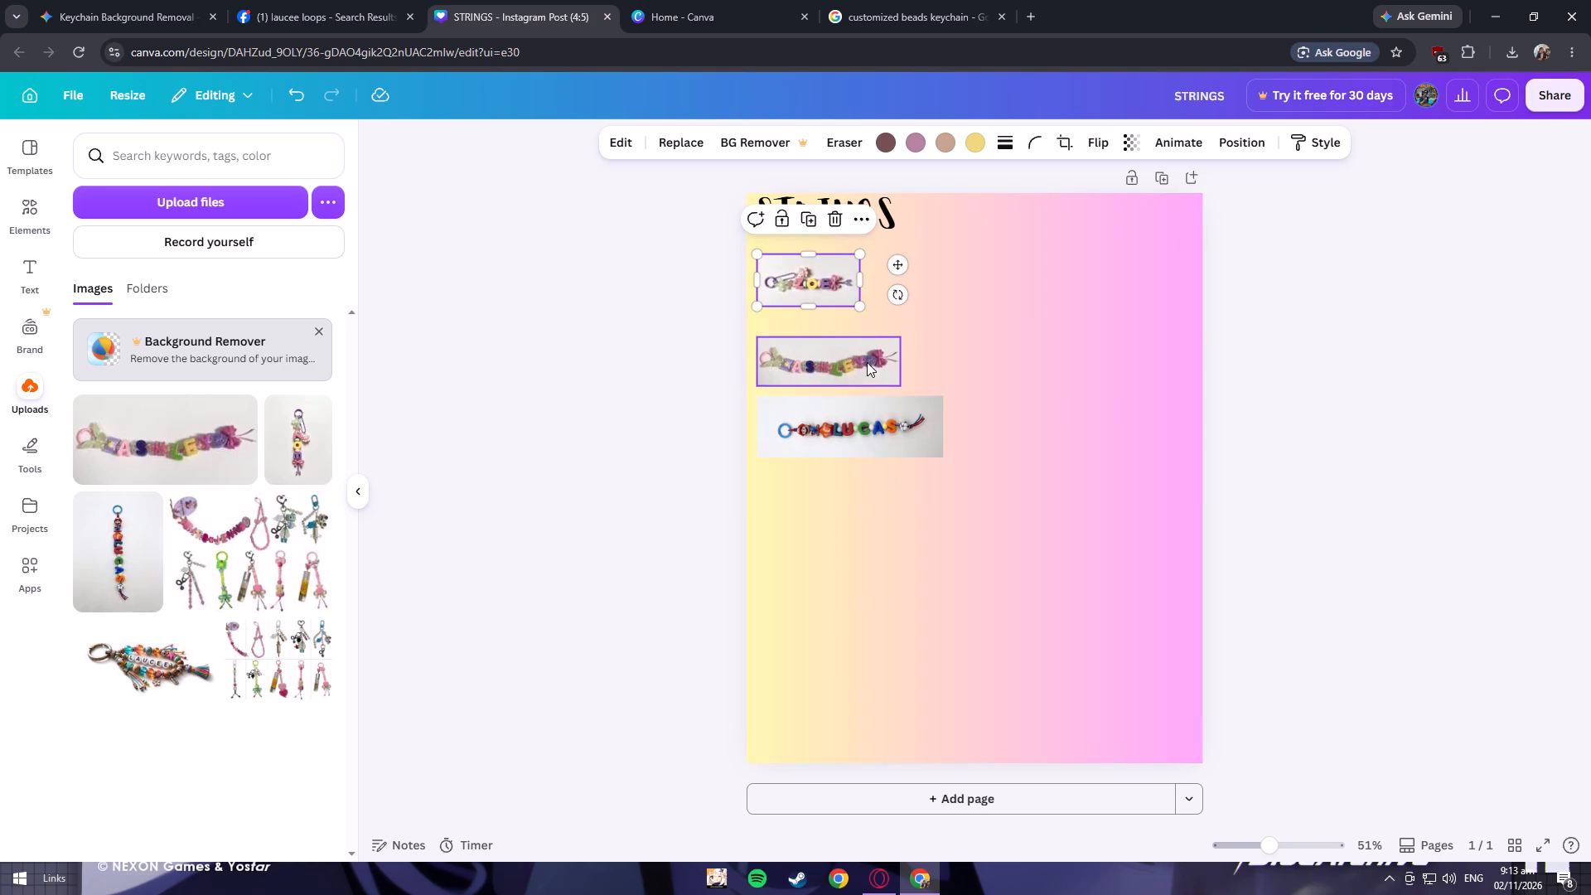
left_click_drag(860, 360, 860, 340)
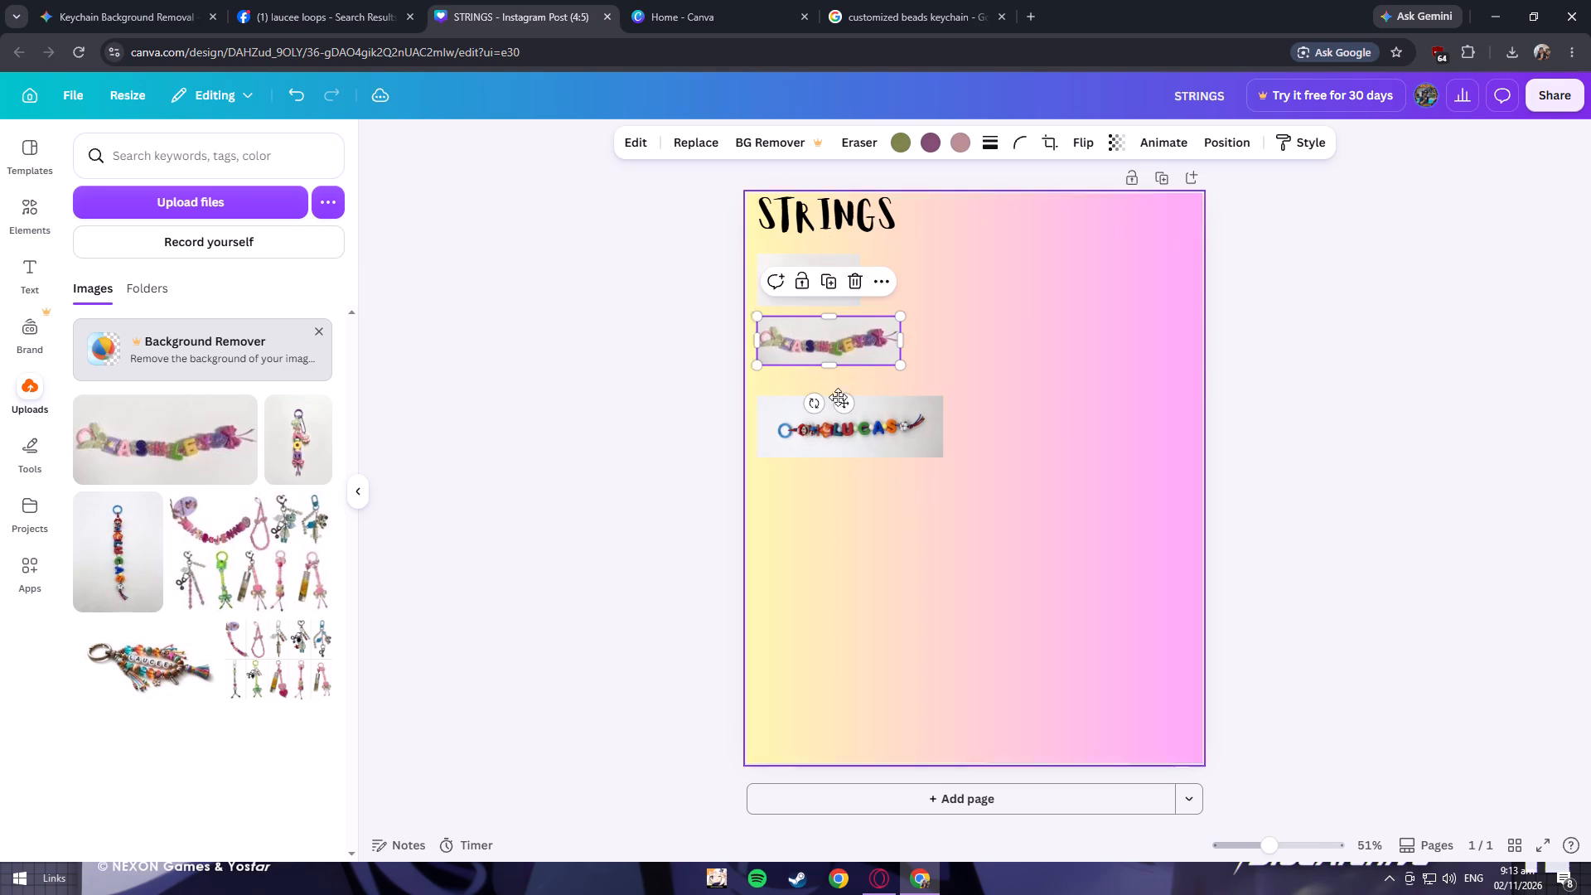
Crop both ends of the Mario keychain photo and move it up just below the pastel strand photo, aligned with the column.
left_click(796, 427)
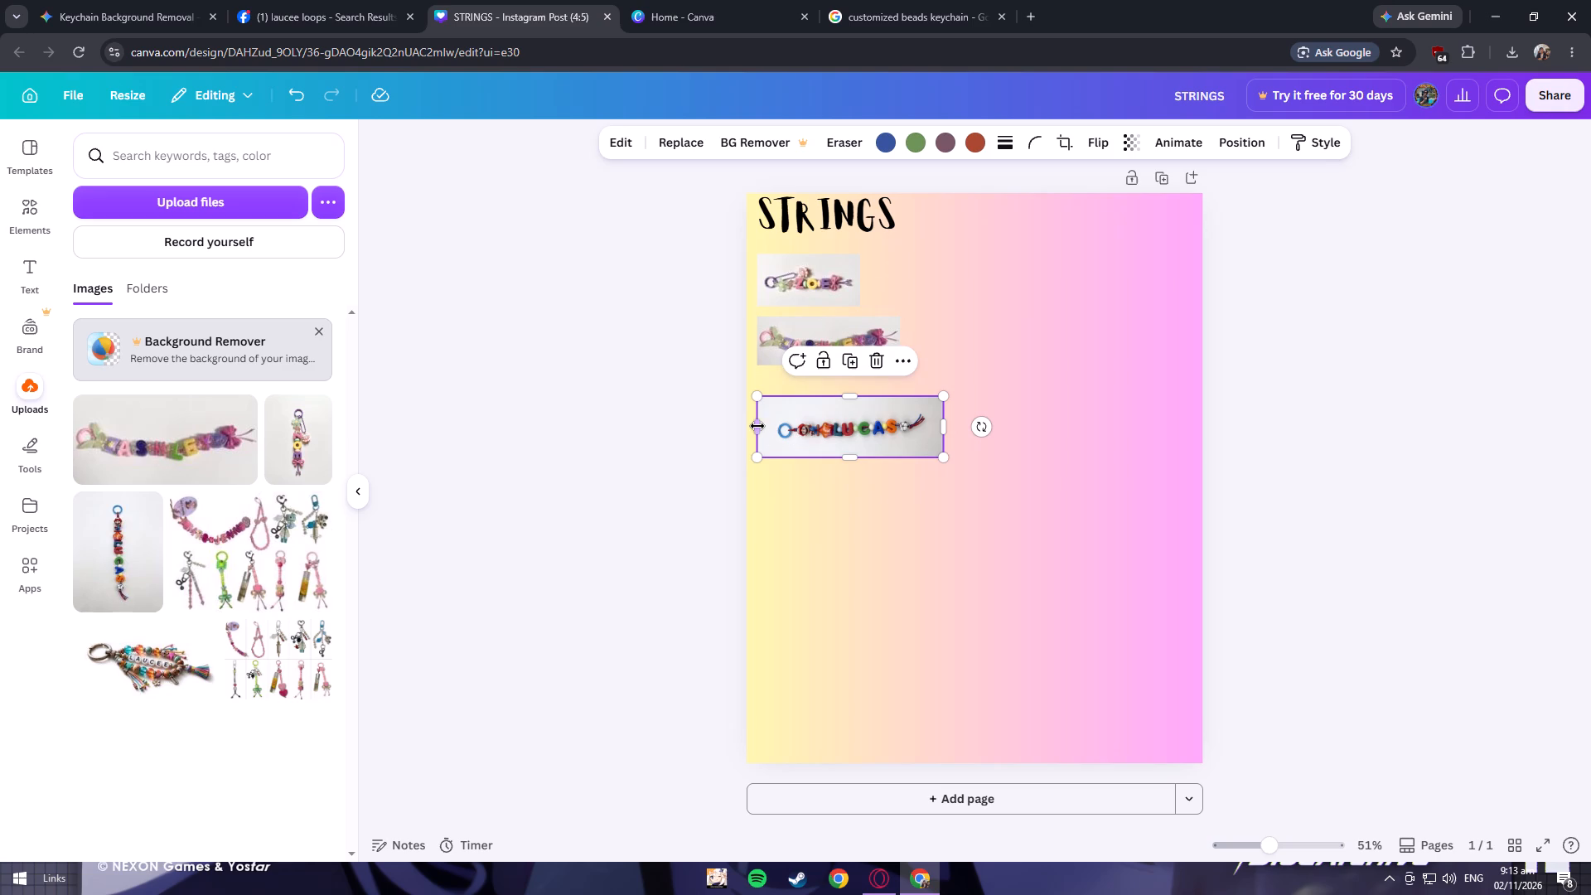
left_click_drag(757, 426, 771, 426)
left_click_drag(942, 423, 931, 423)
left_click_drag(839, 416, 827, 394)
left_click(907, 528)
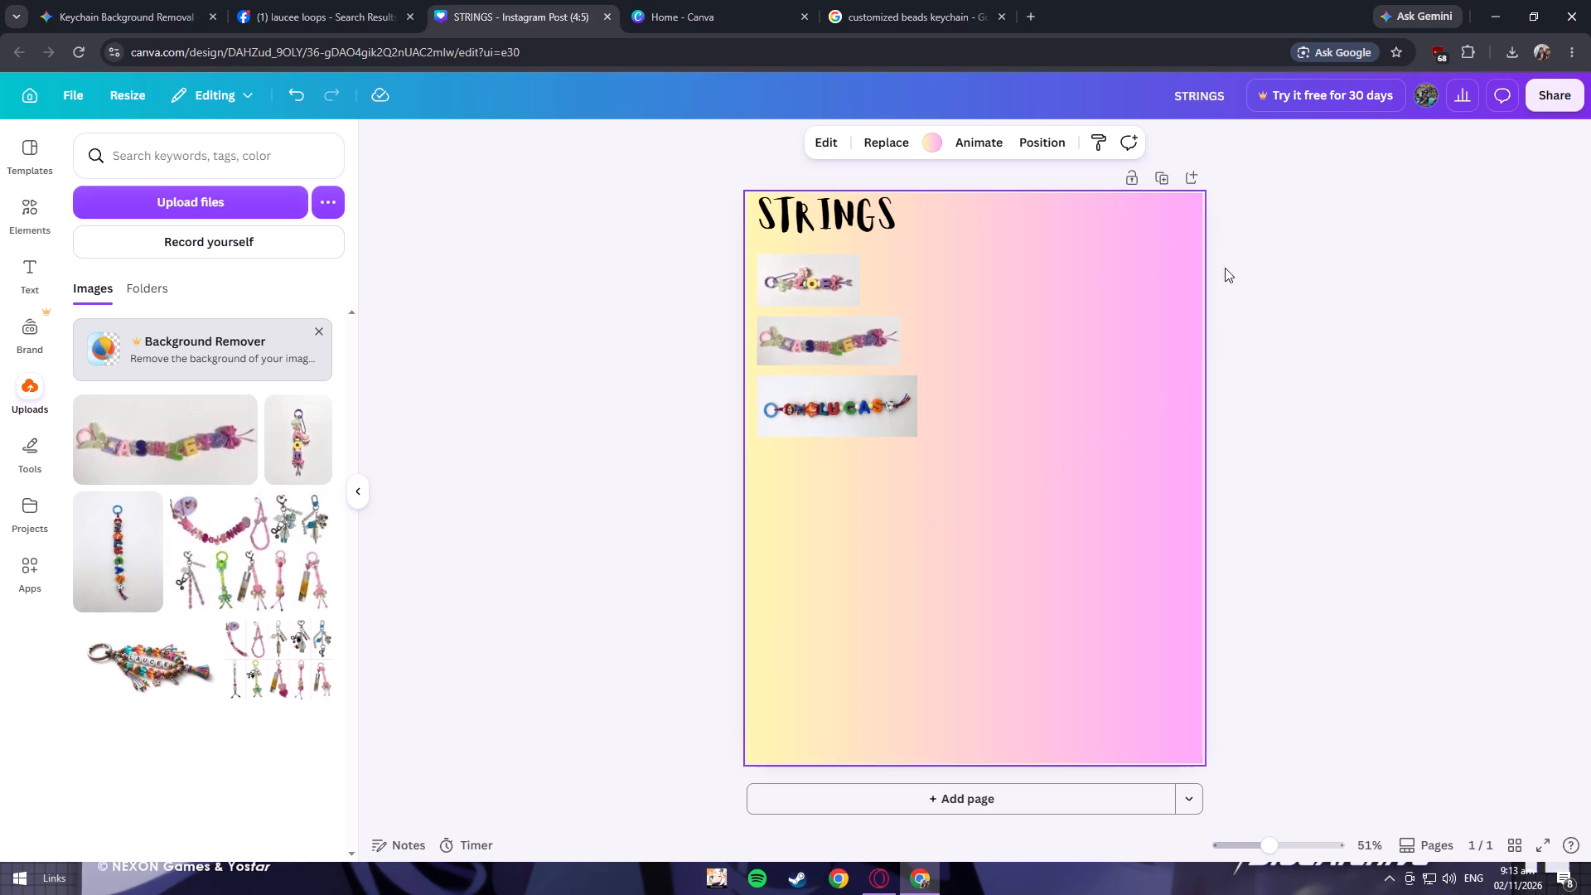
Add a text box below the keychain photos and set its font size to 20.
left_click(22, 267)
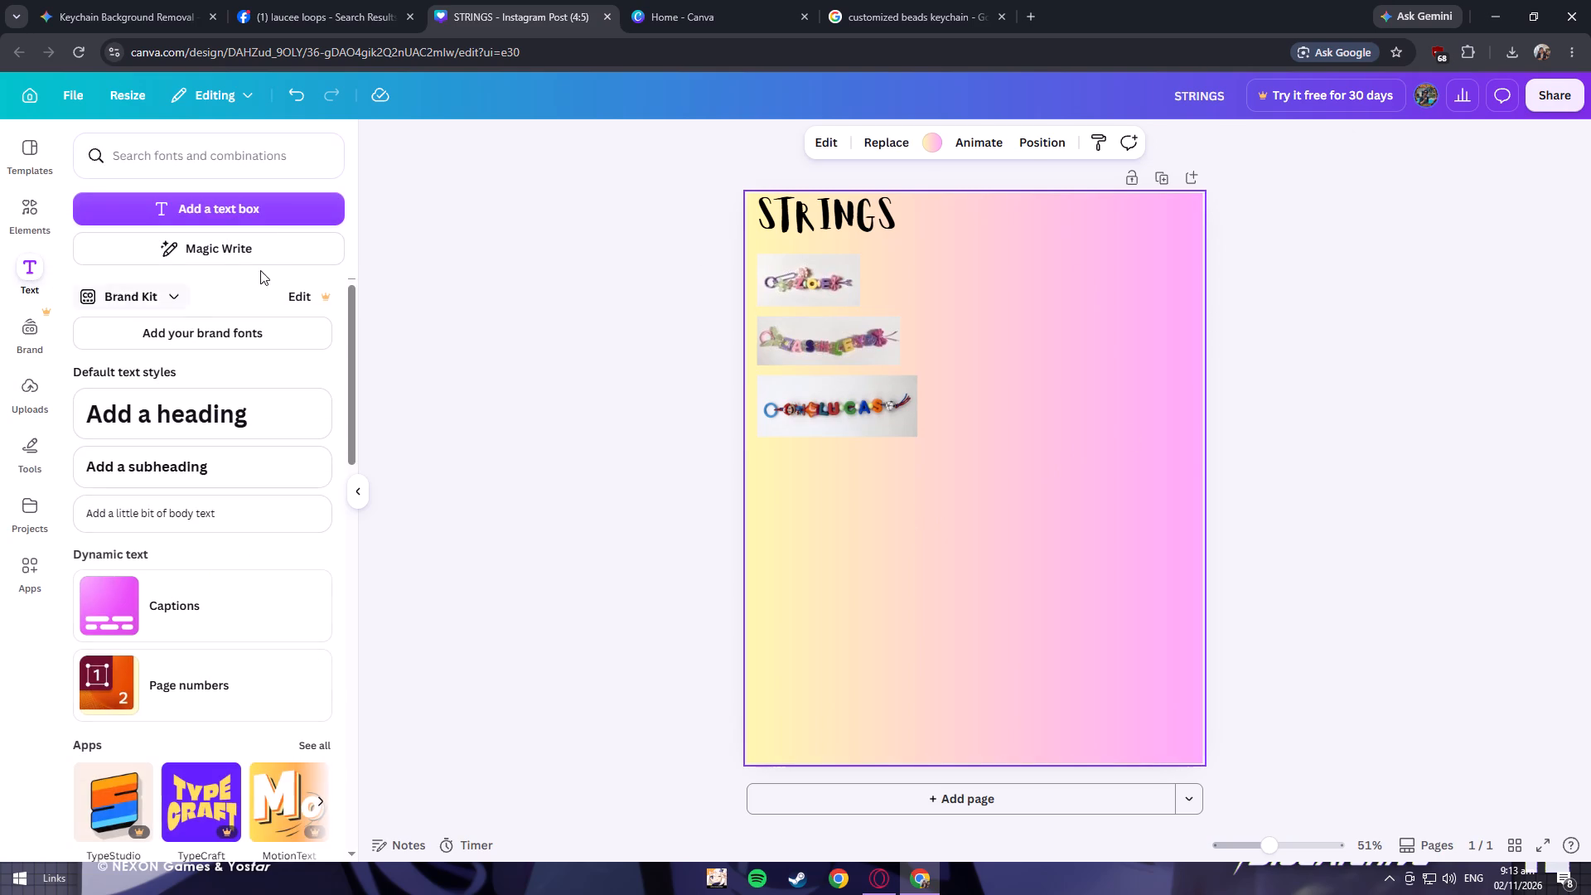
left_click(279, 206)
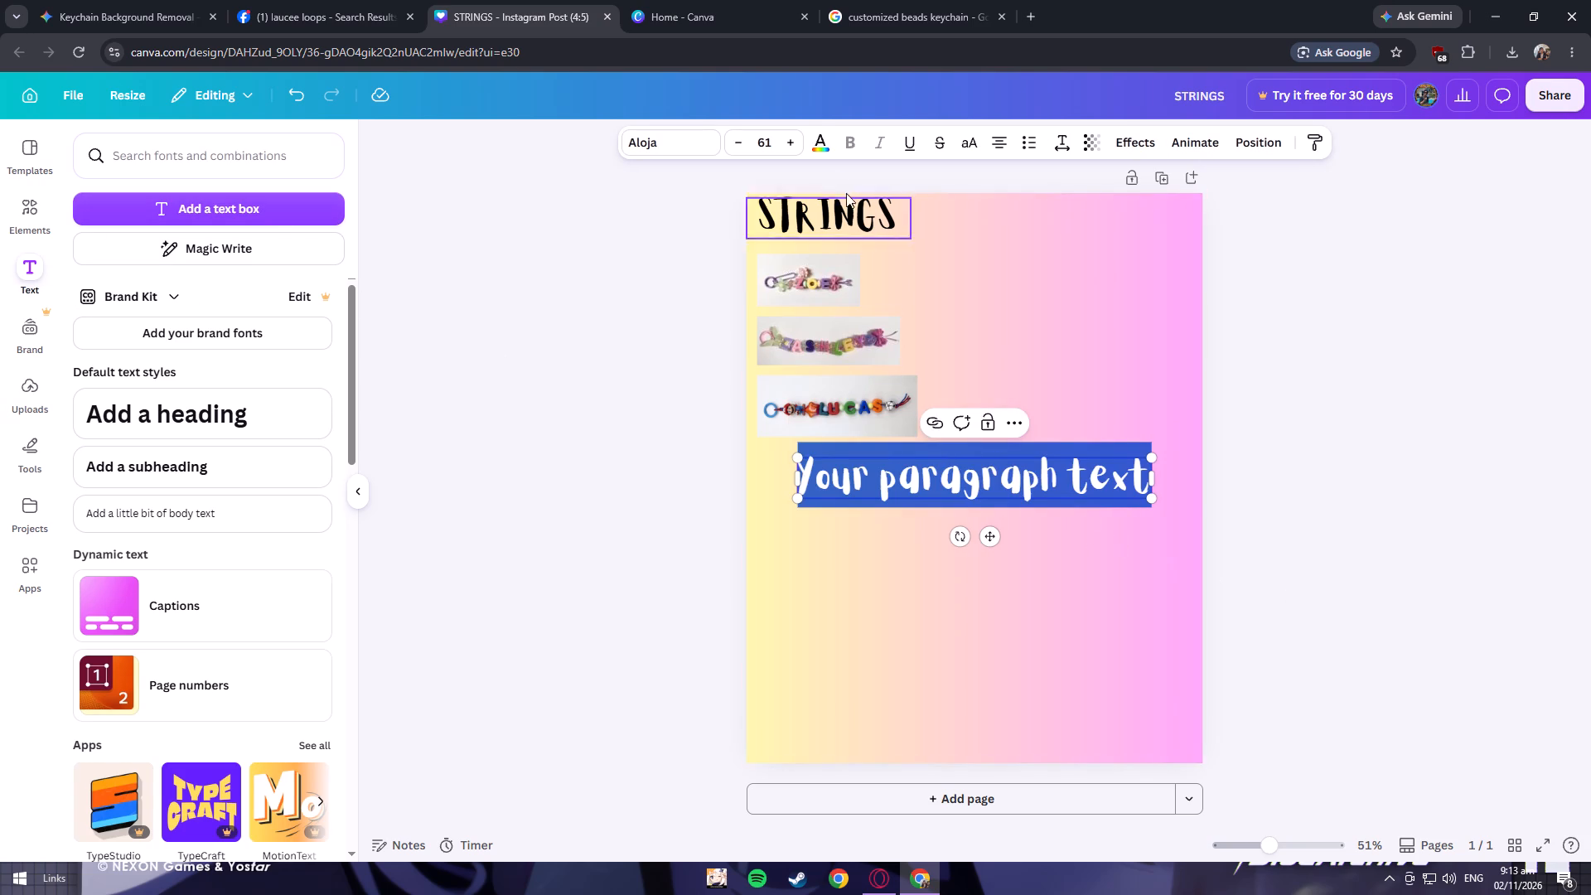
left_click(763, 147)
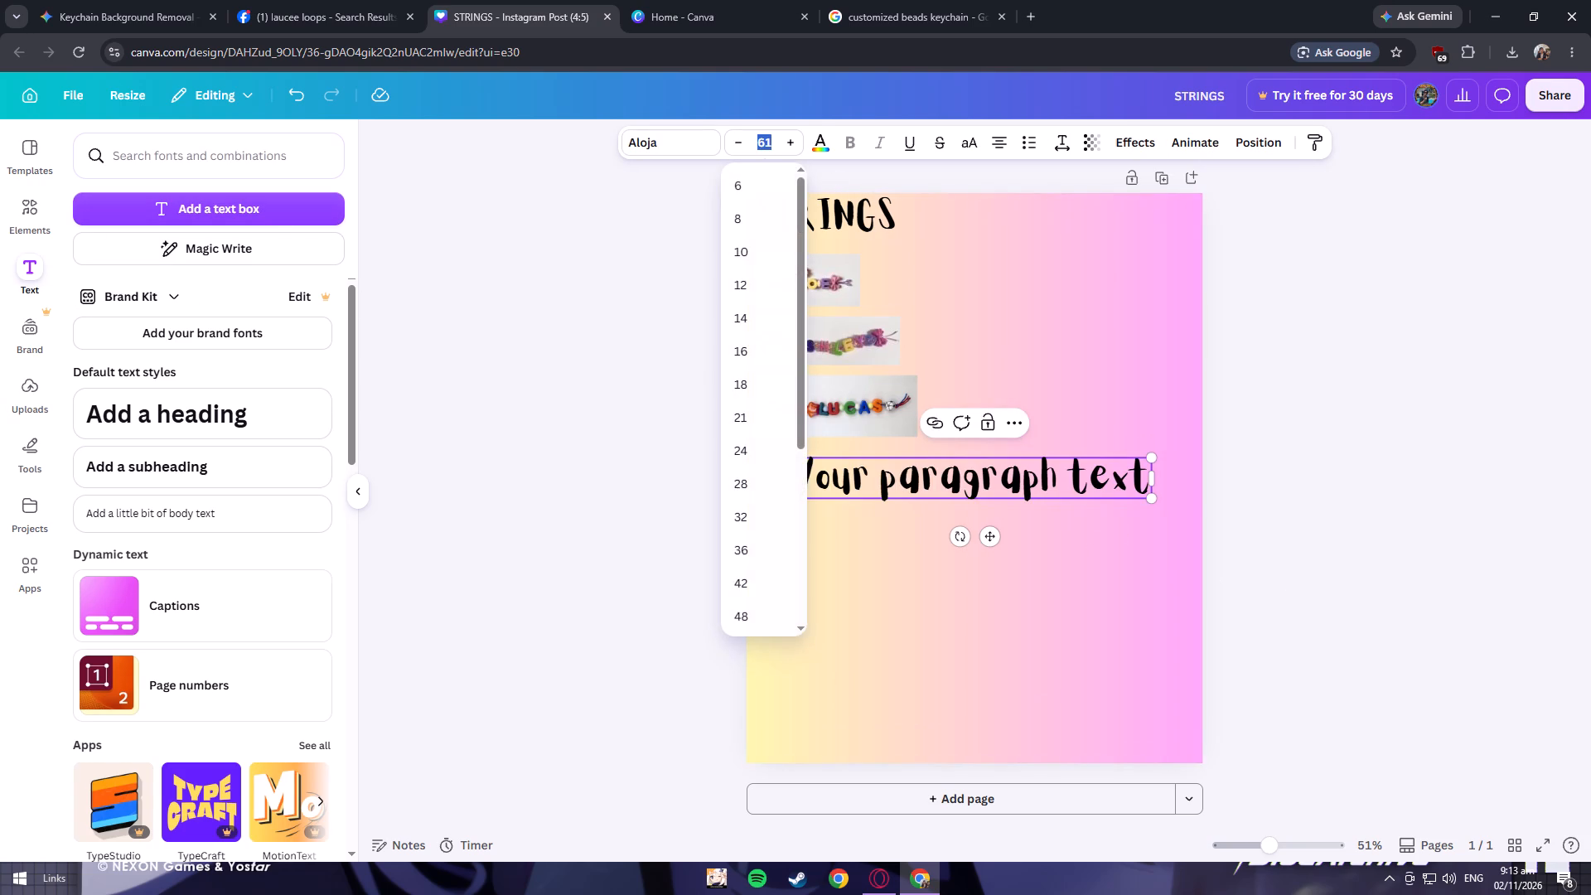
type("20")
key("Return")
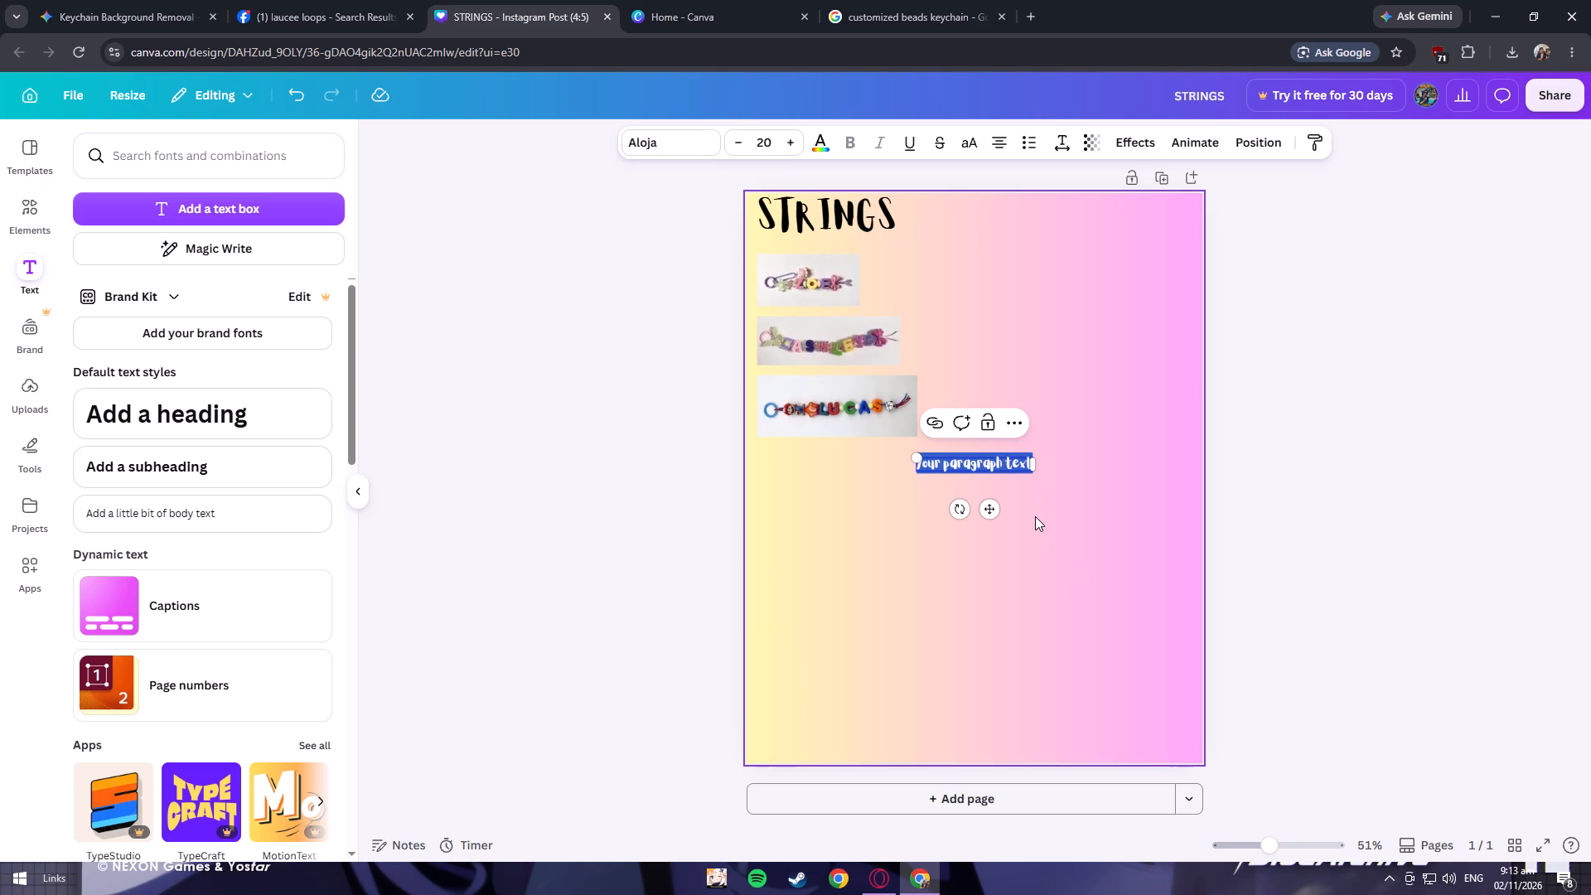
Enter the first three price lines in the text box: 1 Letter @ 80, 2 letters @ 90, 3 letters @ 100.
type("1 Letter")
key("space")
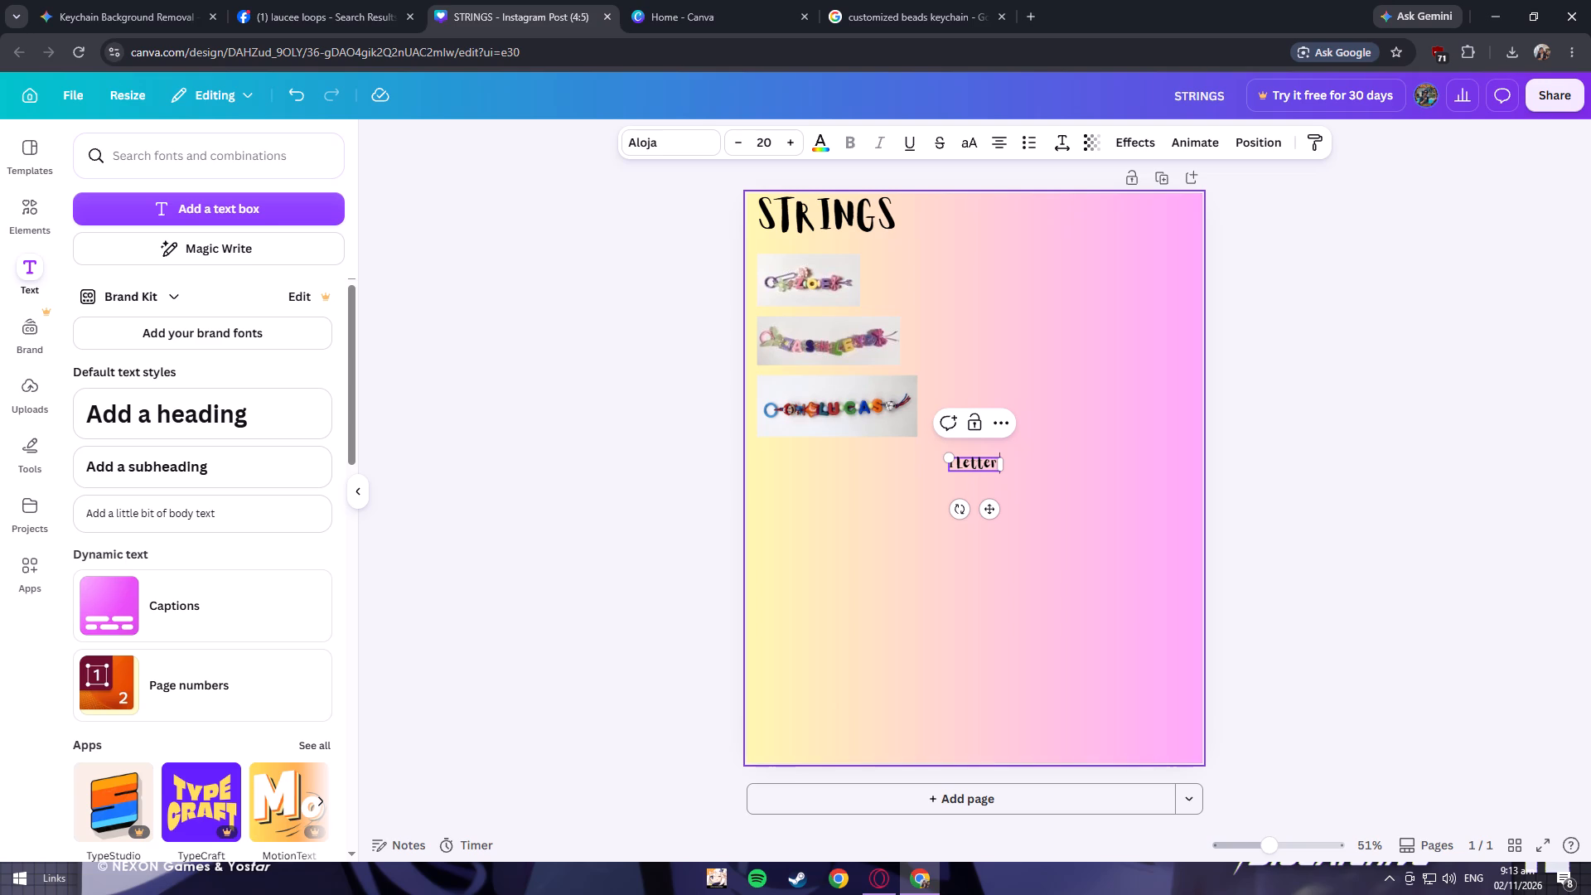
type("@ 80")
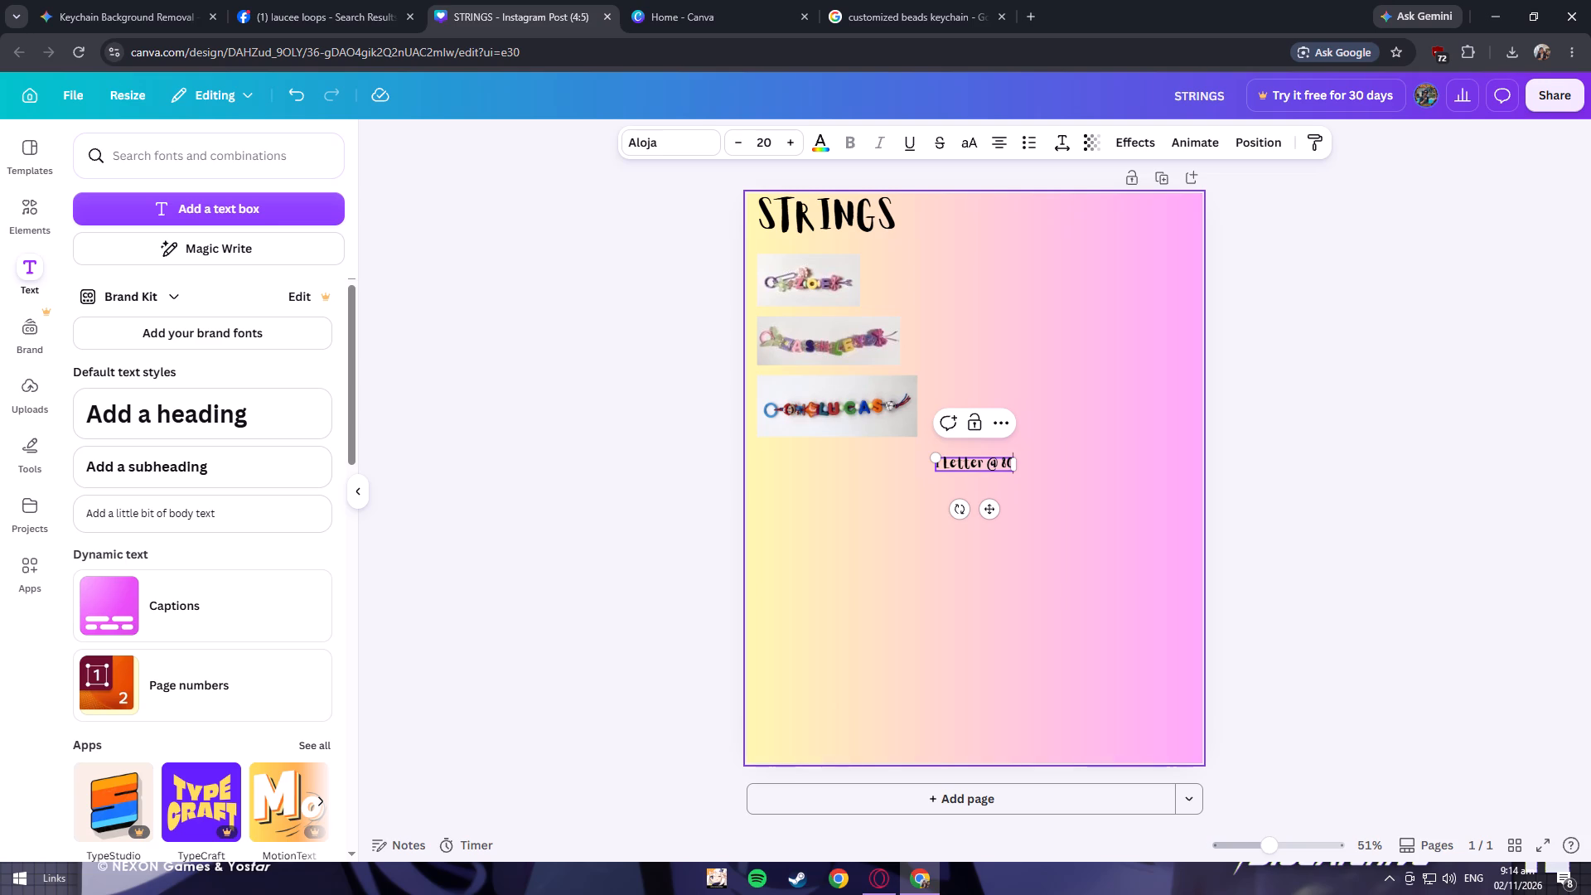
key("Return")
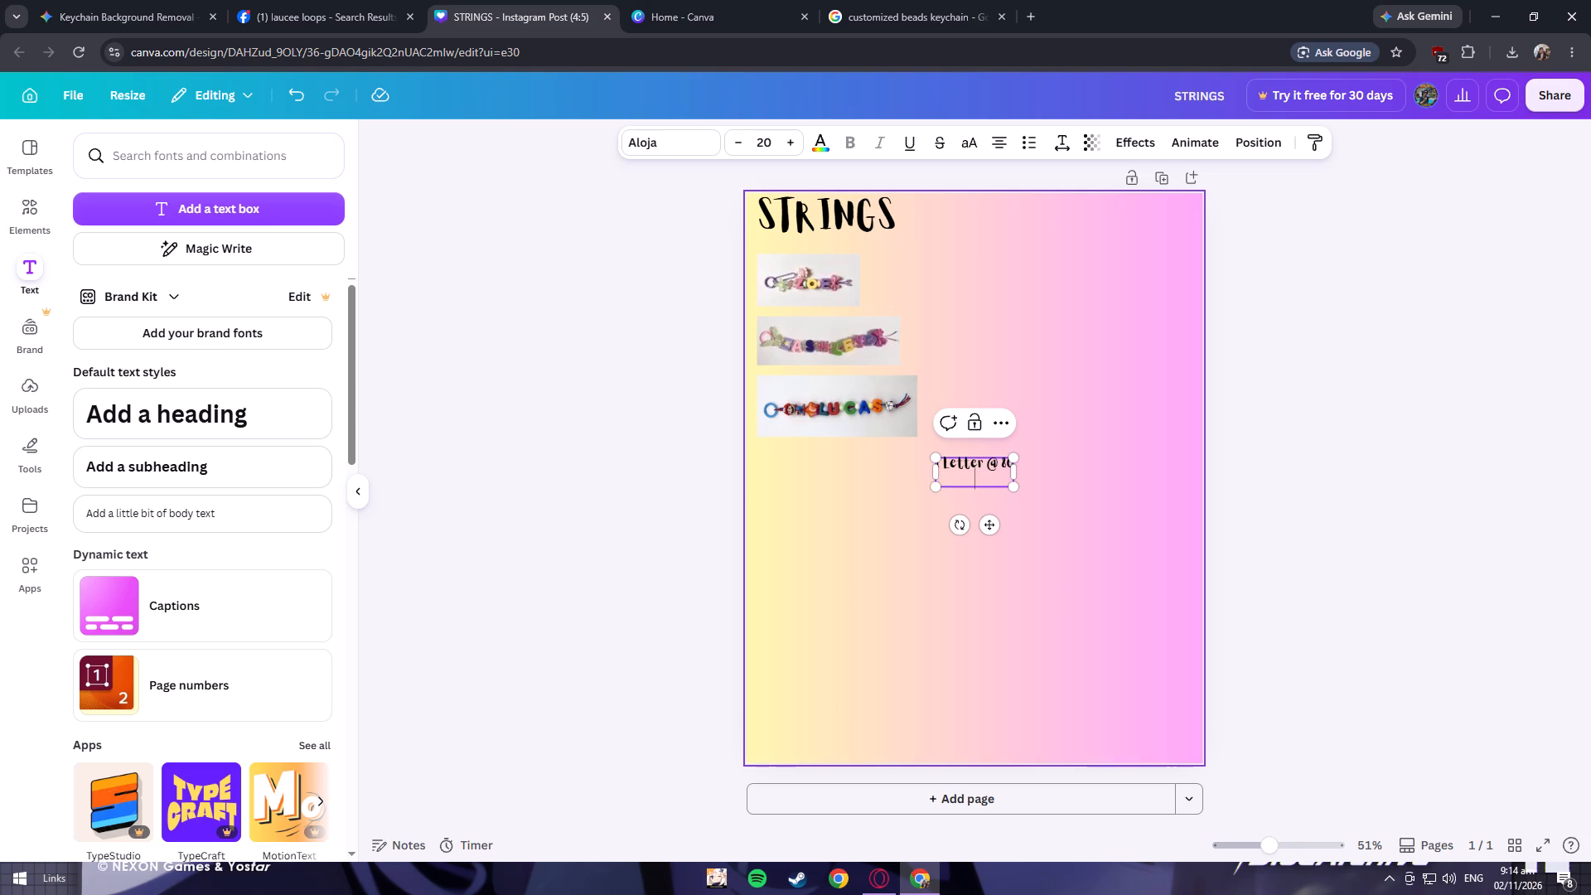
type("2 letters @")
key("space")
type("90")
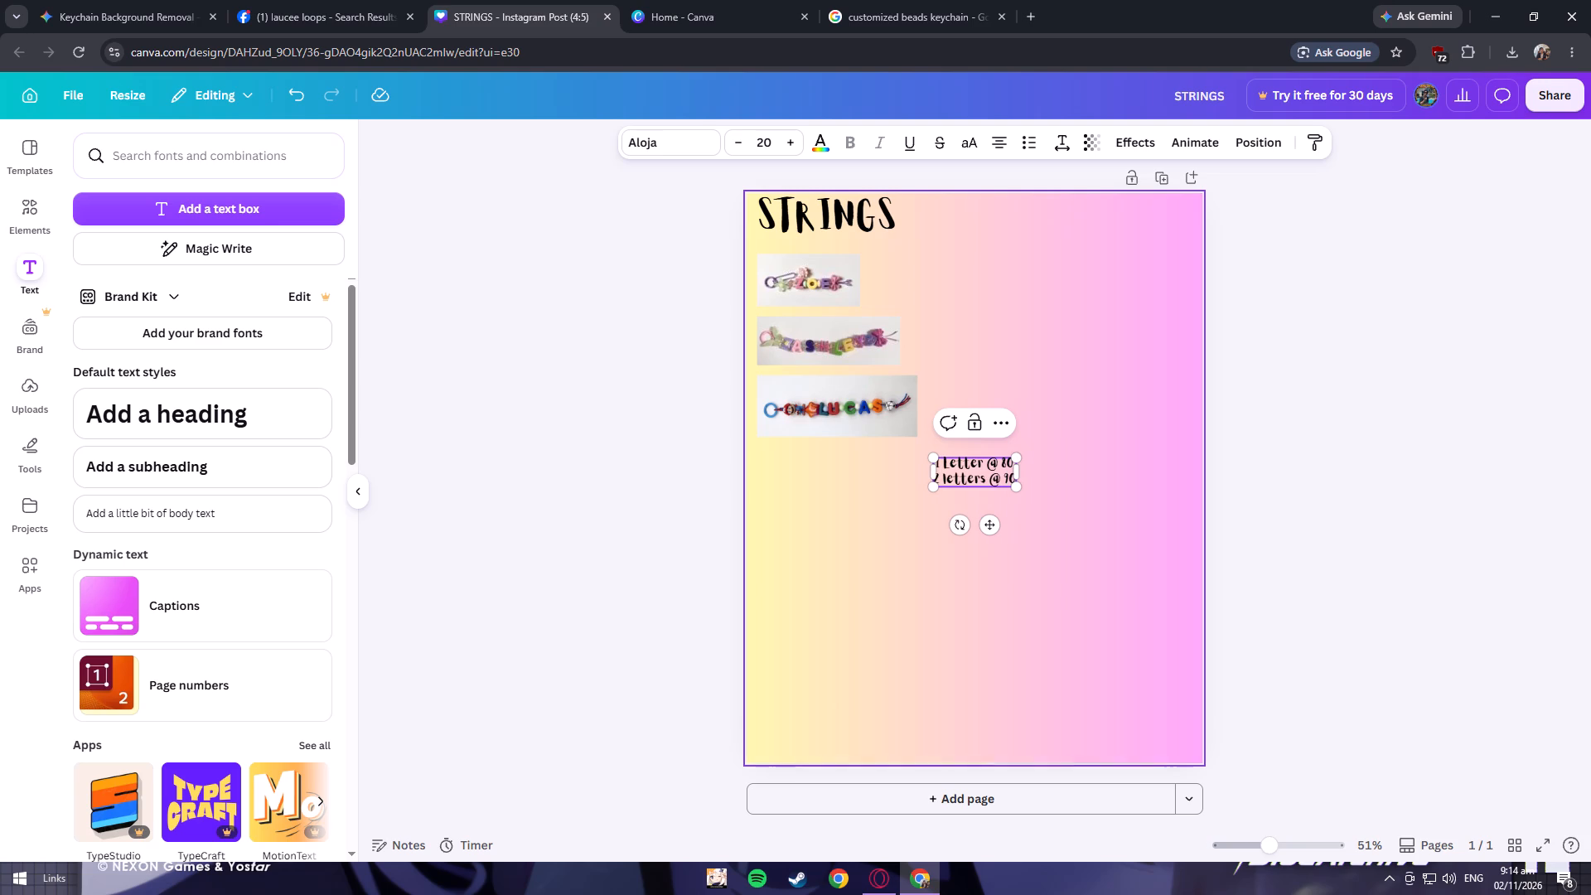
key("Return")
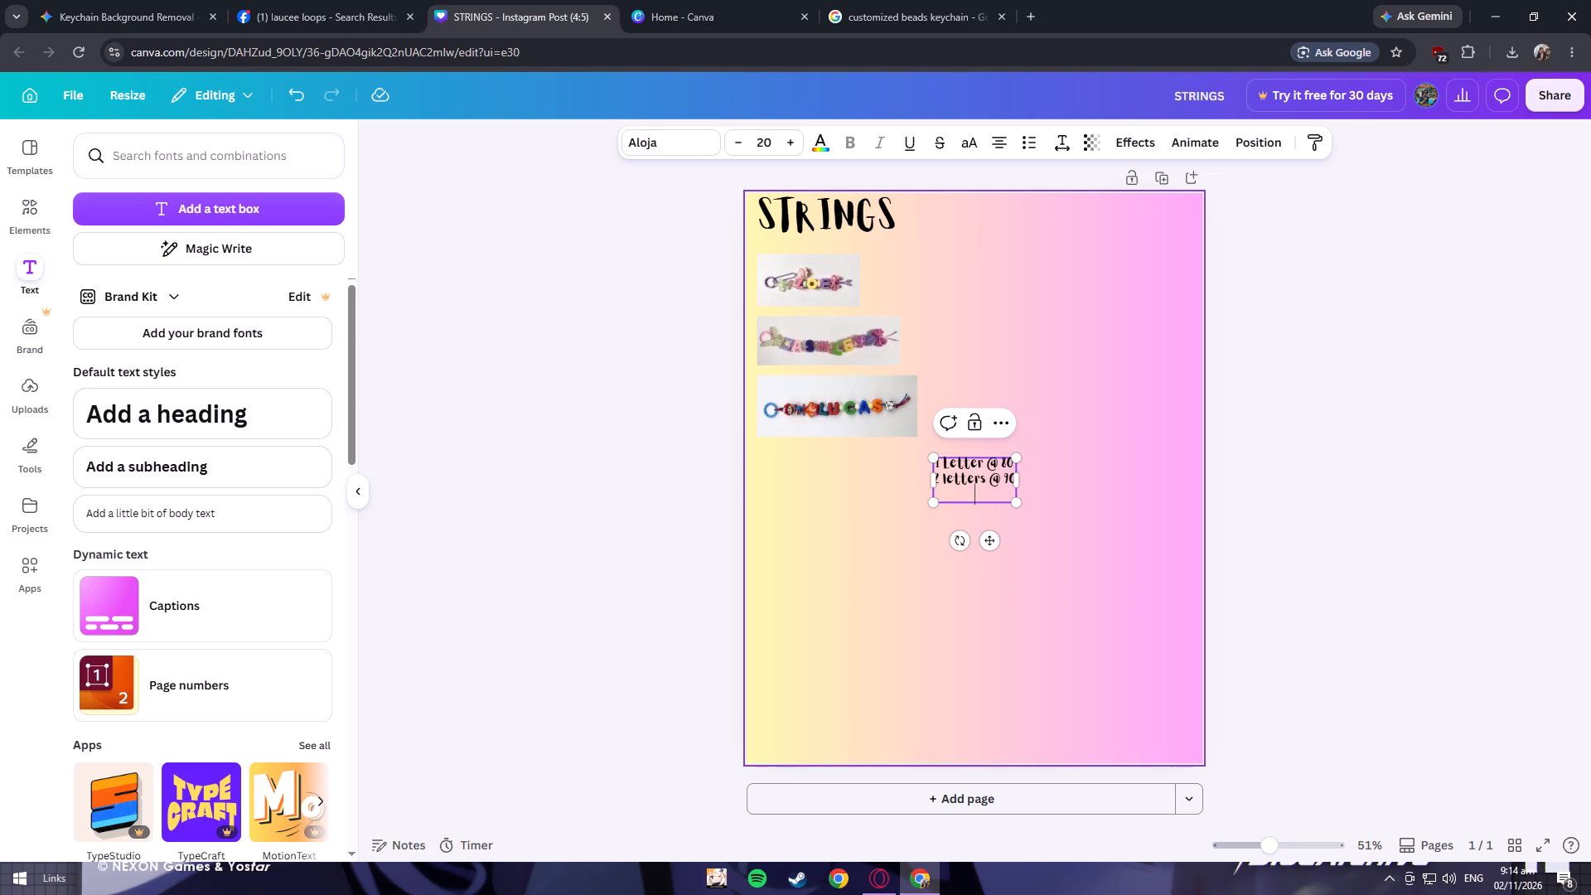
type("3 letters")
key("space")
type("@ 100")
key("Return")
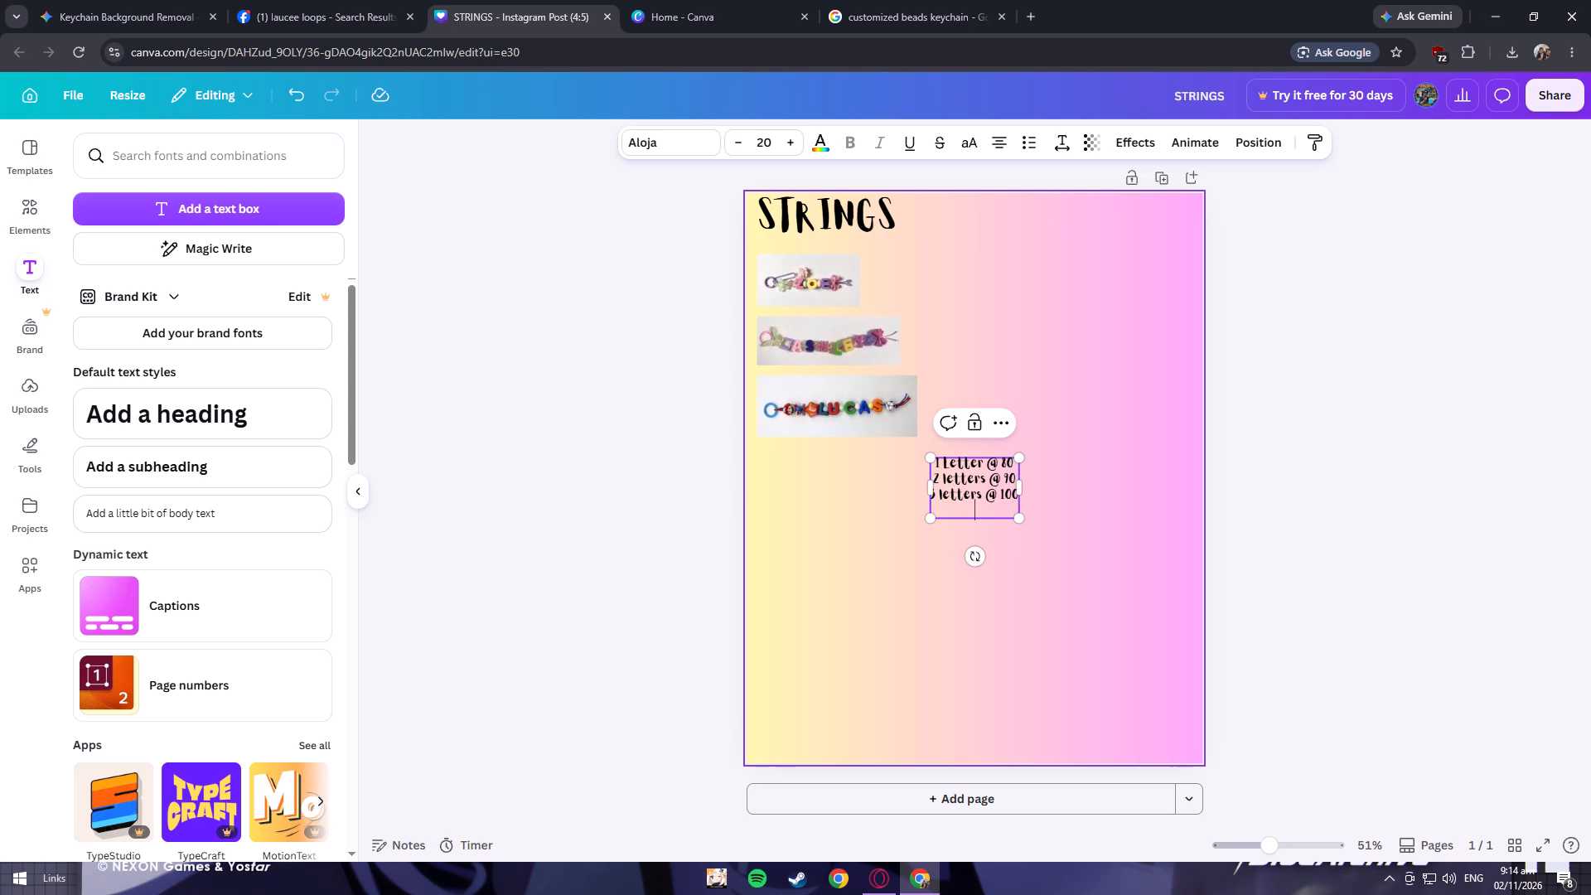
Add 4 letters @ 120 as the fourth line of the price list.
type("4 l")
key("BackSpace")
type("lettersd")
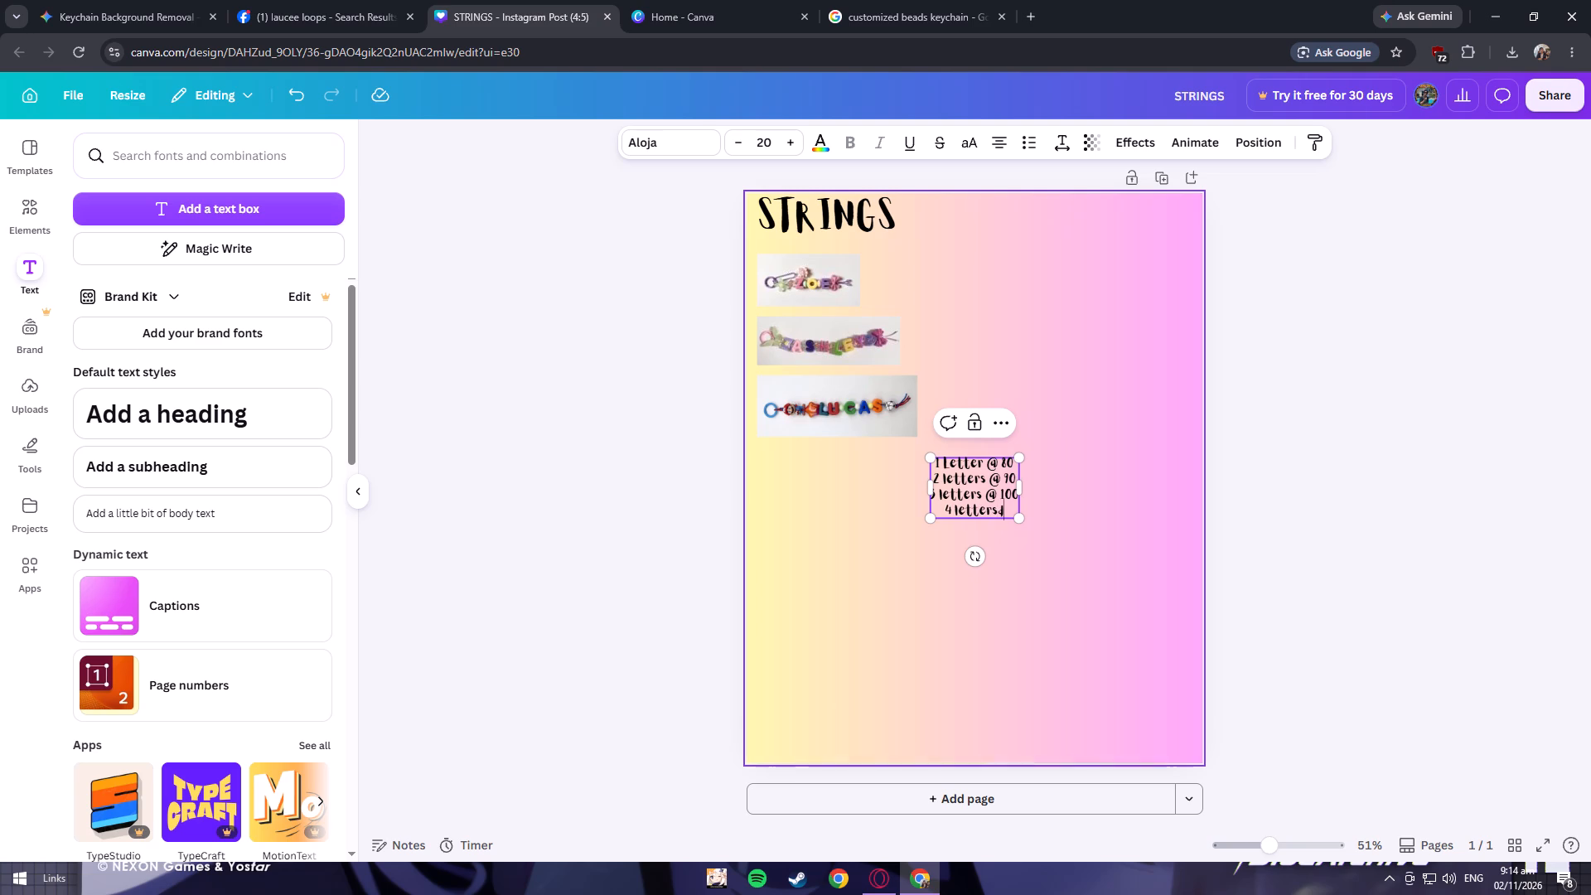
key("BackSpace")
key("space")
type("@")
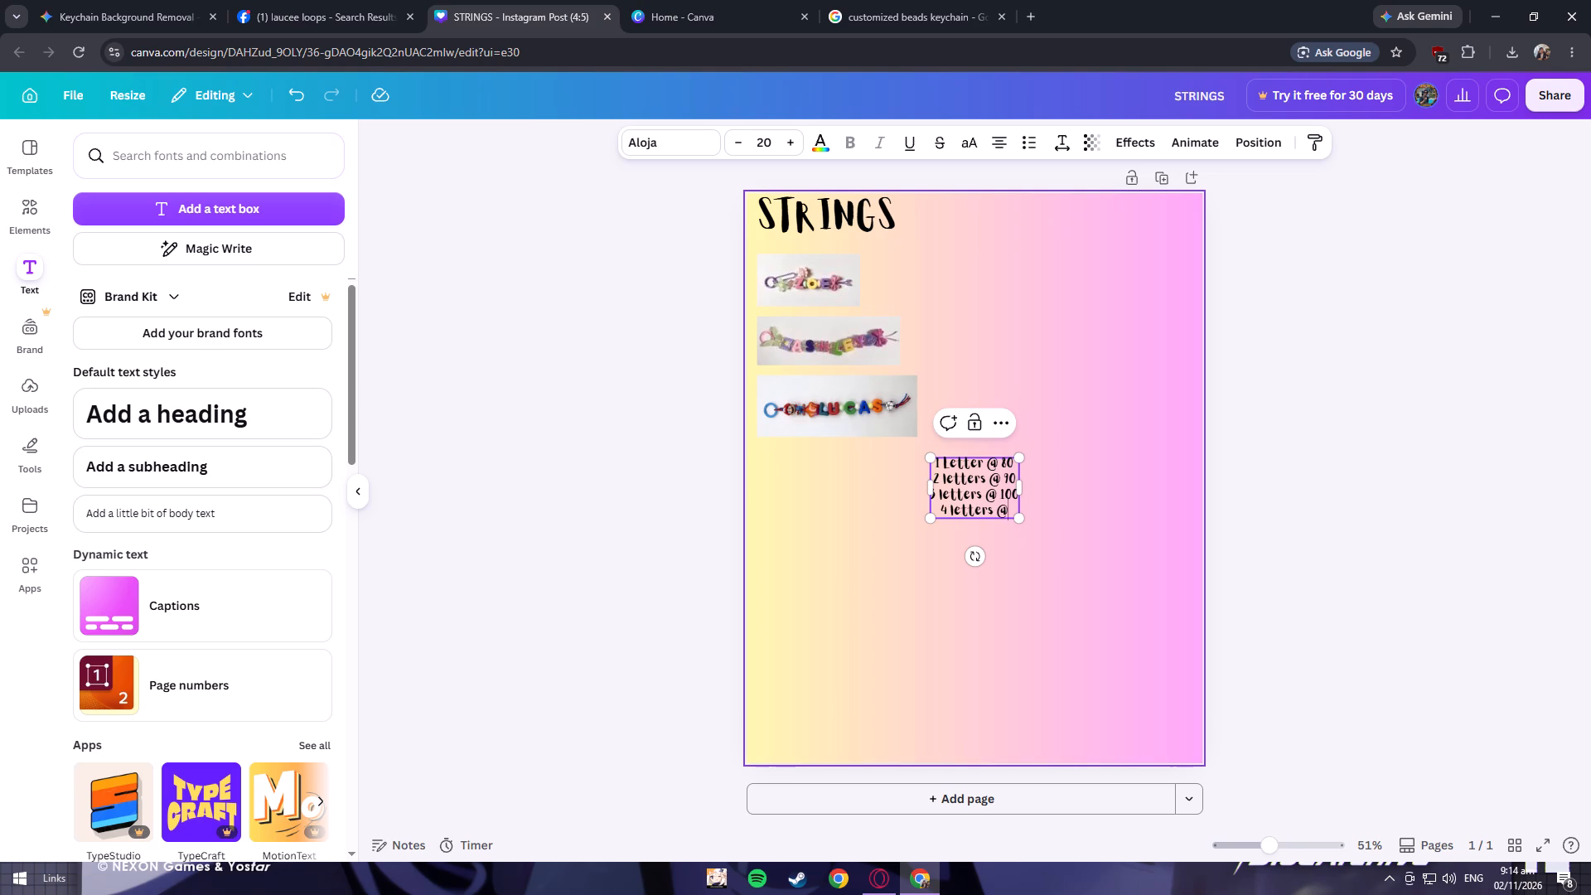
key("space")
type("100")
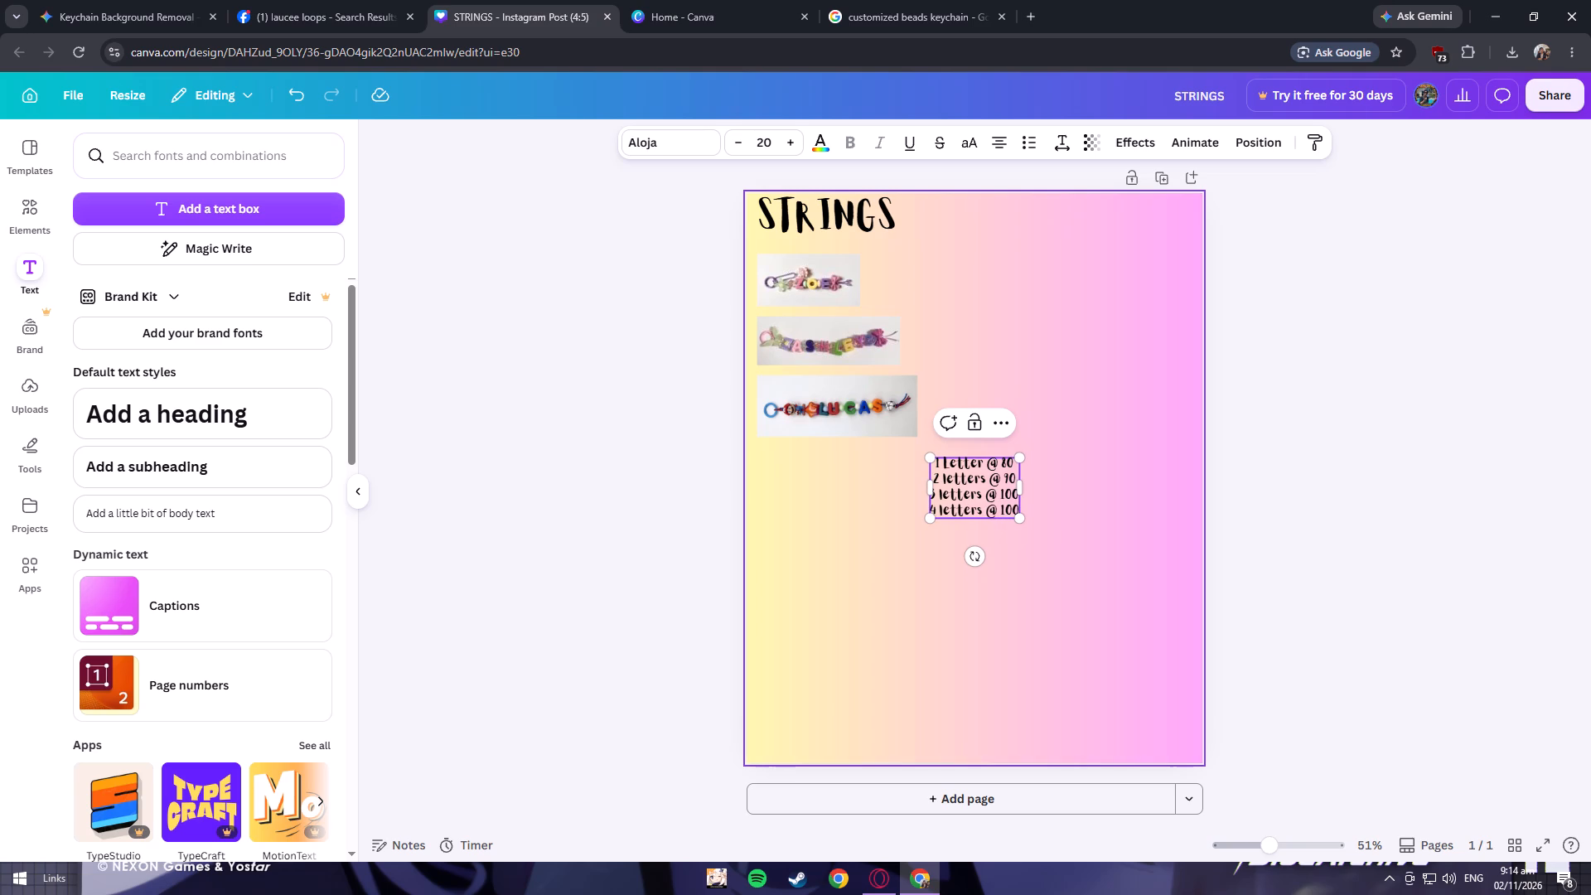
key("BackSpace")
key("BackSpace")
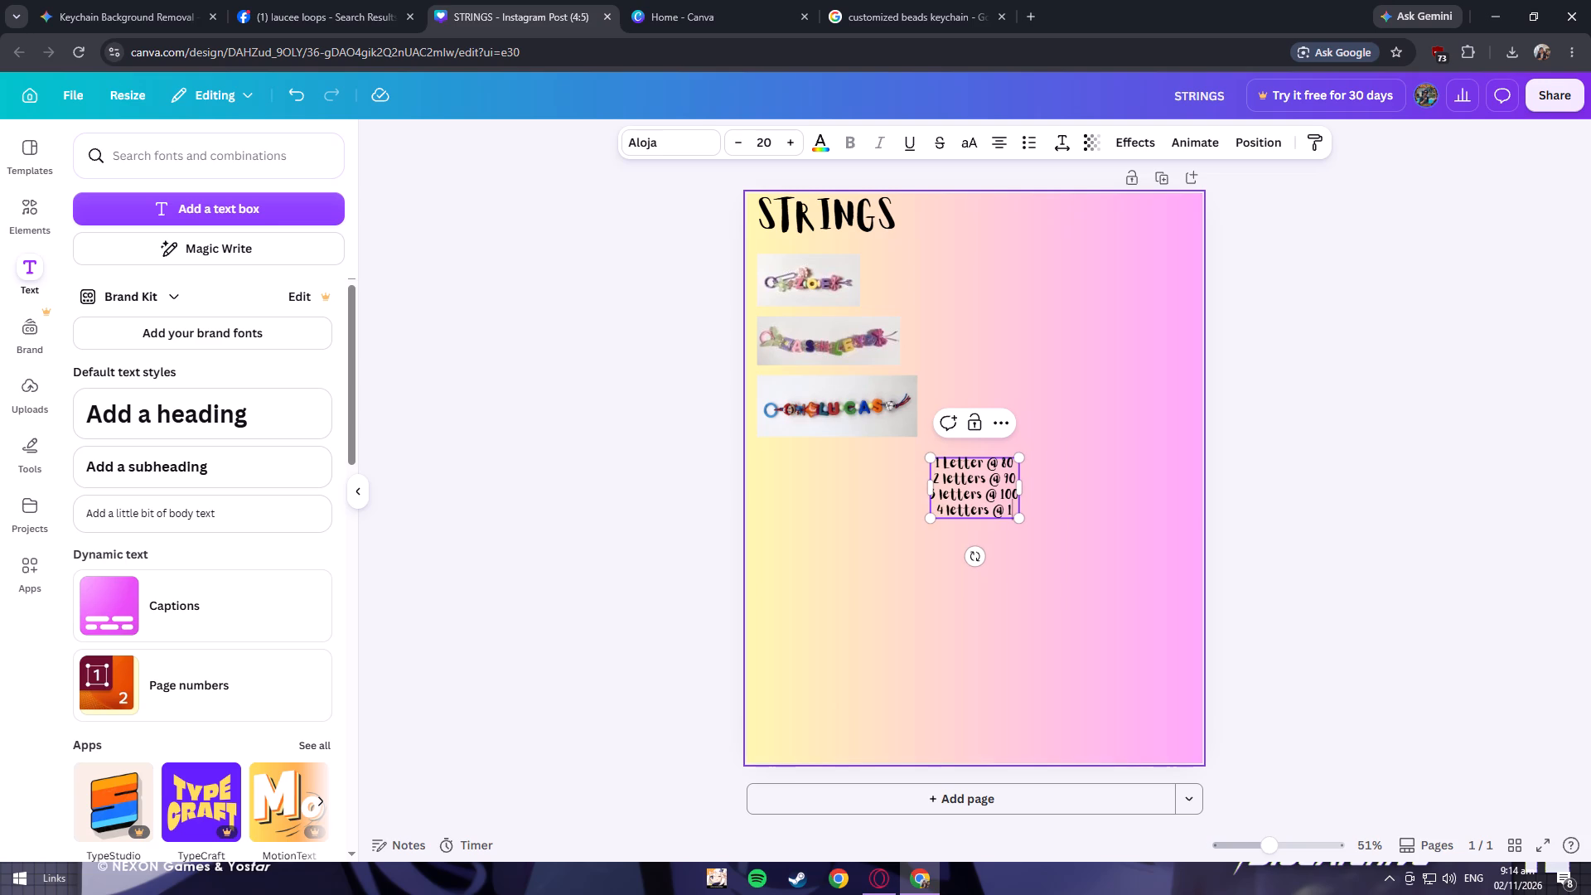
type("20")
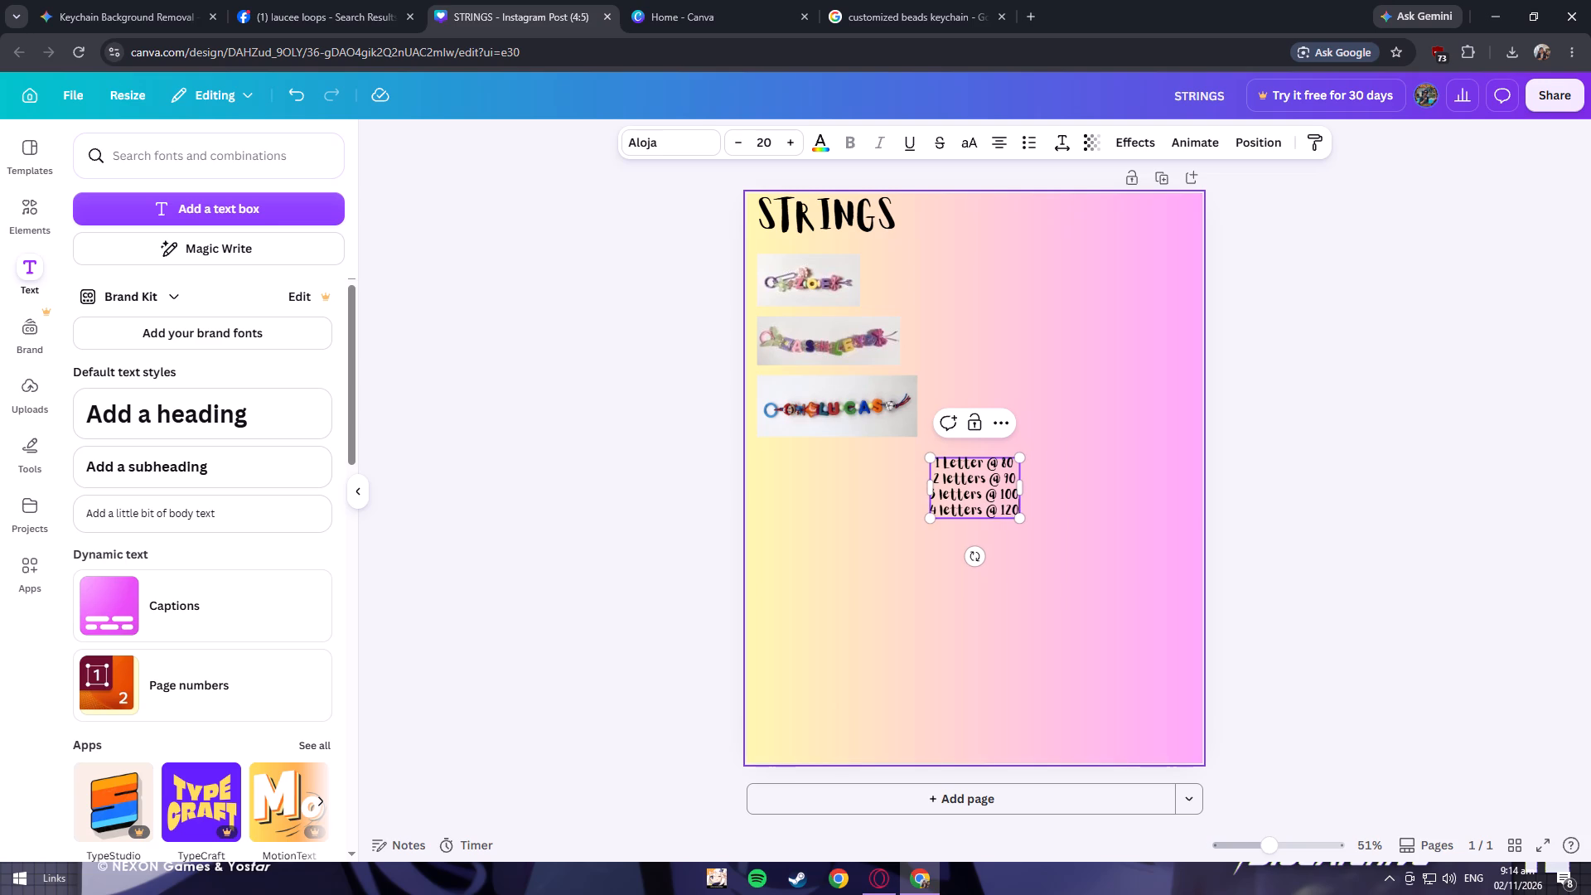
key("Return")
key("BackSpace")
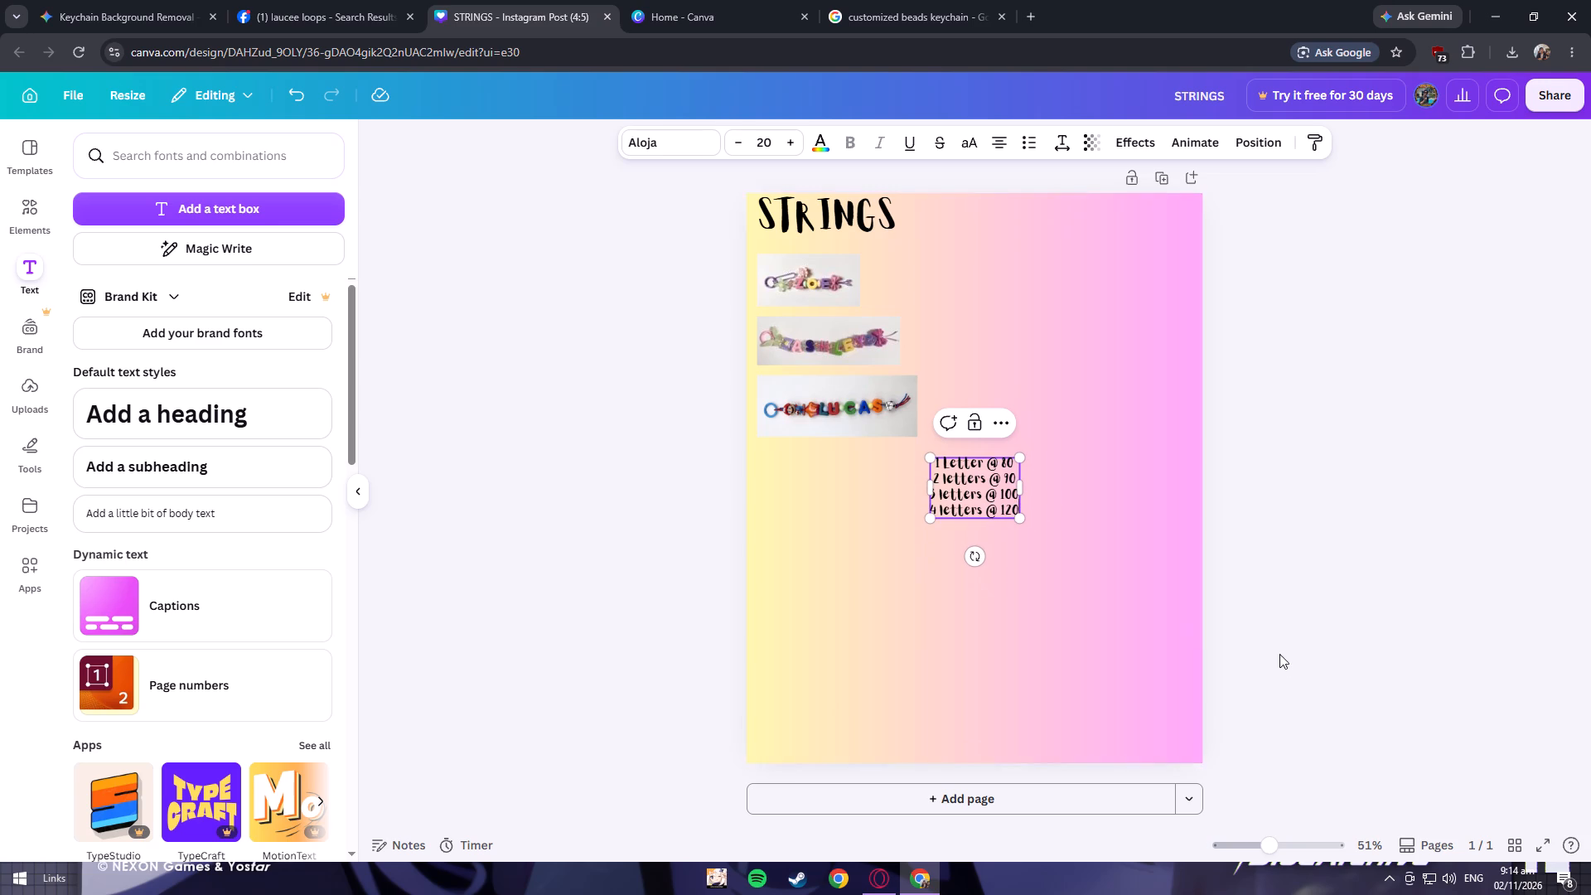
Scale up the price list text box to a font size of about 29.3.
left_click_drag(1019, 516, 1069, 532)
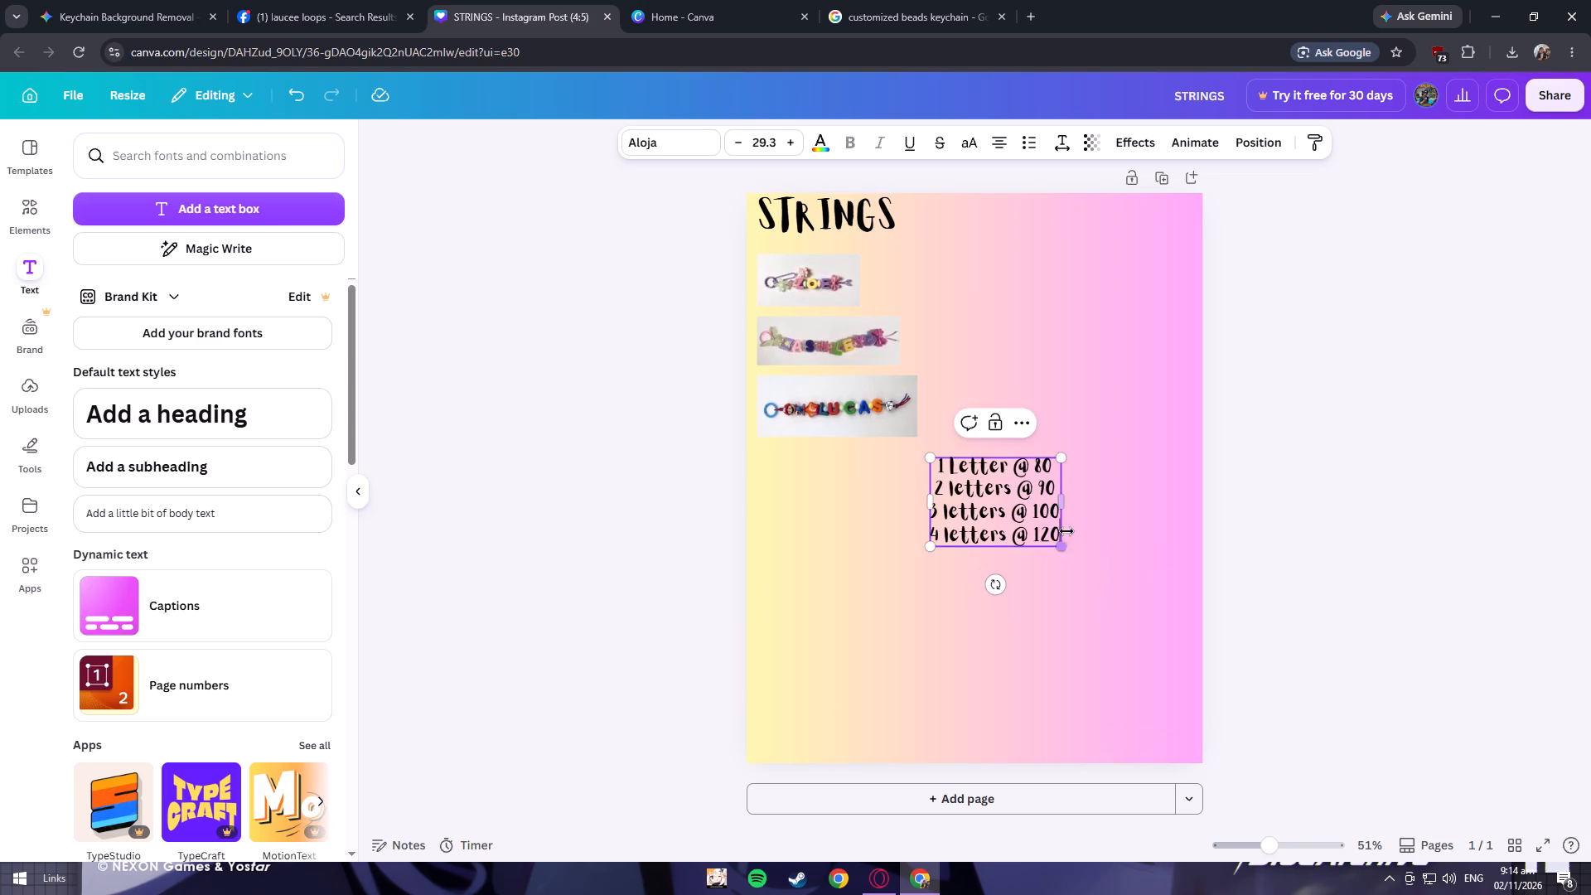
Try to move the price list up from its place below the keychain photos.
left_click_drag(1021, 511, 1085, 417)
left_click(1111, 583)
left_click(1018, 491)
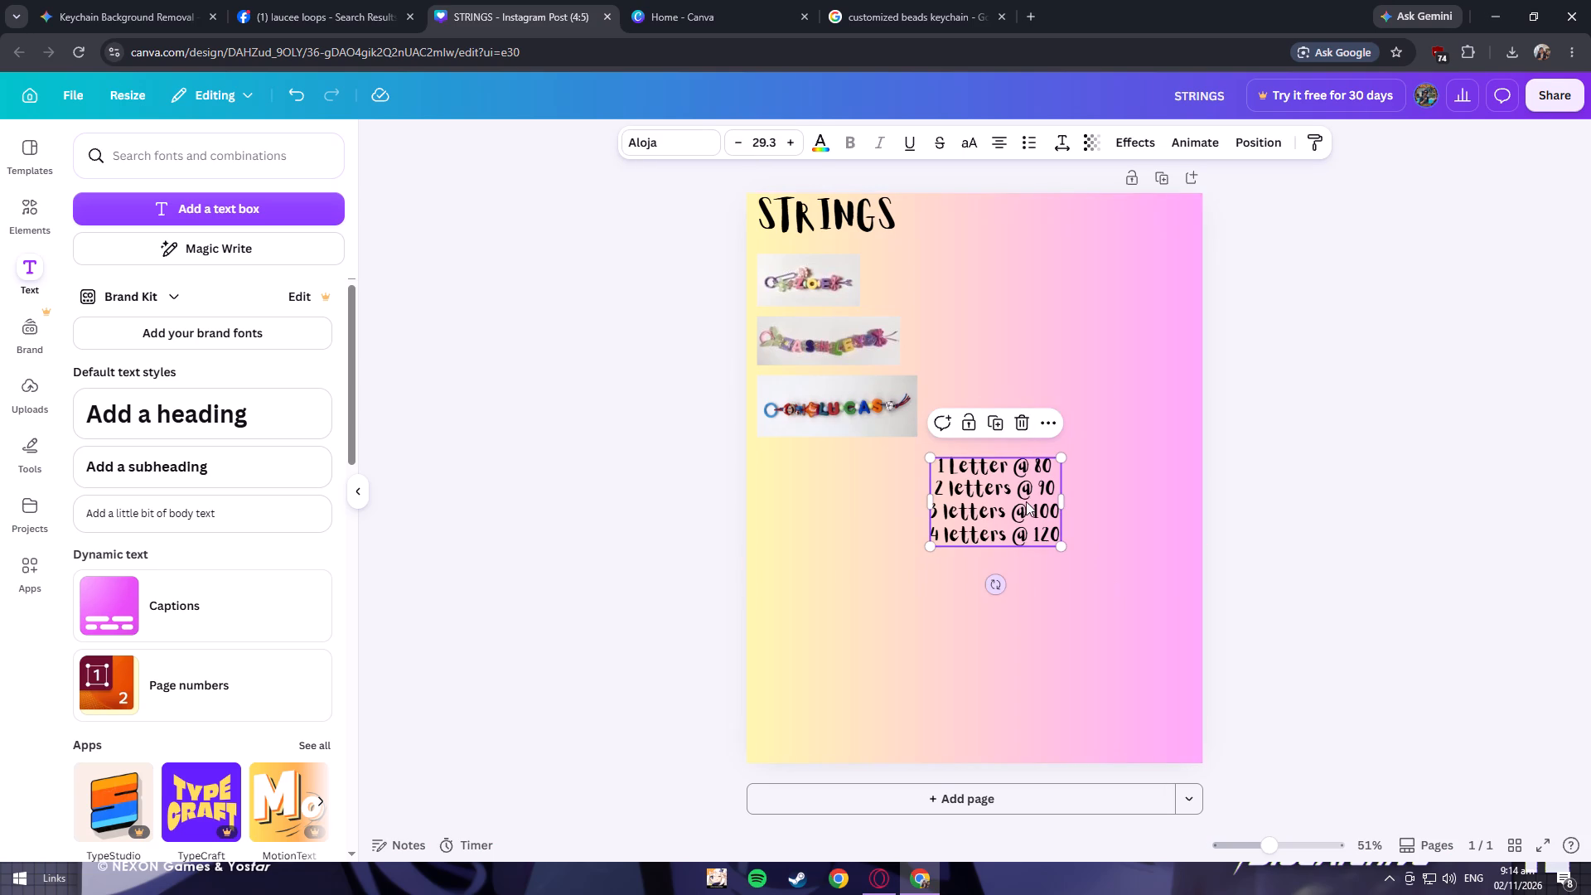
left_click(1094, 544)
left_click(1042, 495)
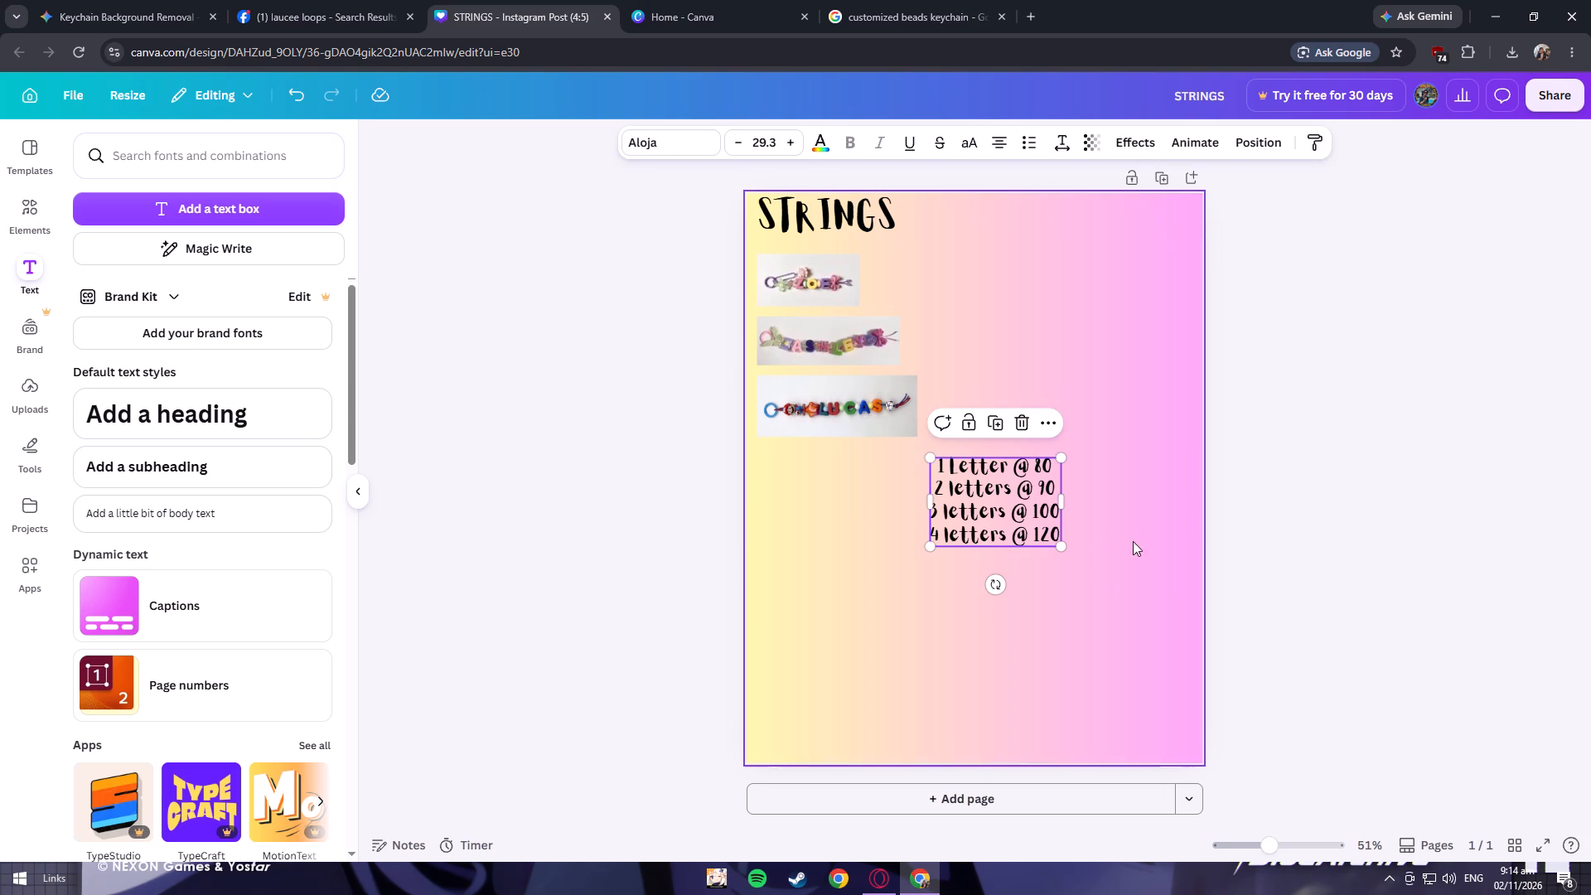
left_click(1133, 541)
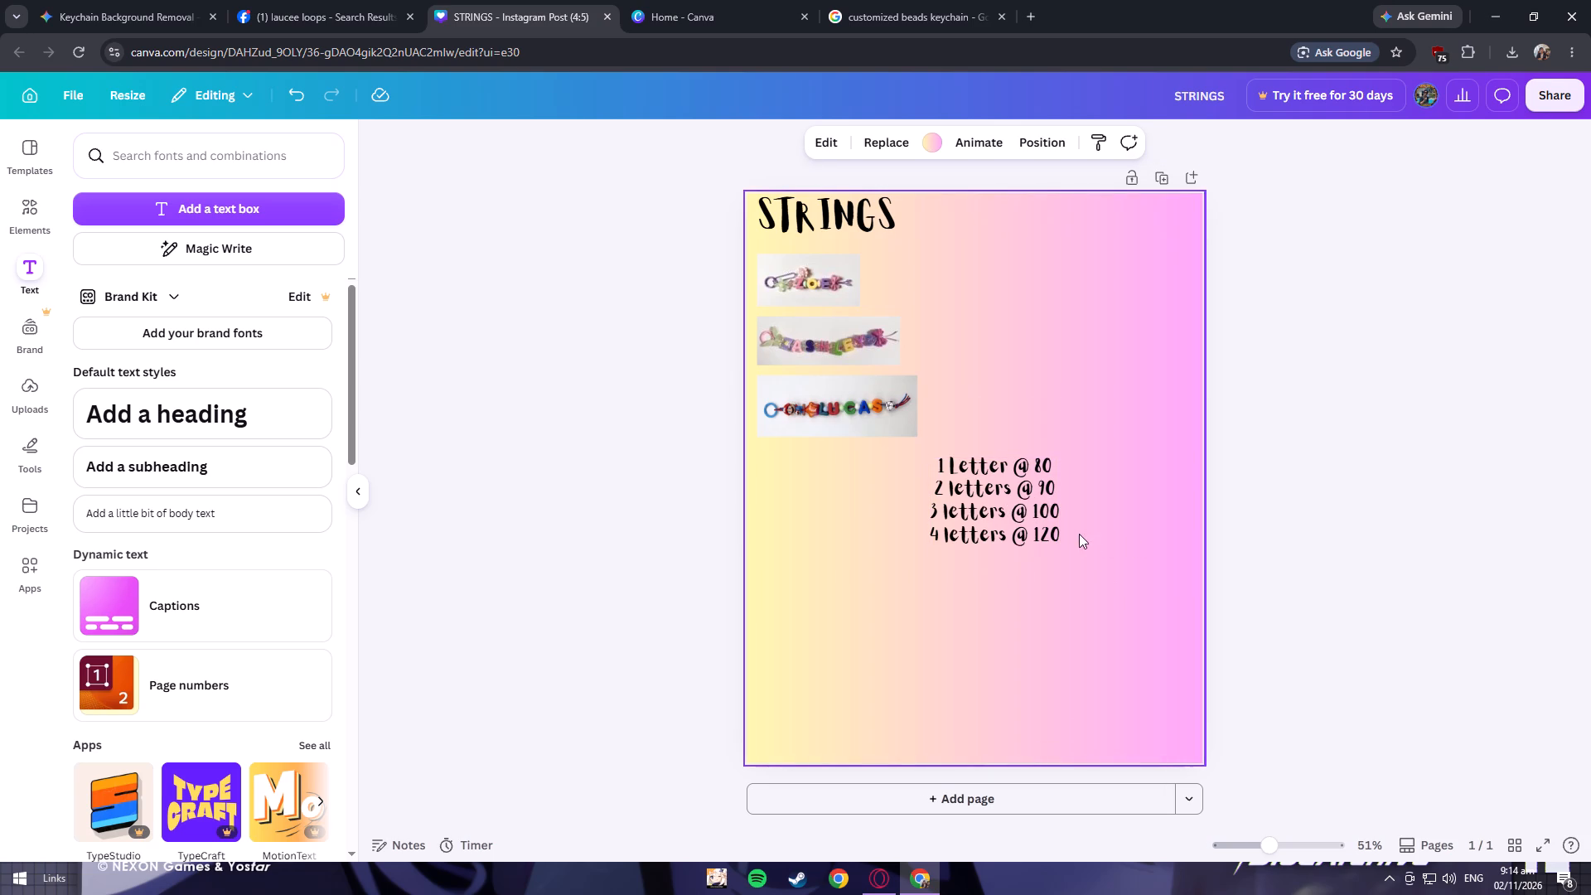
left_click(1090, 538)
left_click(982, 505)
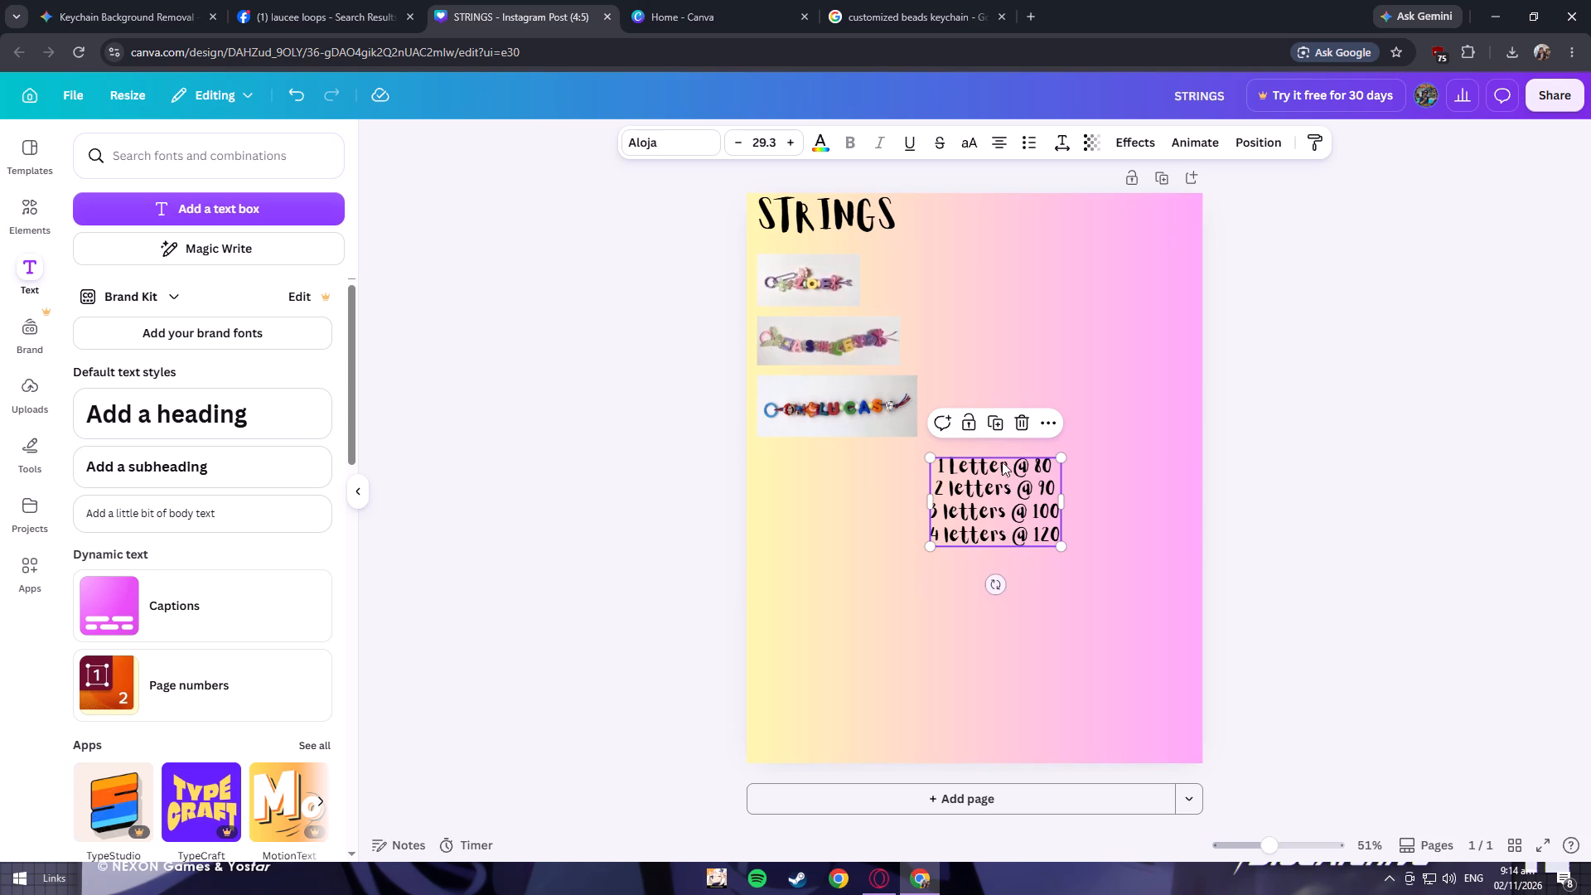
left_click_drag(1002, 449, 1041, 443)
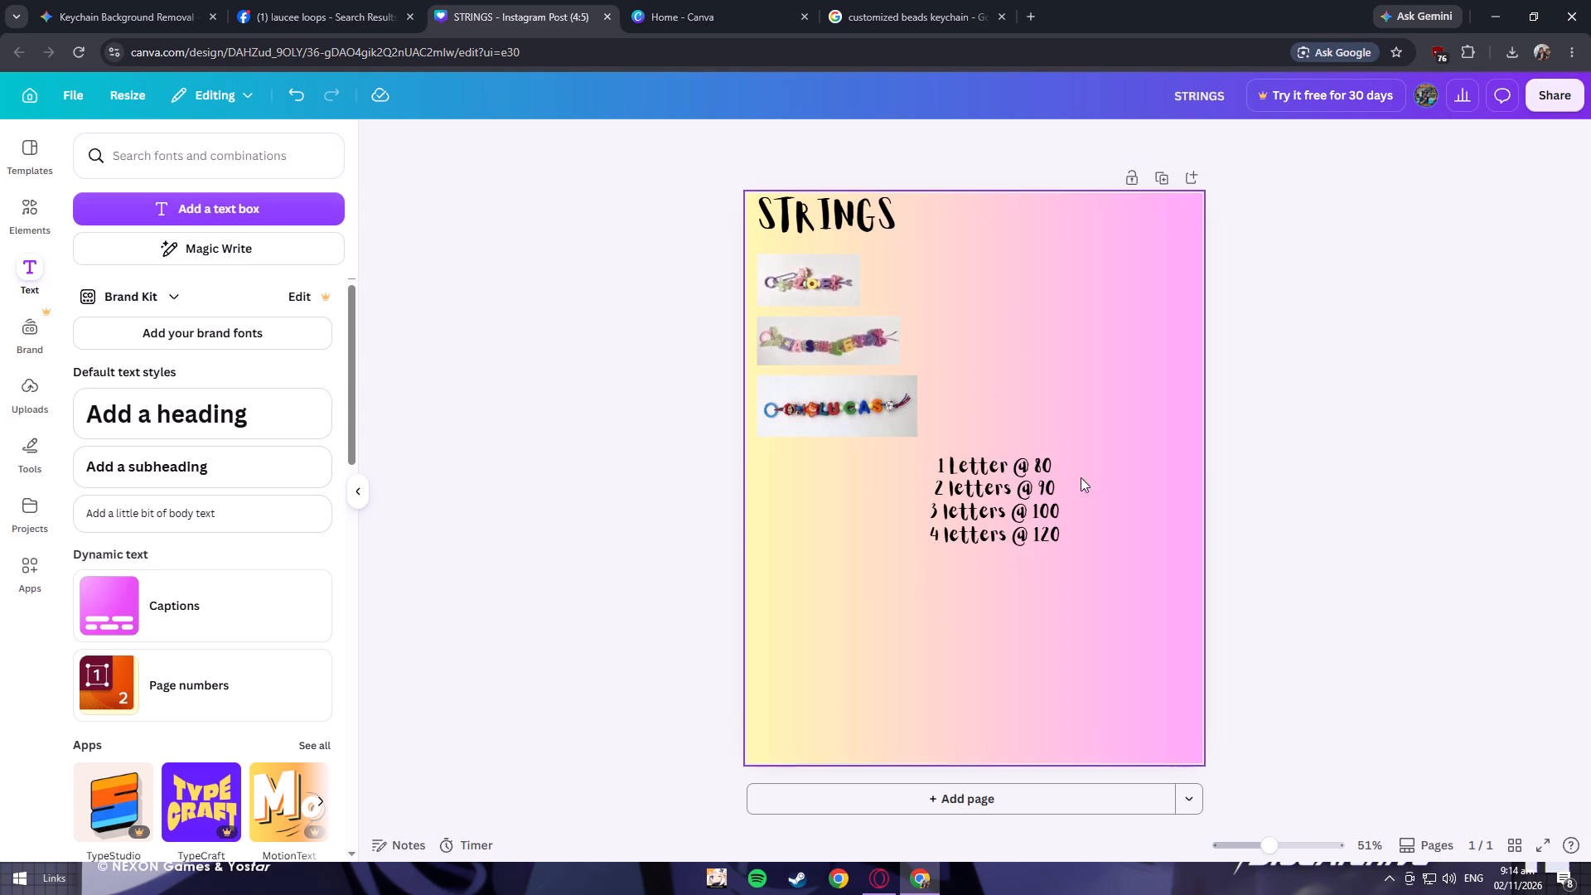
Cut the entire price list text out of its text box and leave the emptied box.
left_click(1017, 483)
triple_click(991, 490)
left_click(991, 490)
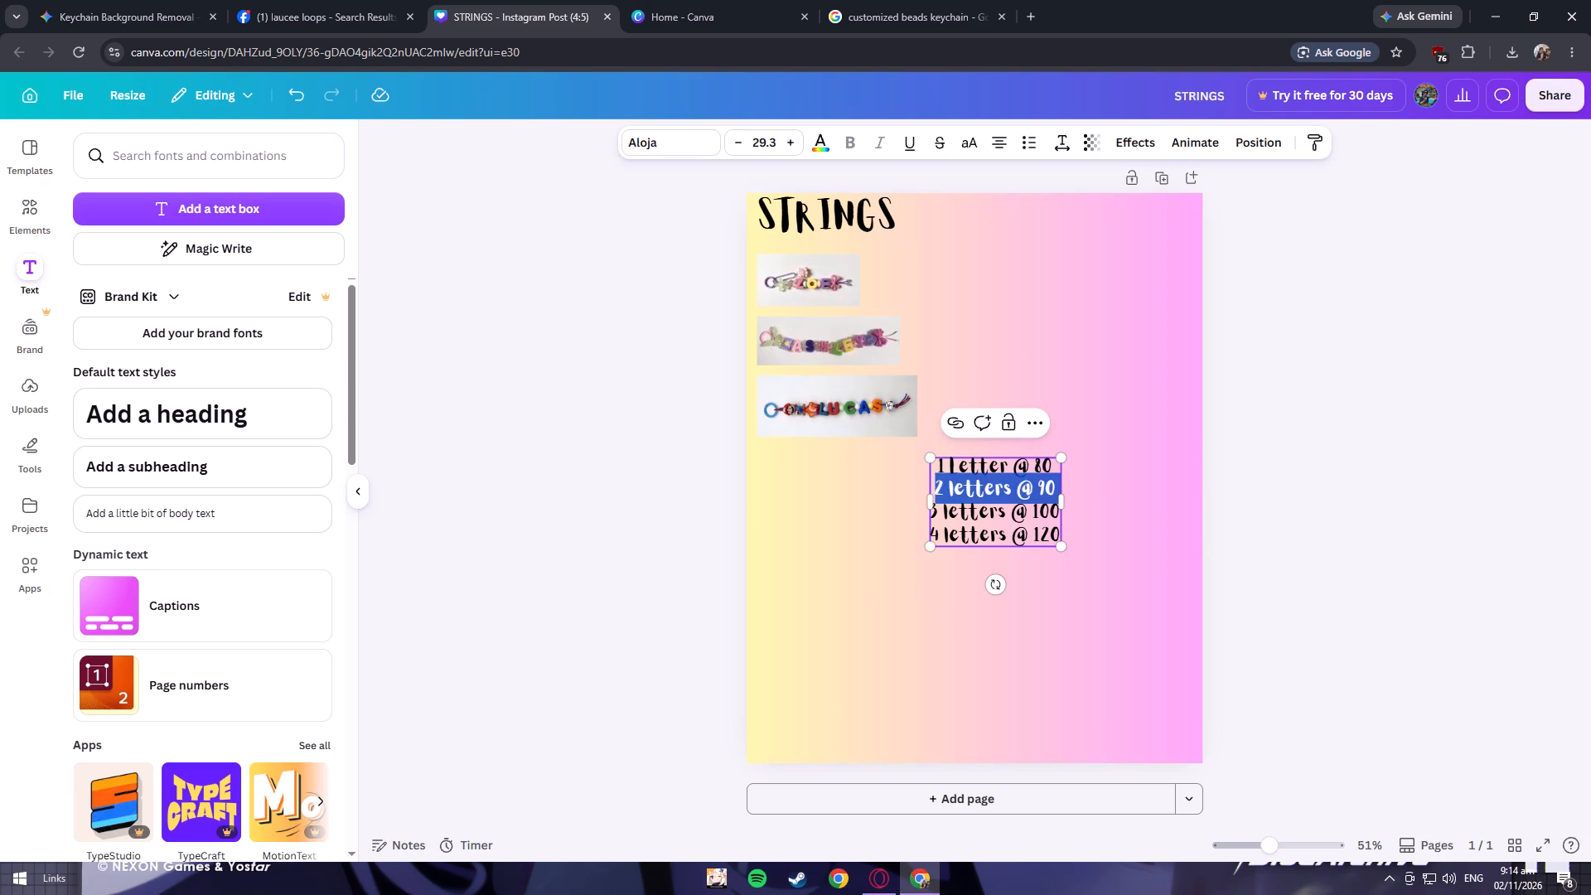
left_click(1006, 543)
key("ctrl+a")
key("ctrl+x")
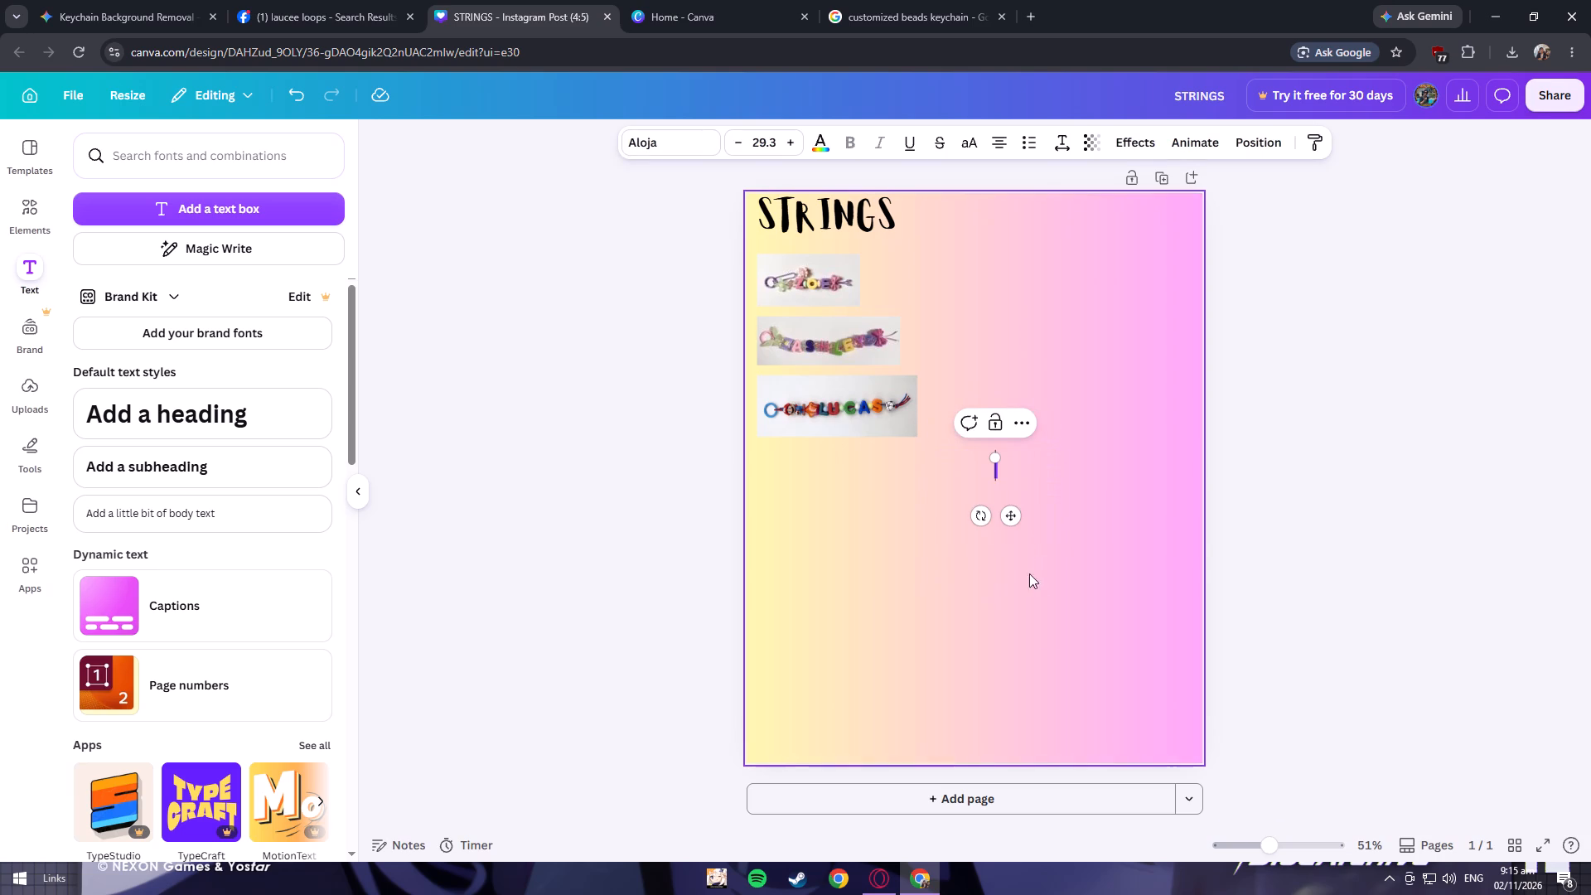
left_click_drag(1012, 518, 1041, 283)
left_click(1034, 341)
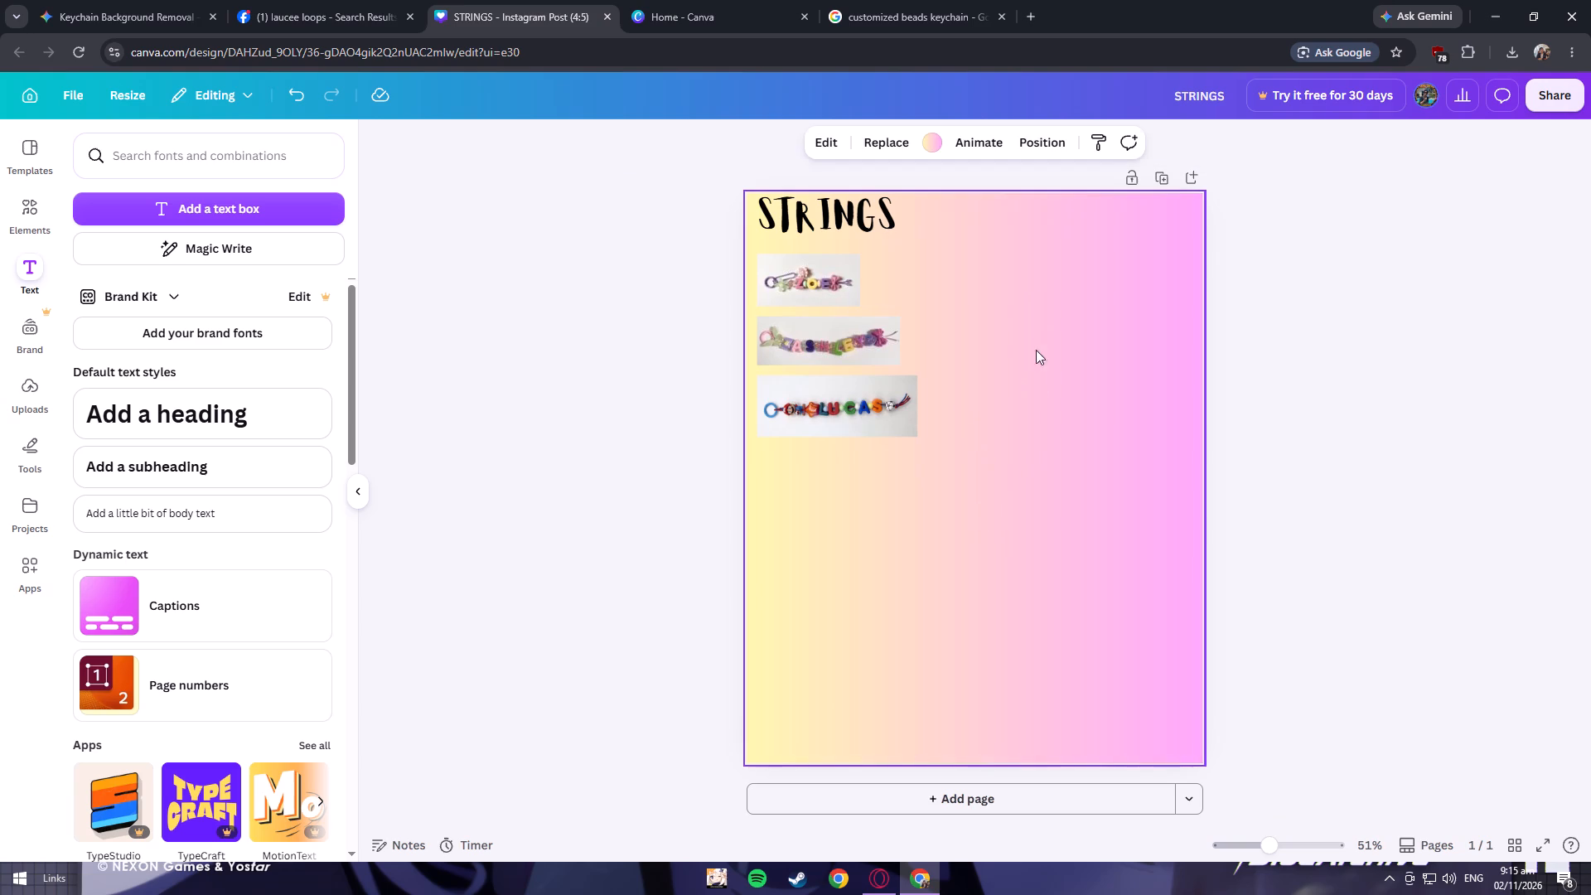
Add a new text box, move it up beside the keychain photos, and replace its placeholder with the cut price list.
left_click(31, 273)
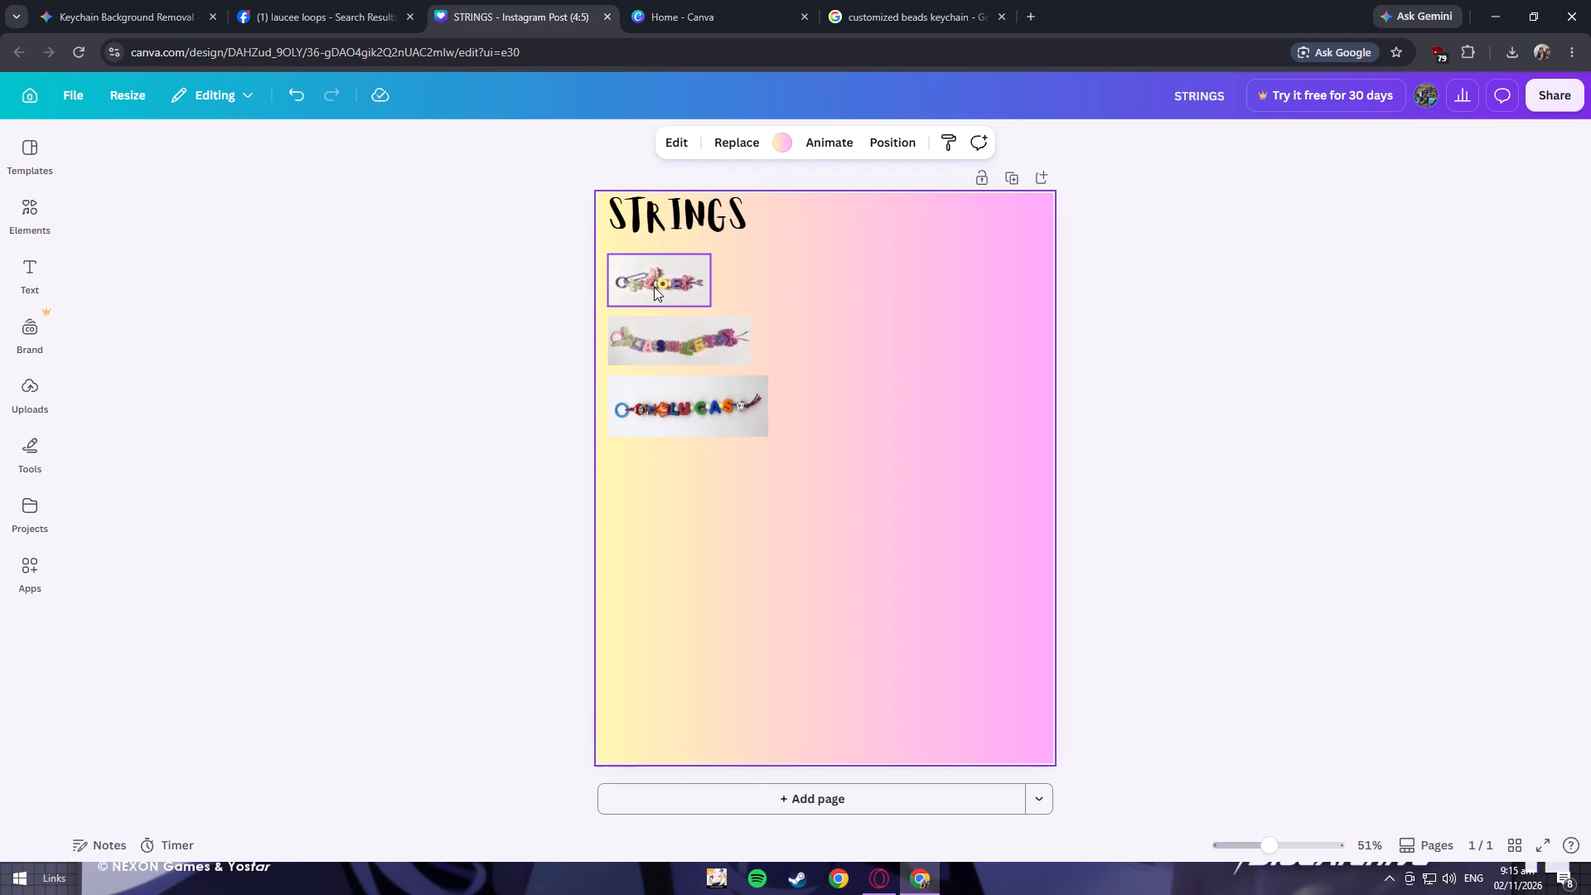
left_click(35, 282)
left_click(235, 204)
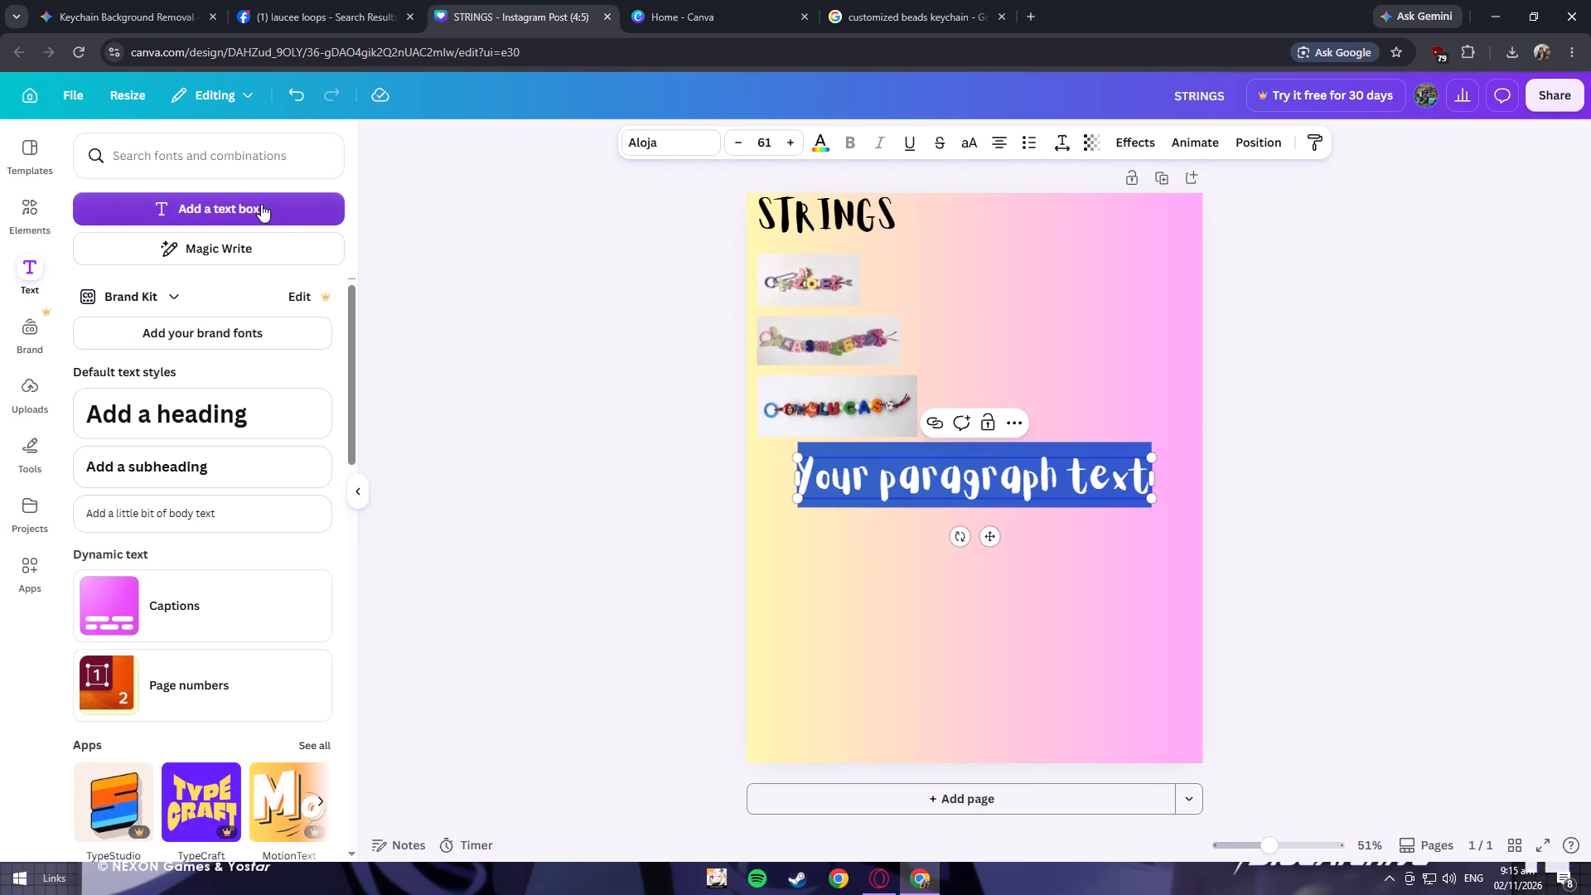
left_click_drag(988, 538, 1041, 339)
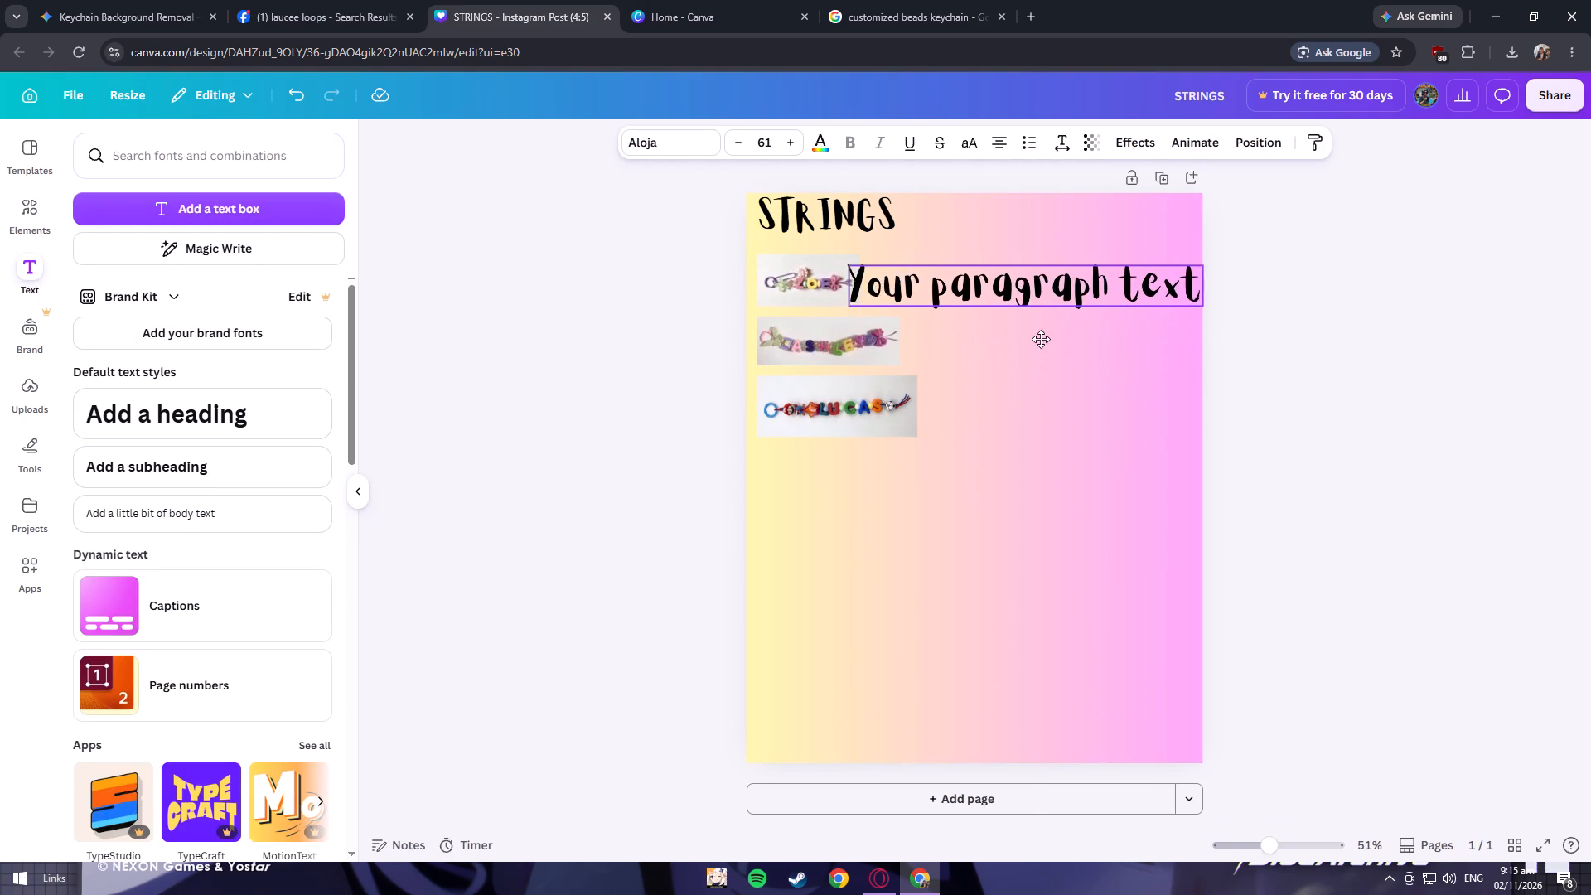
left_click_drag(1041, 339, 1042, 317)
triple_click(1044, 255)
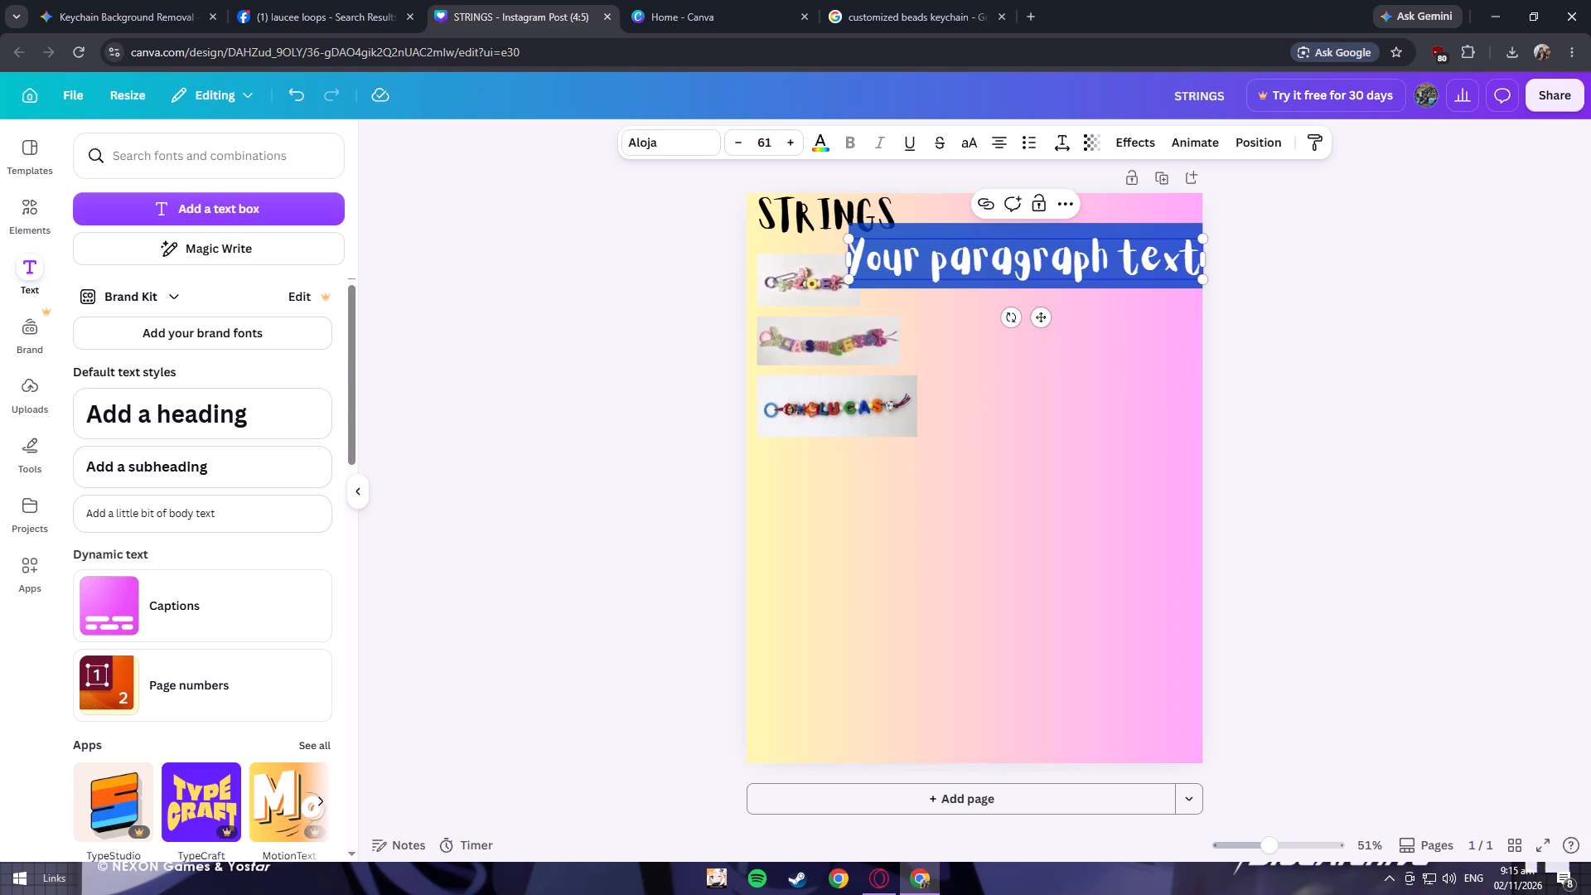
key("BackSpace")
key("ctrl+v")
Set the font size of the whole price list to 30.
key("ctrl+a")
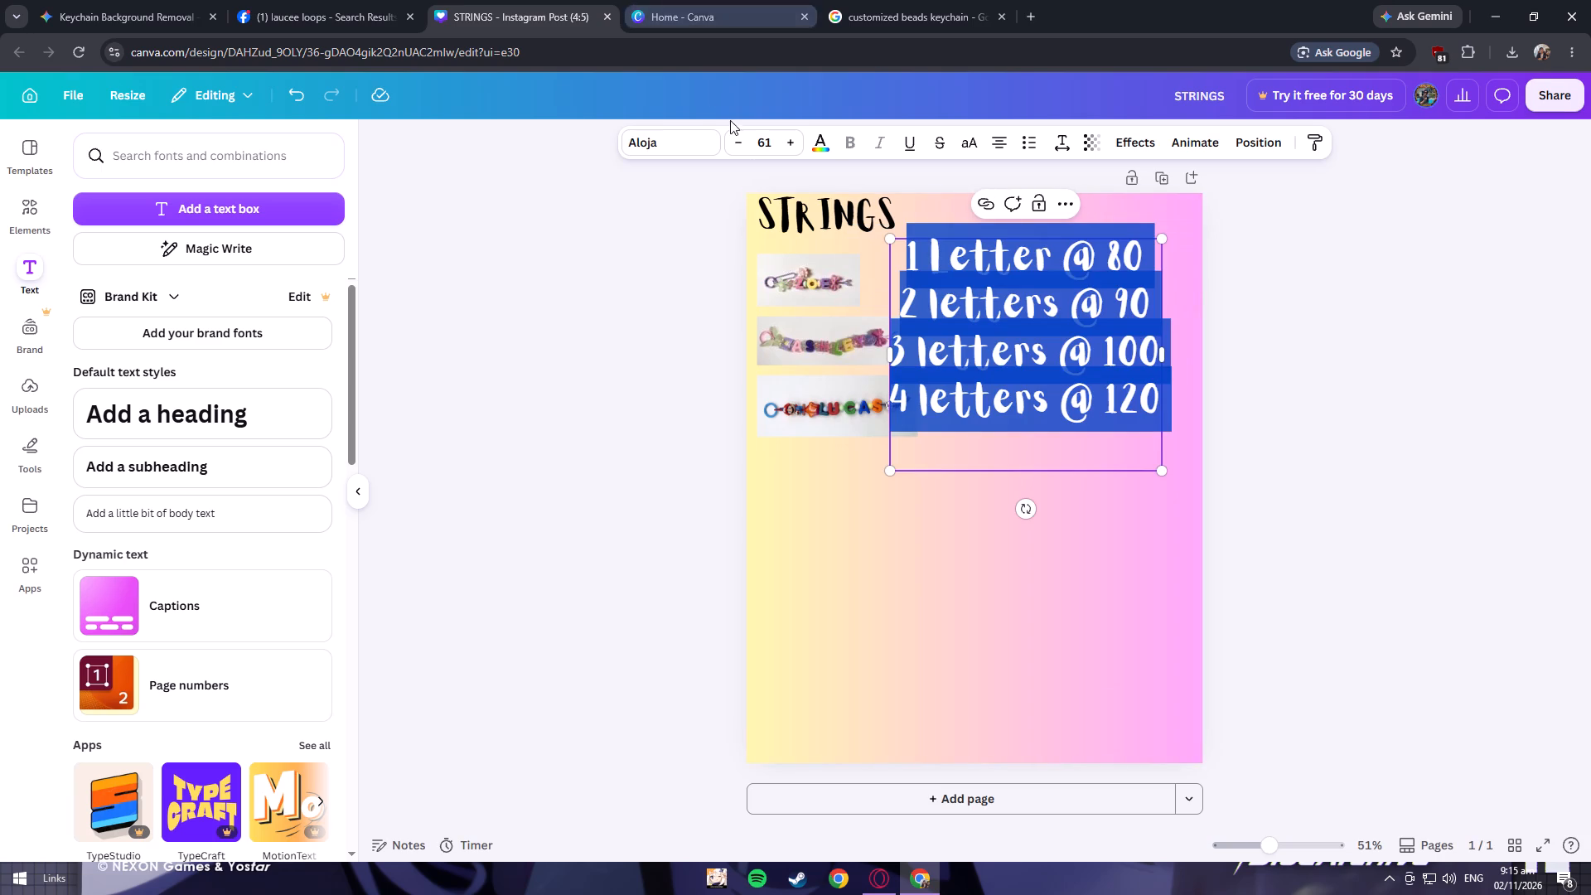
left_click(768, 143)
type("30")
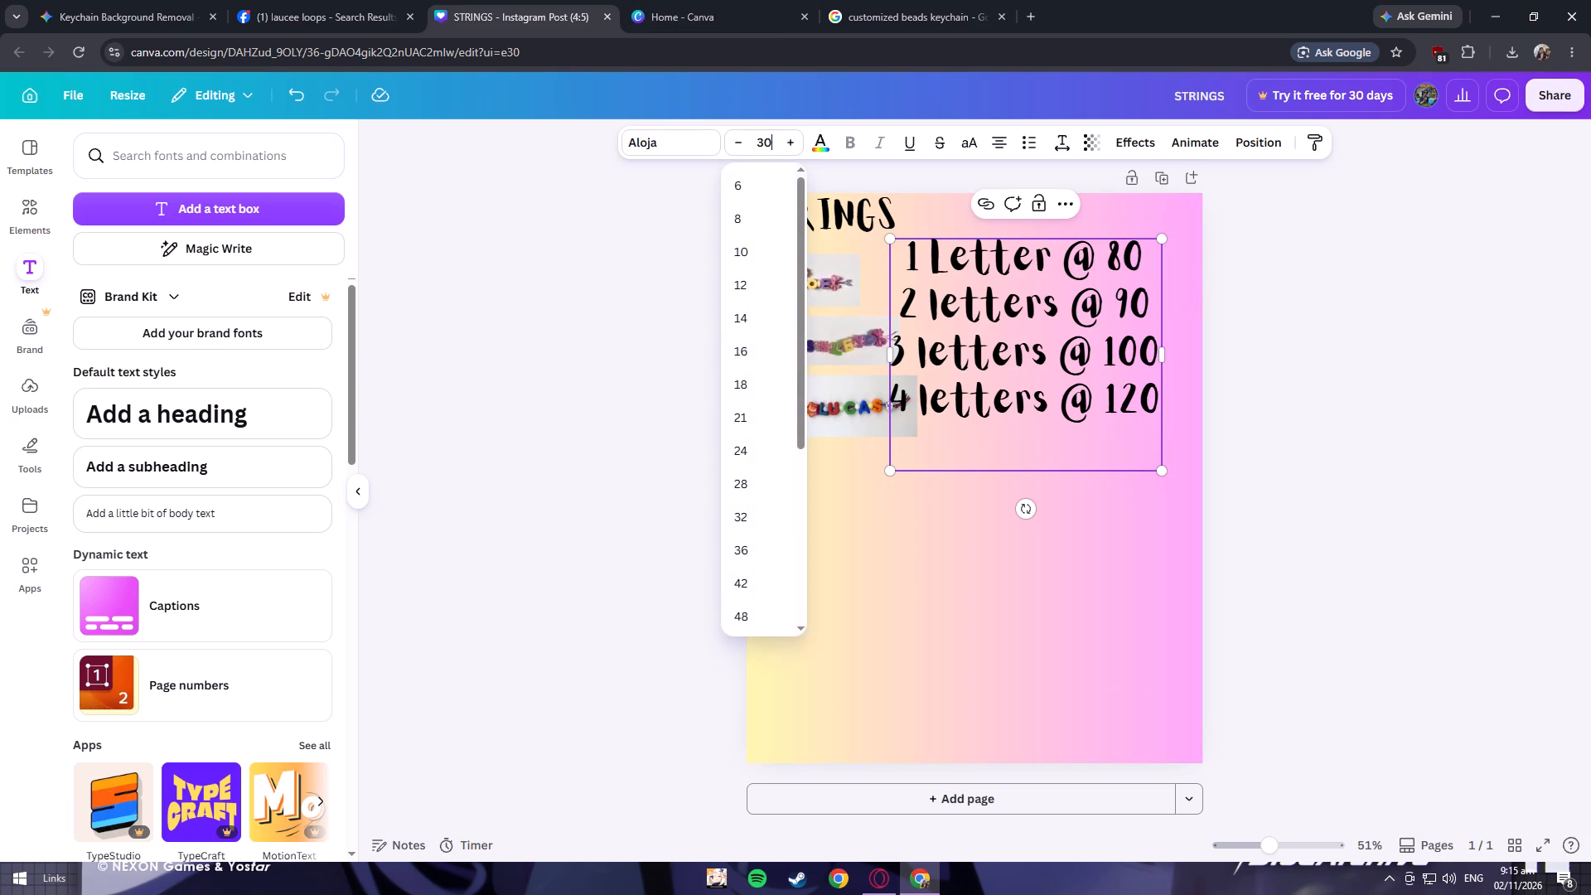
key("Return")
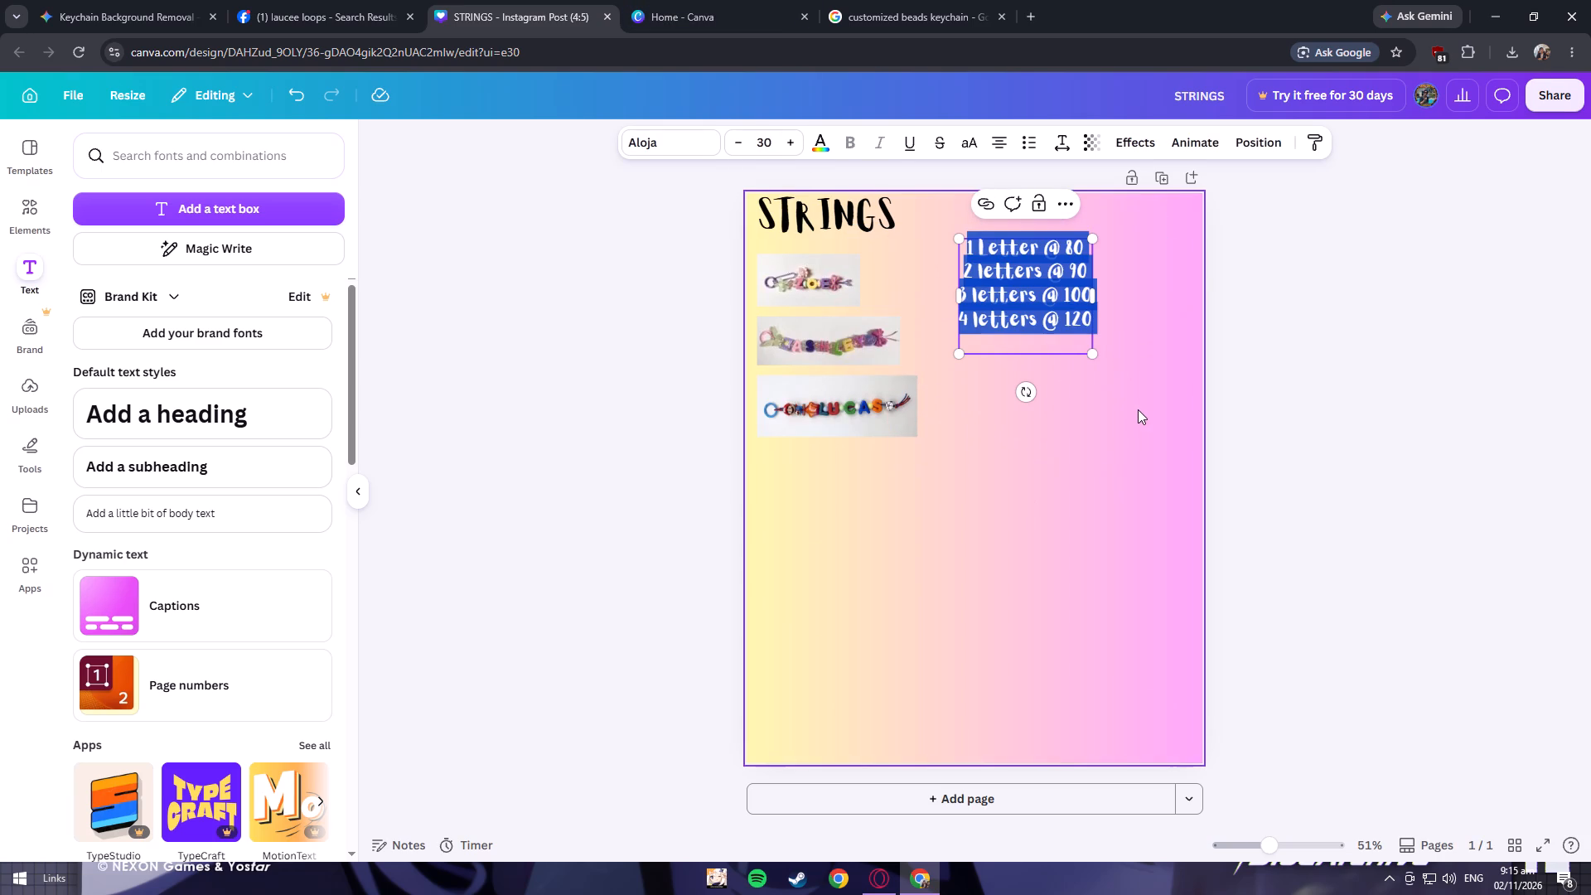
left_click(1138, 409)
Change the whole price list to the Bebas Neue font in bold.
triple_click(1004, 273)
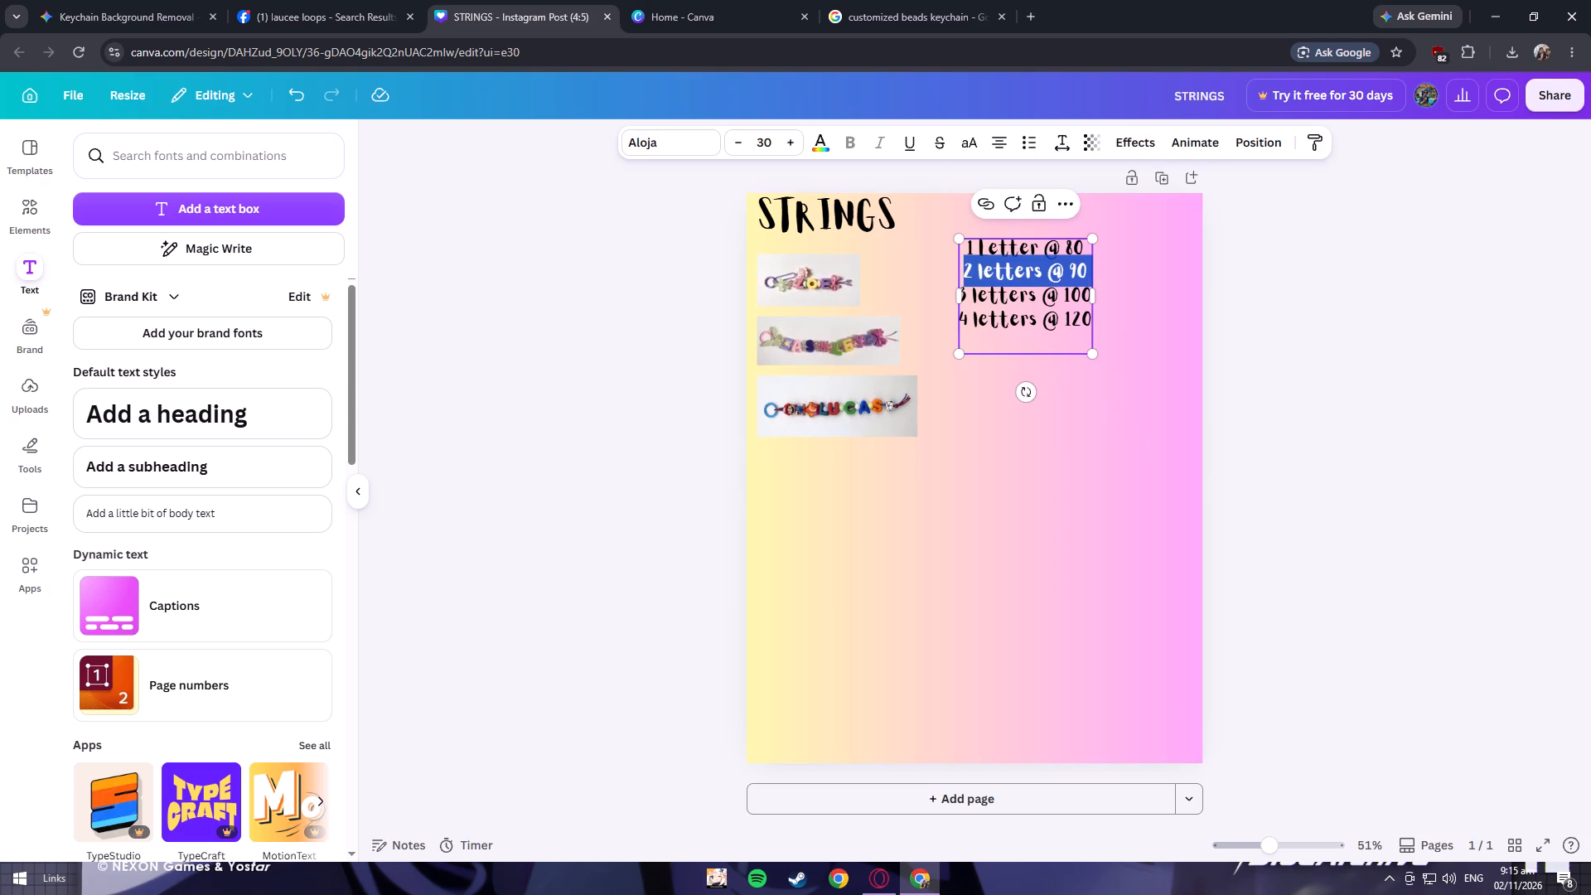
key("ctrl+a")
left_click(692, 143)
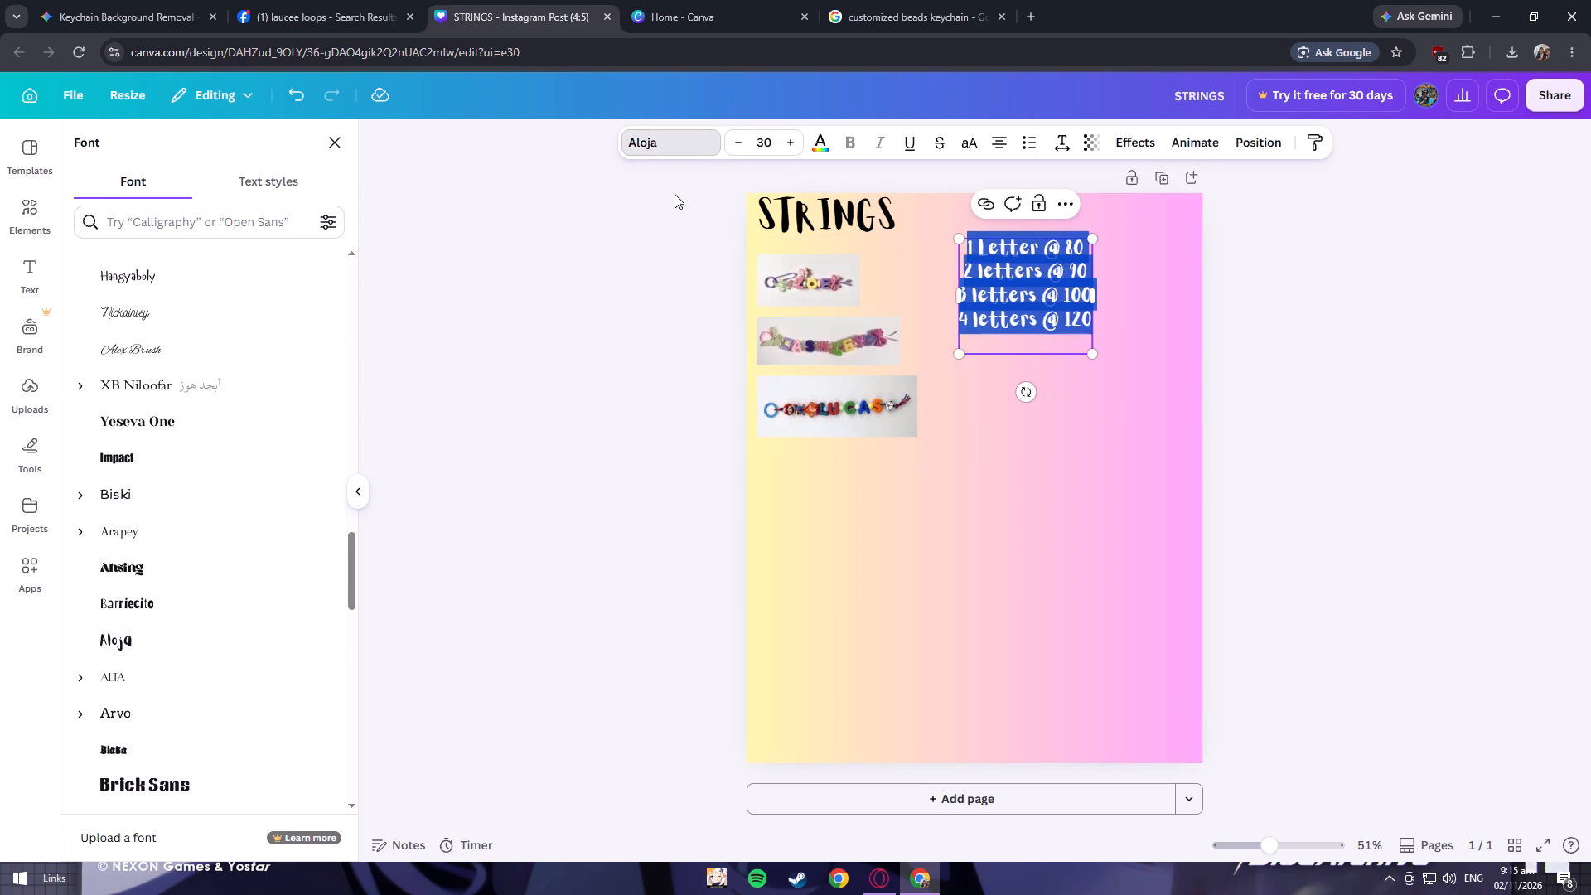
scroll(165, 338, "up", 6)
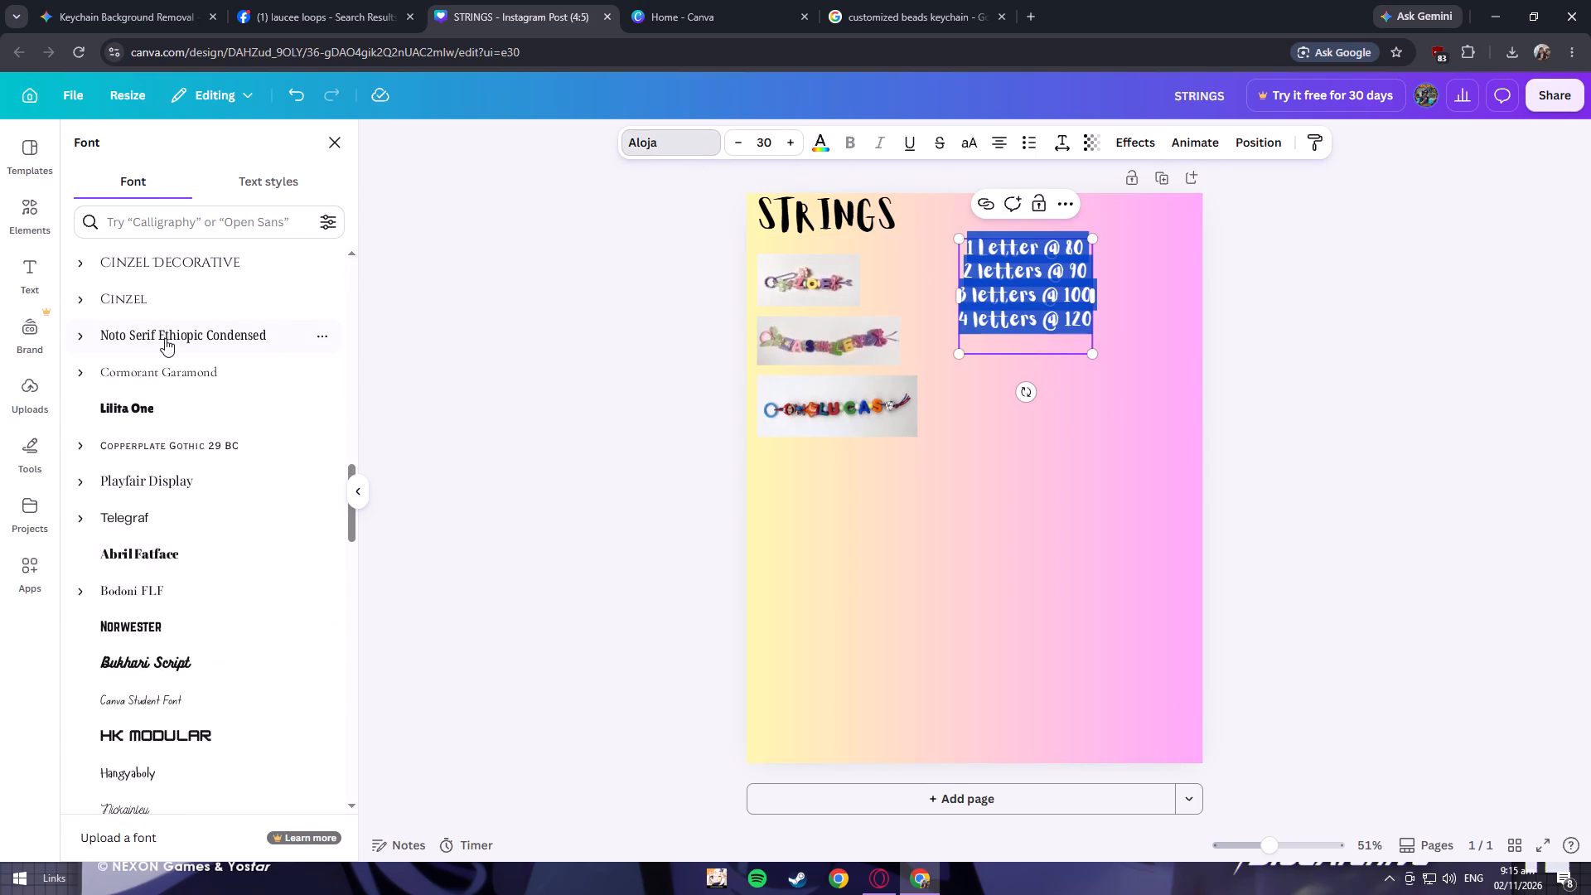
scroll(165, 338, "up", 4)
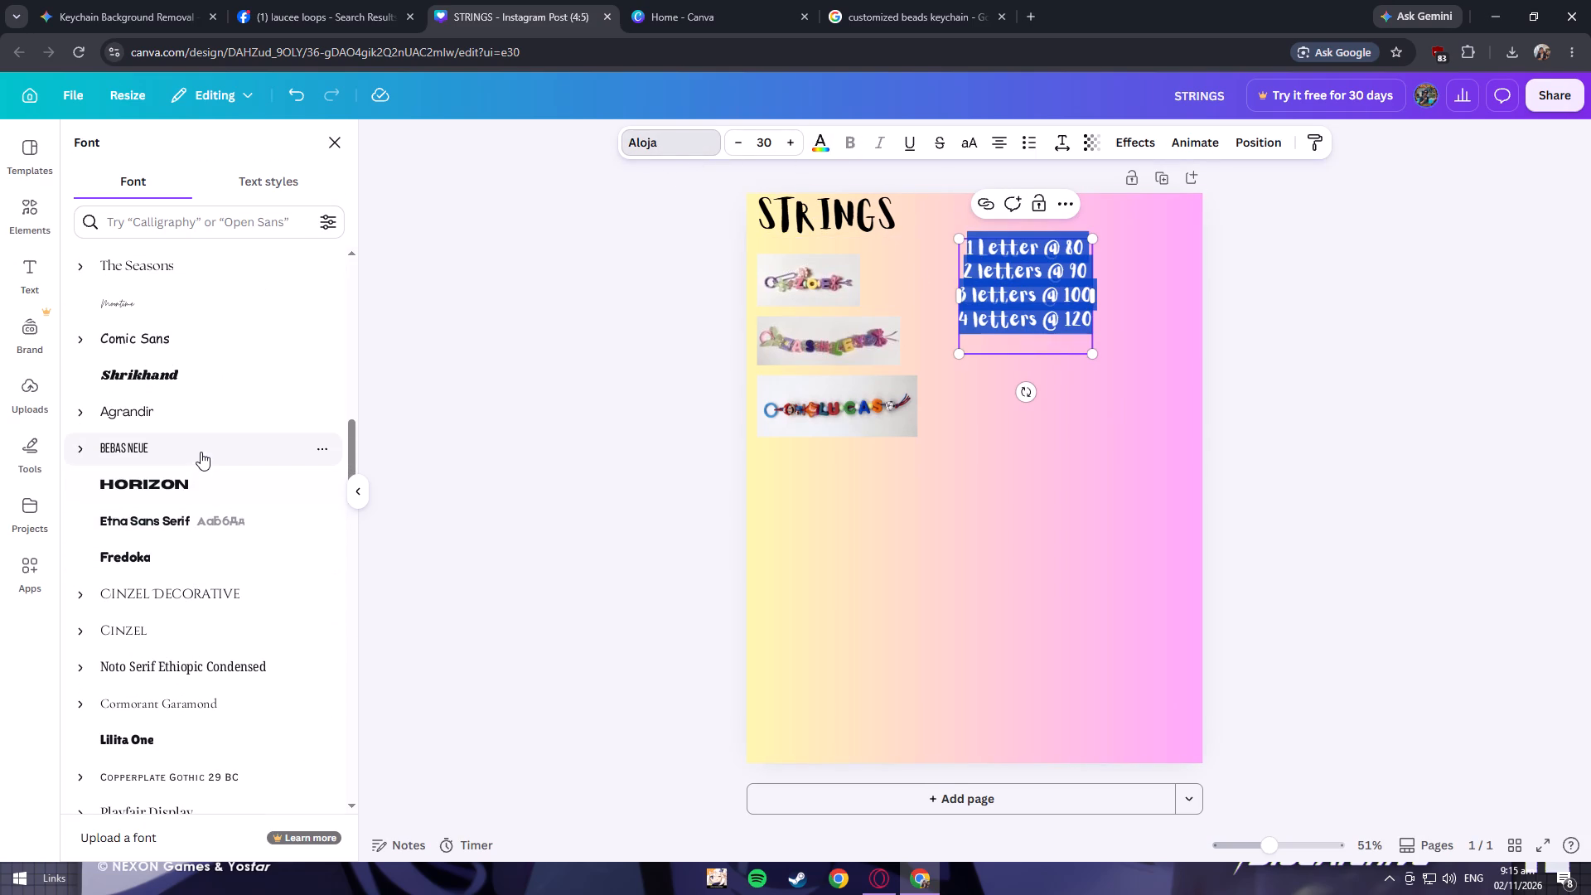
left_click(201, 452)
key("ctrl+b")
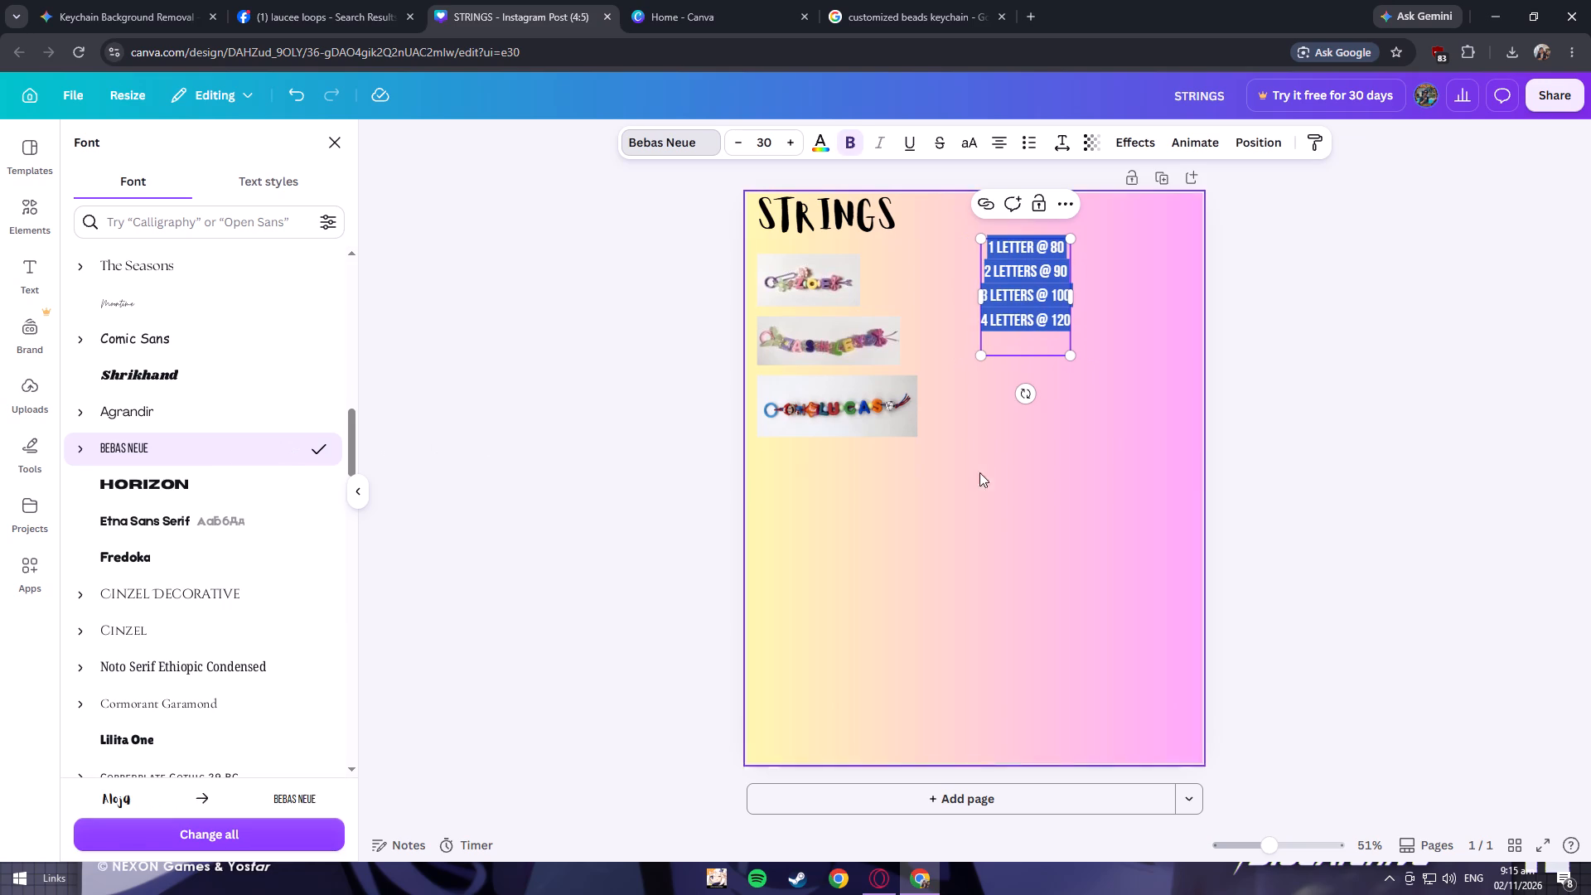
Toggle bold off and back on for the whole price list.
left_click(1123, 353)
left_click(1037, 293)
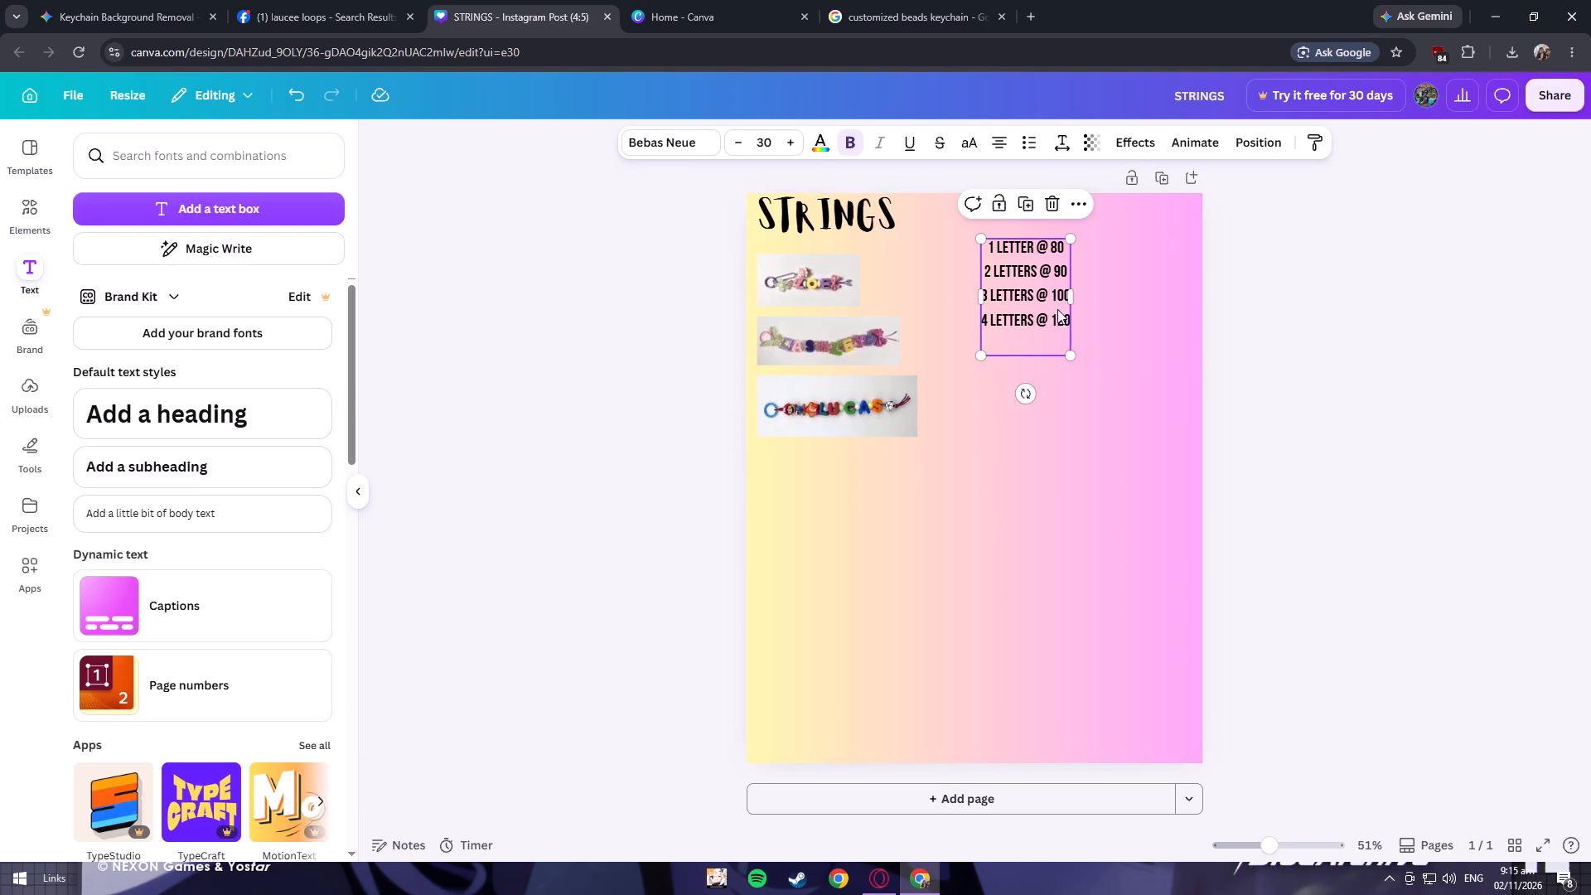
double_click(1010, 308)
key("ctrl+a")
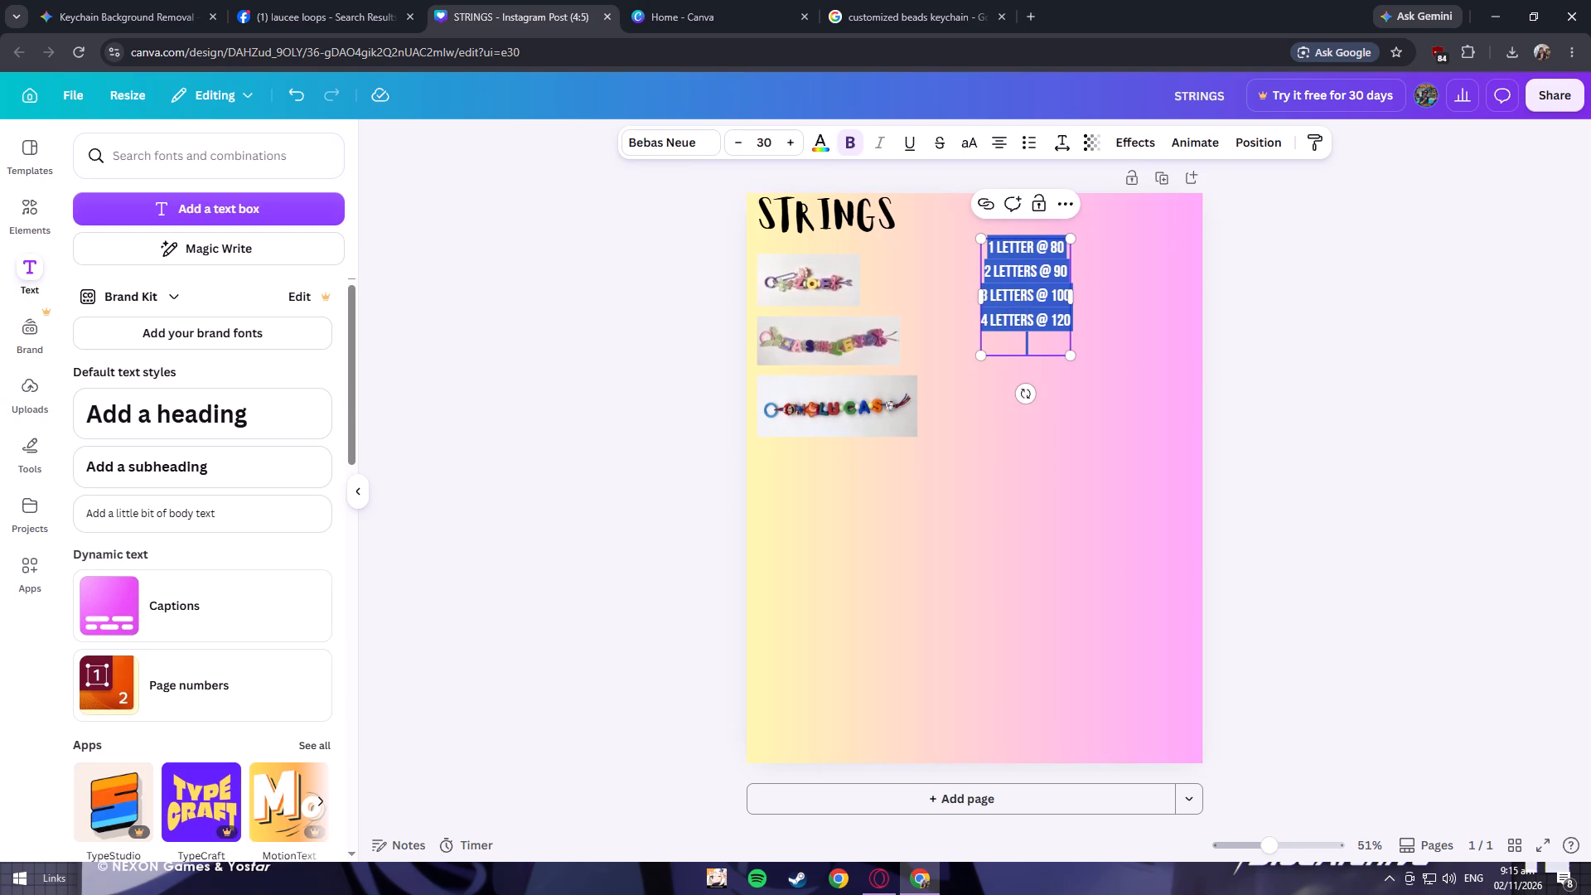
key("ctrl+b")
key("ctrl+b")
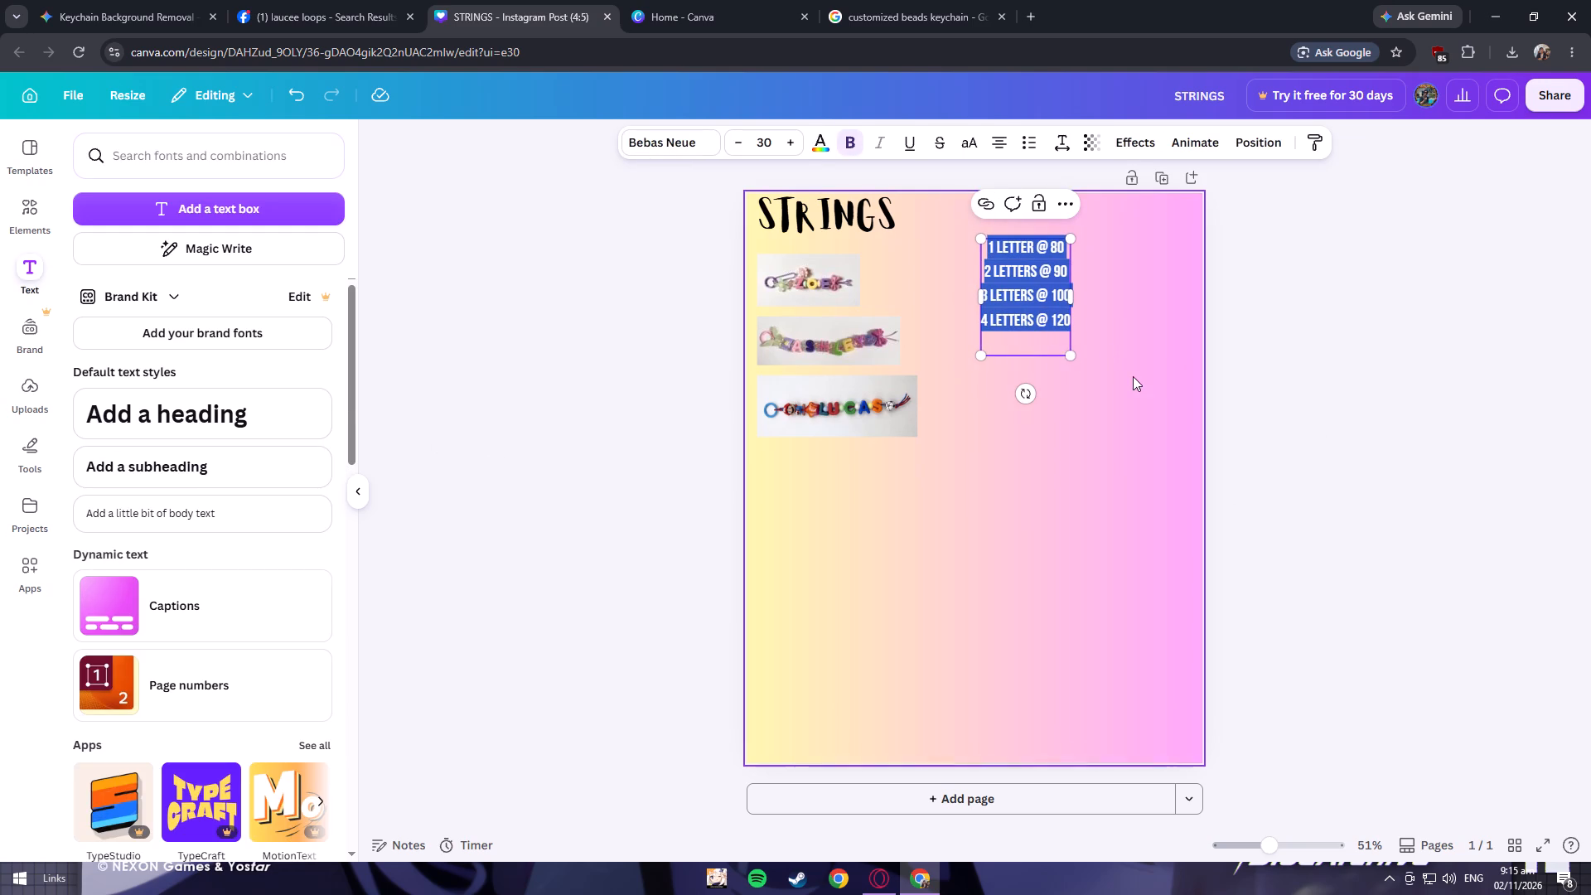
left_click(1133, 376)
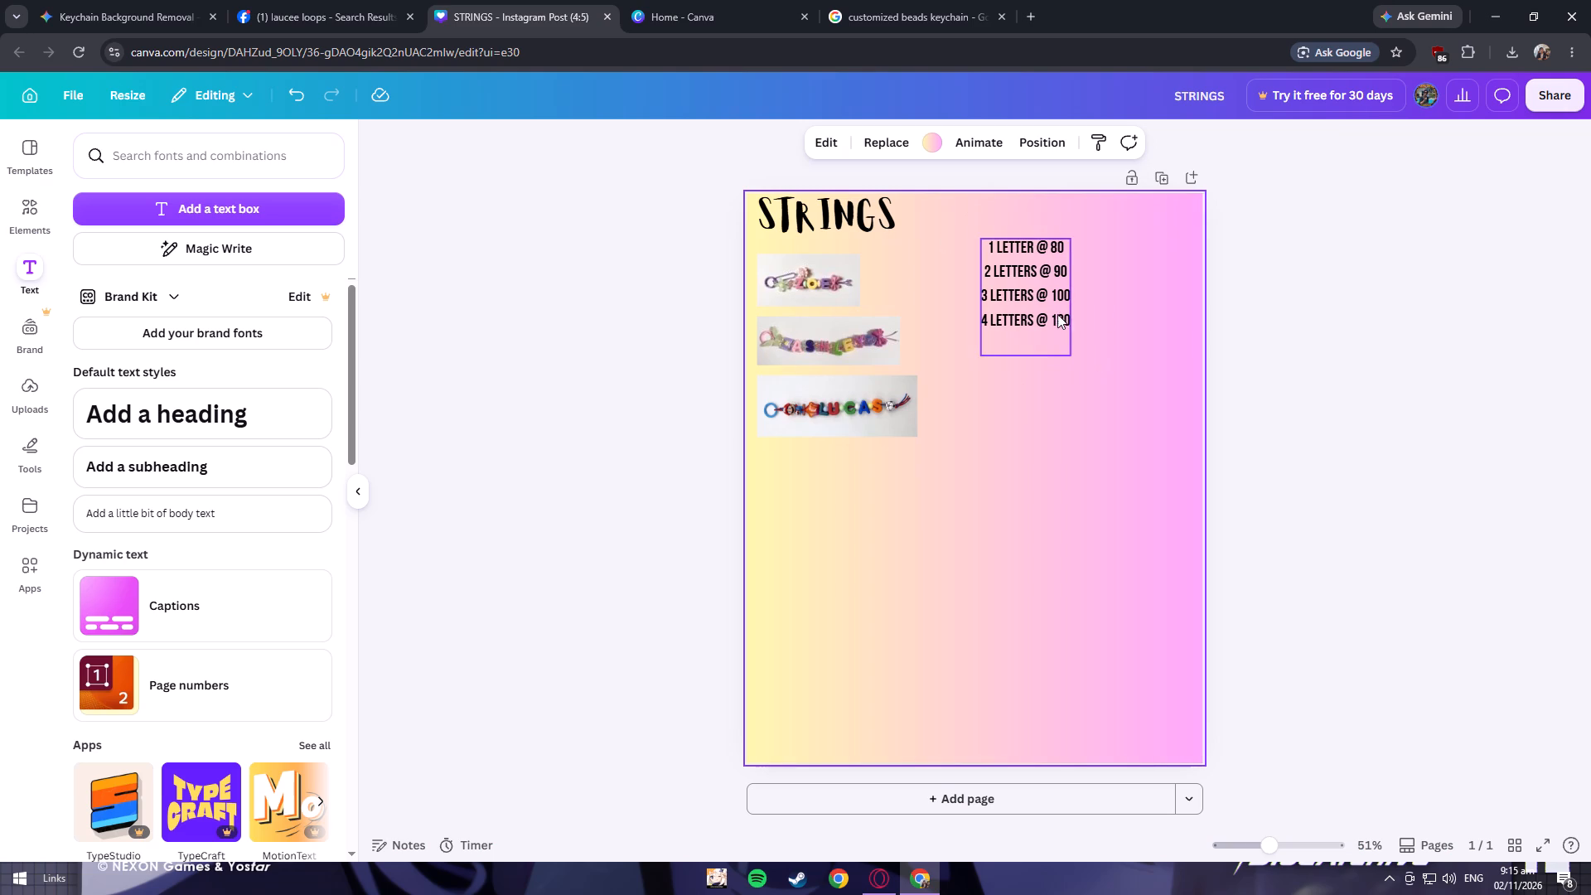
Add the line "5 LETTERS @ 130" to the end of the price list, reusing the copied "LETTERS @" wording.
double_click(1028, 317)
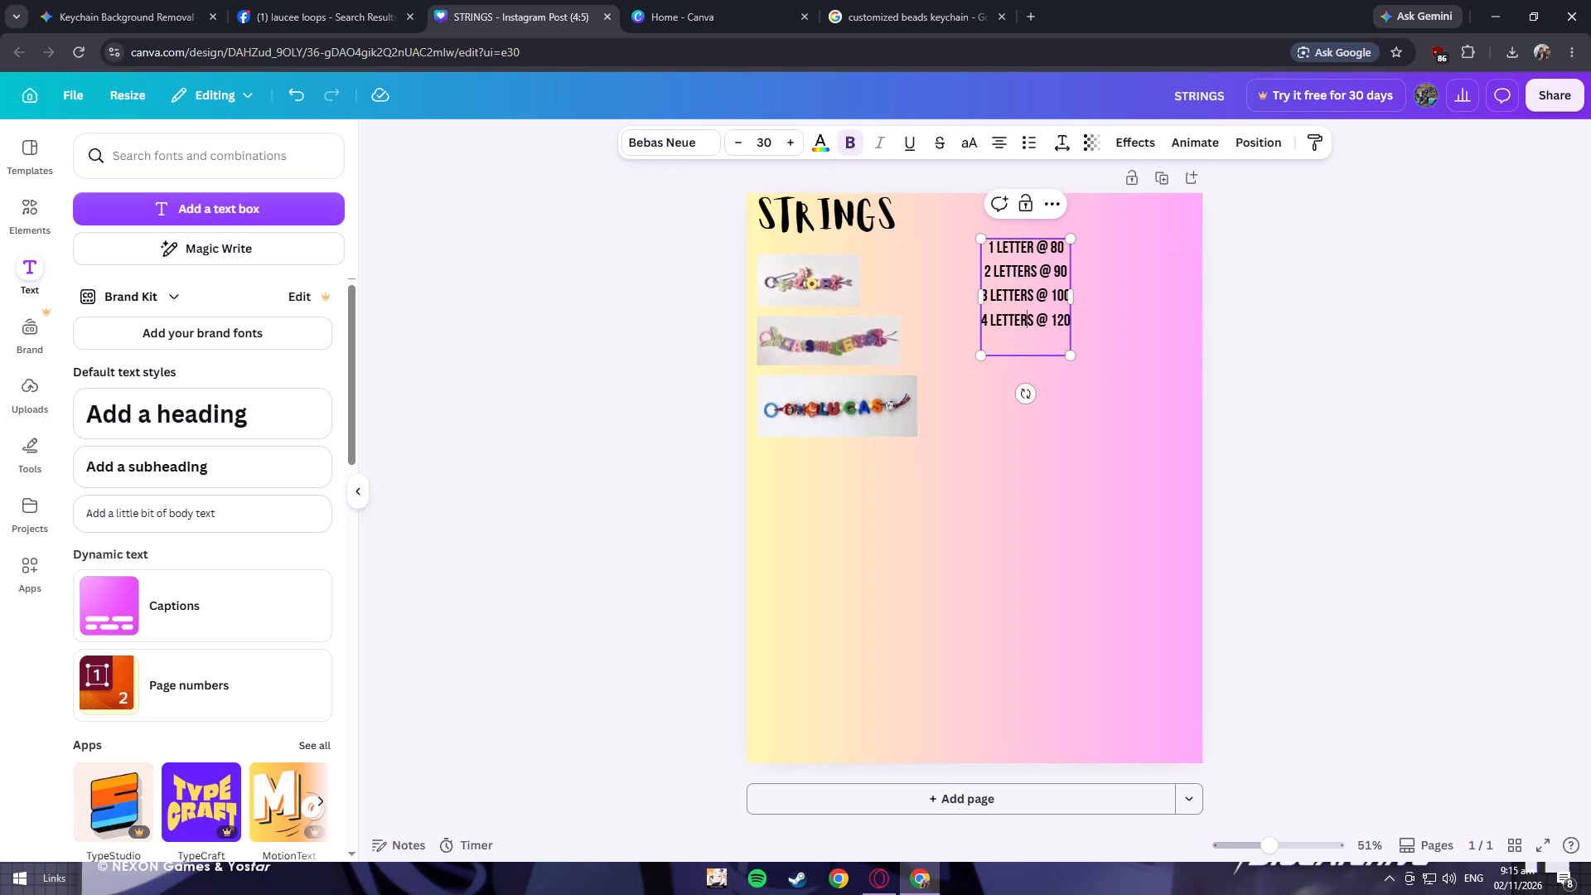
left_click_drag(992, 321, 1048, 321)
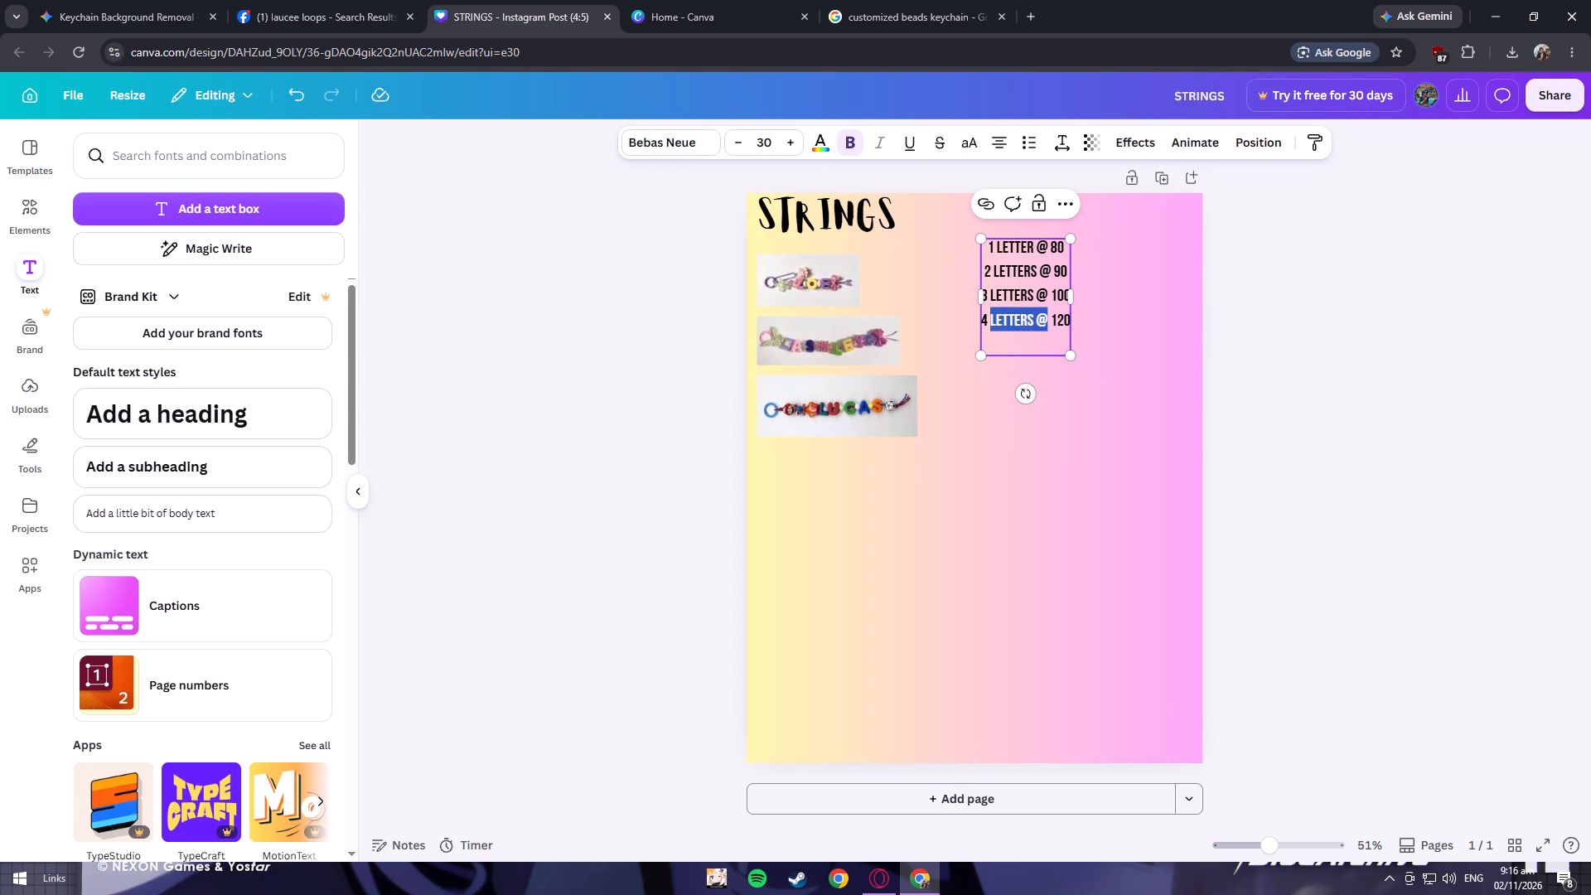
key("ctrl+c")
key("ctrl+c")
key("ctrl+c")
left_click(1042, 338, "ctrl")
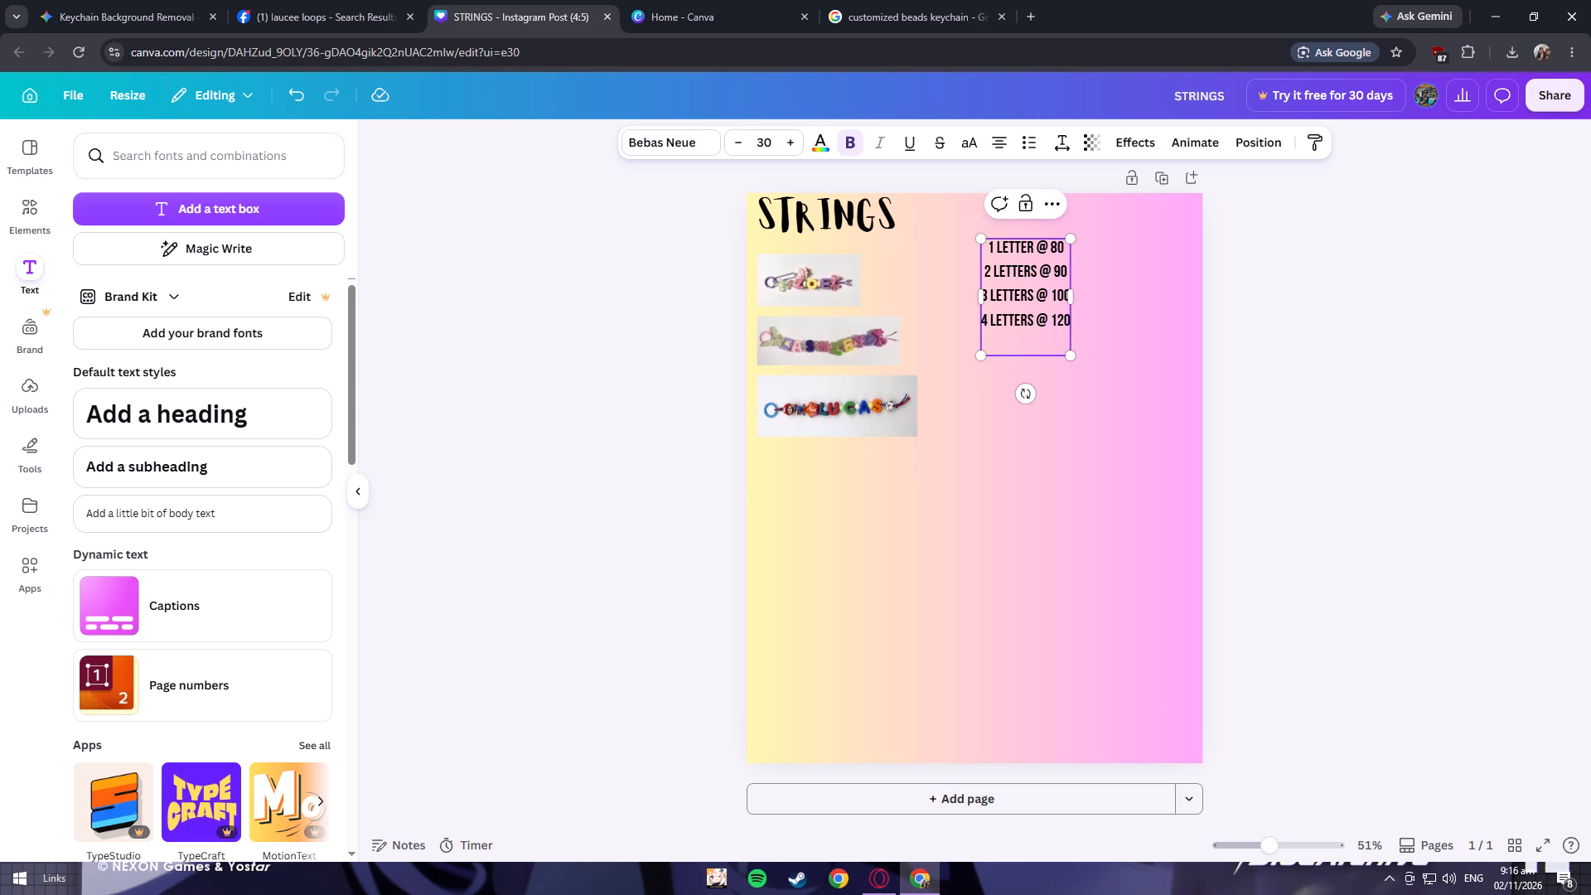
type("5")
key("space")
key("ctrl+v")
key("space")
type("130")
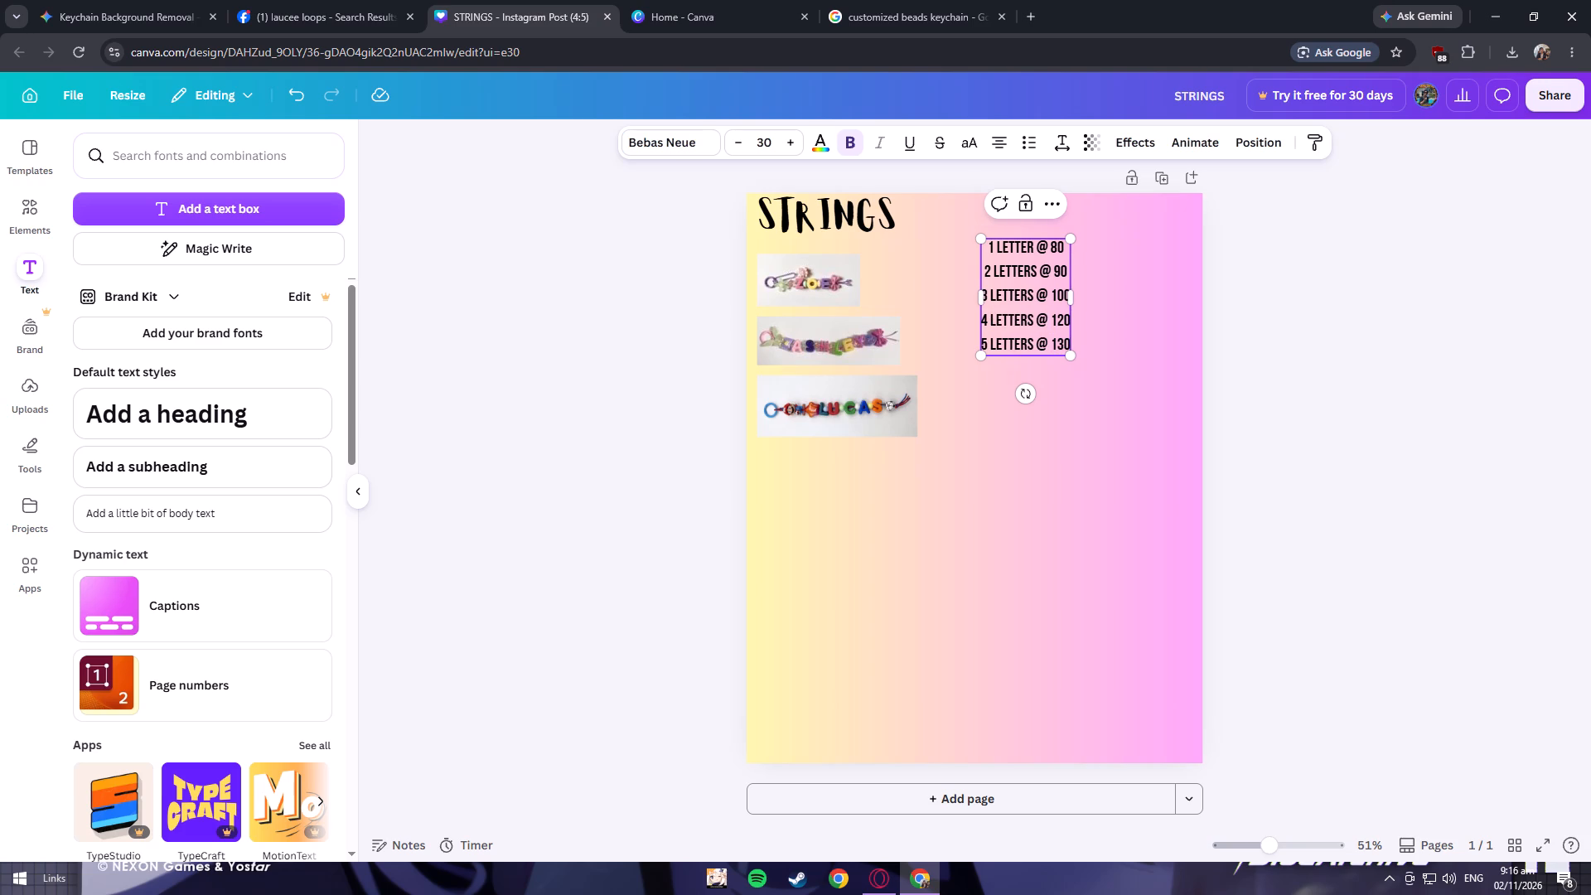
key("Return")
key("BackSpace")
left_click(1154, 288)
Copy "LETTERS @" from the price list and add a second text box containing the line "6 LETTERS @".
double_click(1033, 264)
left_click_drag(995, 268, 1050, 269)
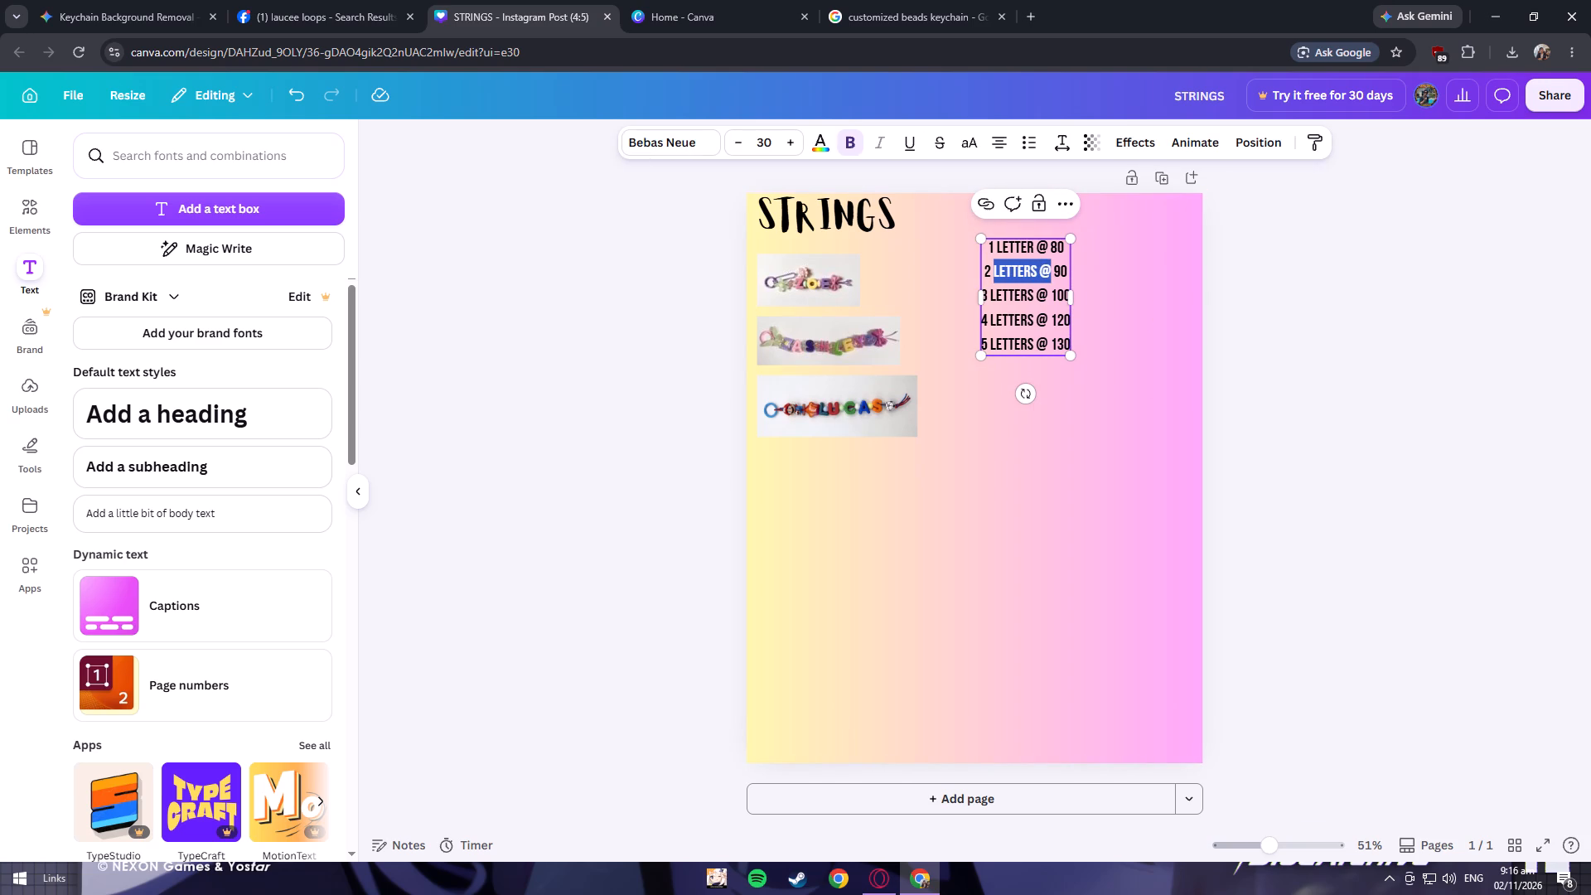
key("ctrl+c")
key("ctrl+c")
key("ctrl+c")
left_click(1142, 324)
left_click(247, 203)
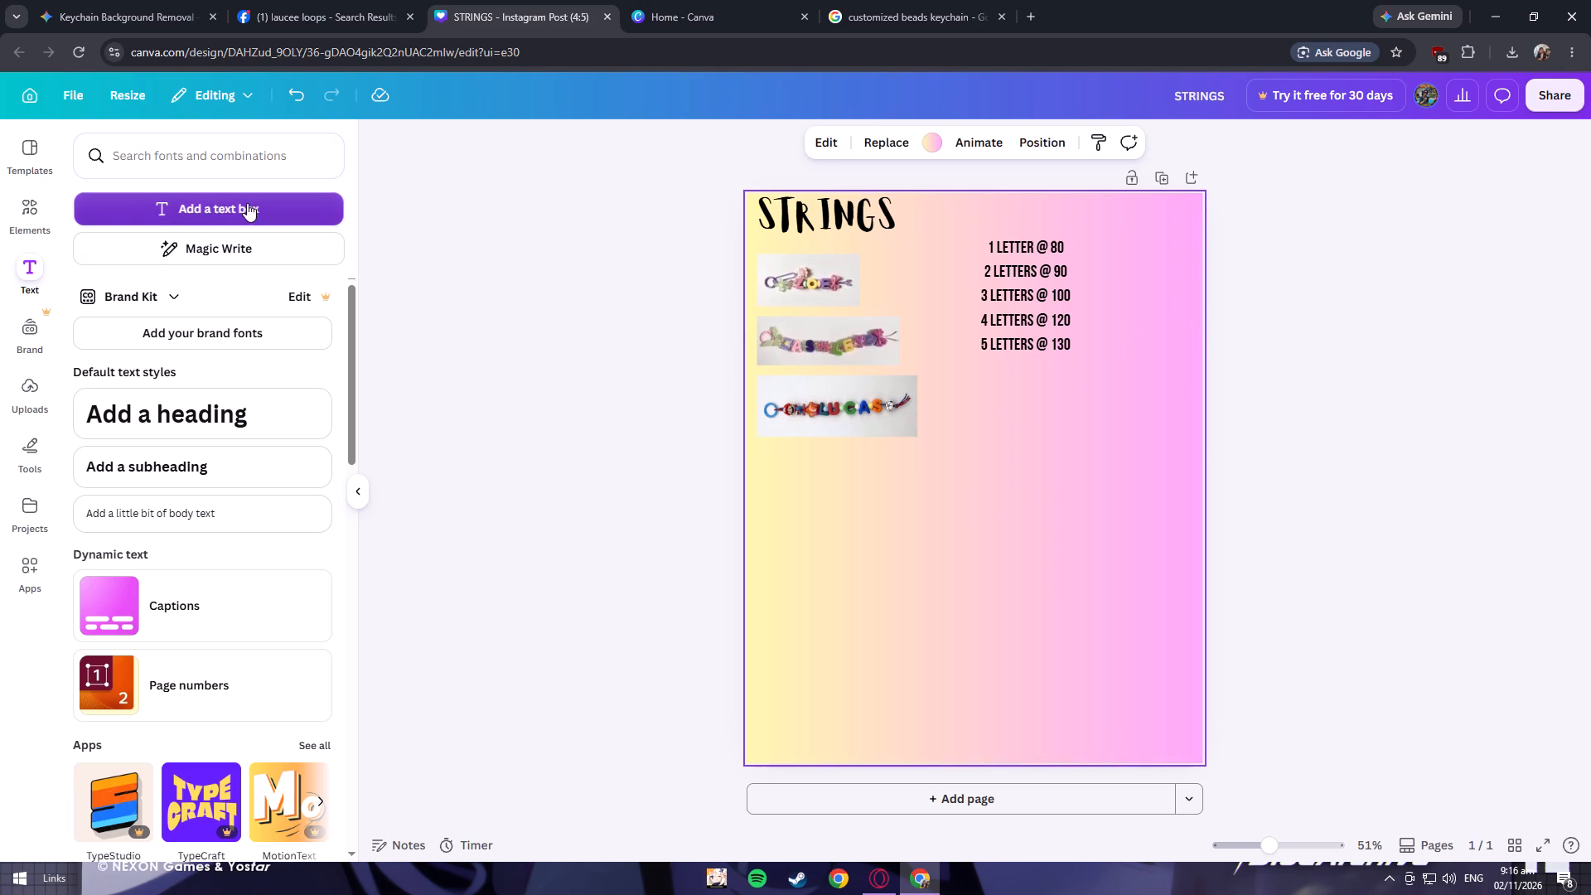
key("ctrl+v")
key("ctrl+a")
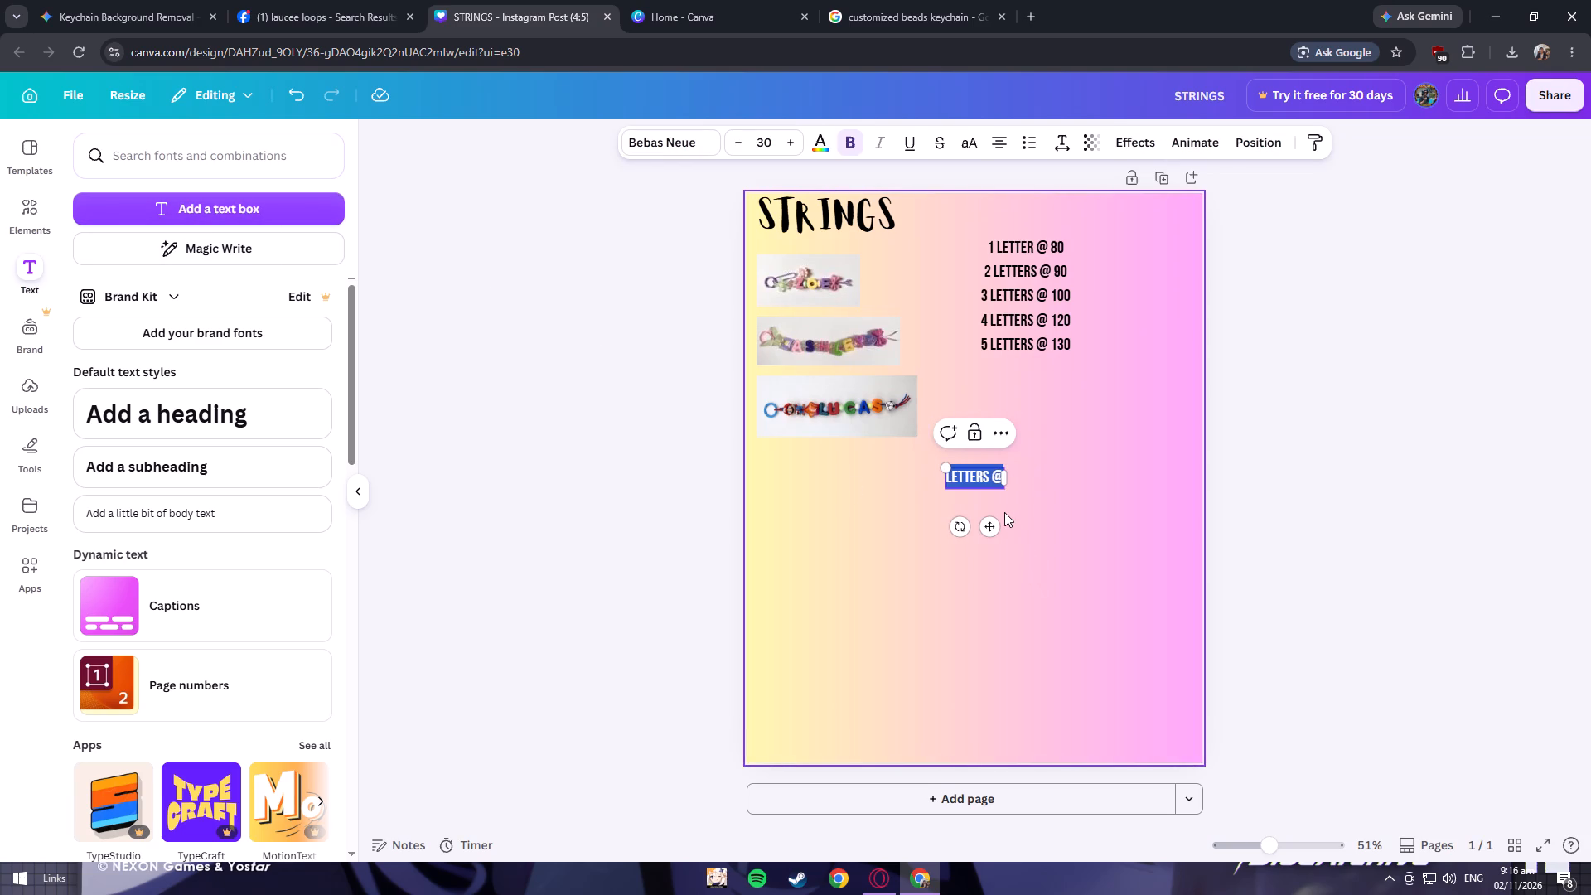
key("ctrl+x")
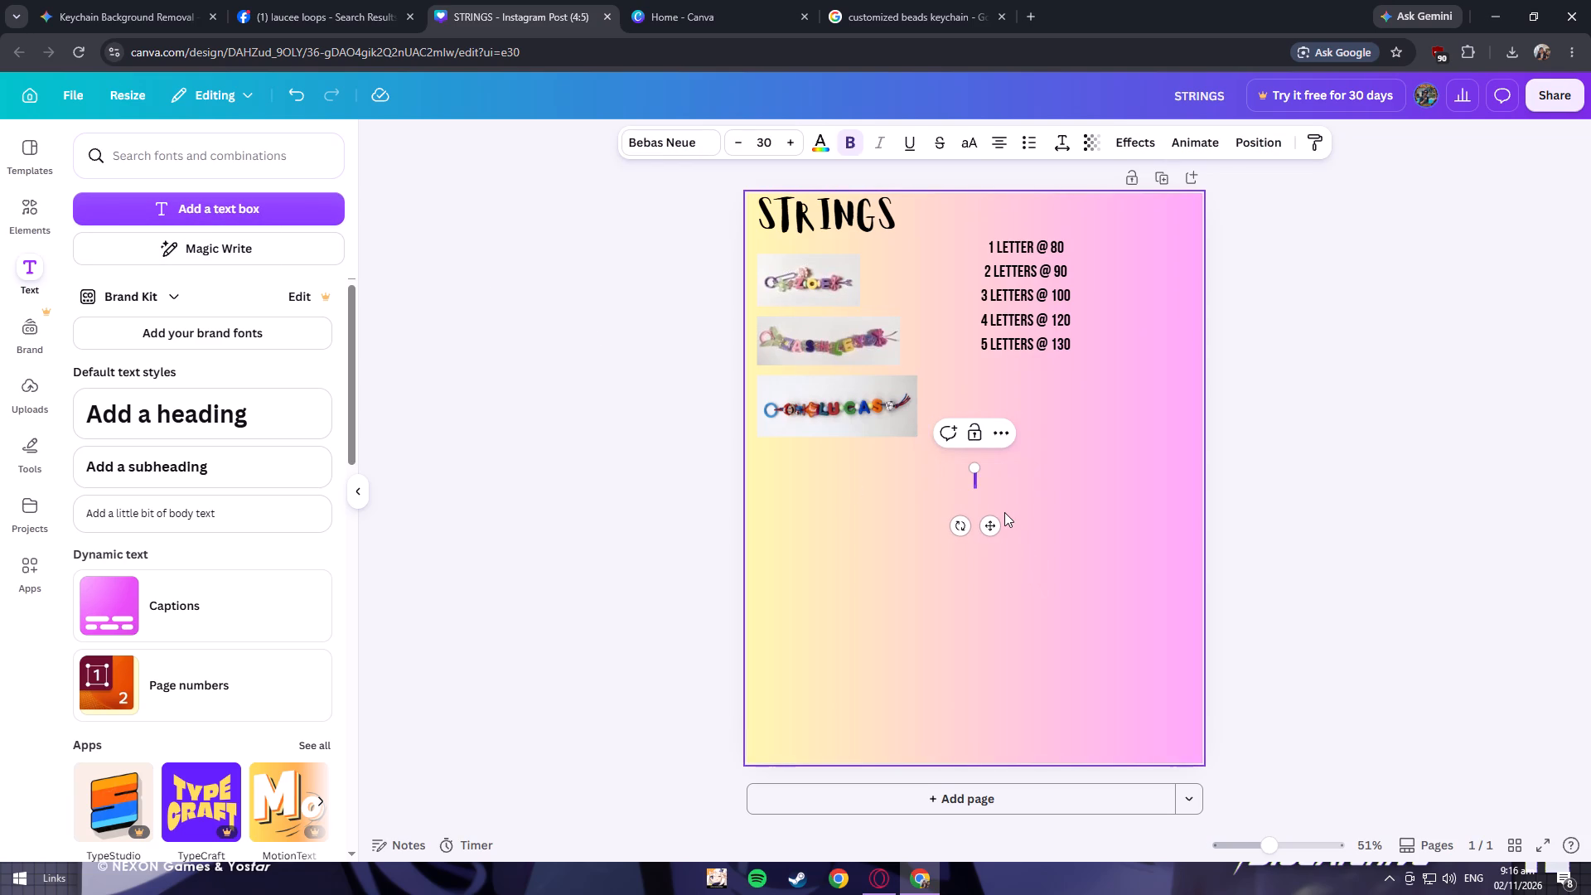
type("6")
key("space")
key("ctrl+v")
key("ctrl+c")
Add "7 LETTERS @" as the second line of the new text box, widening the box to fit.
key("Return")
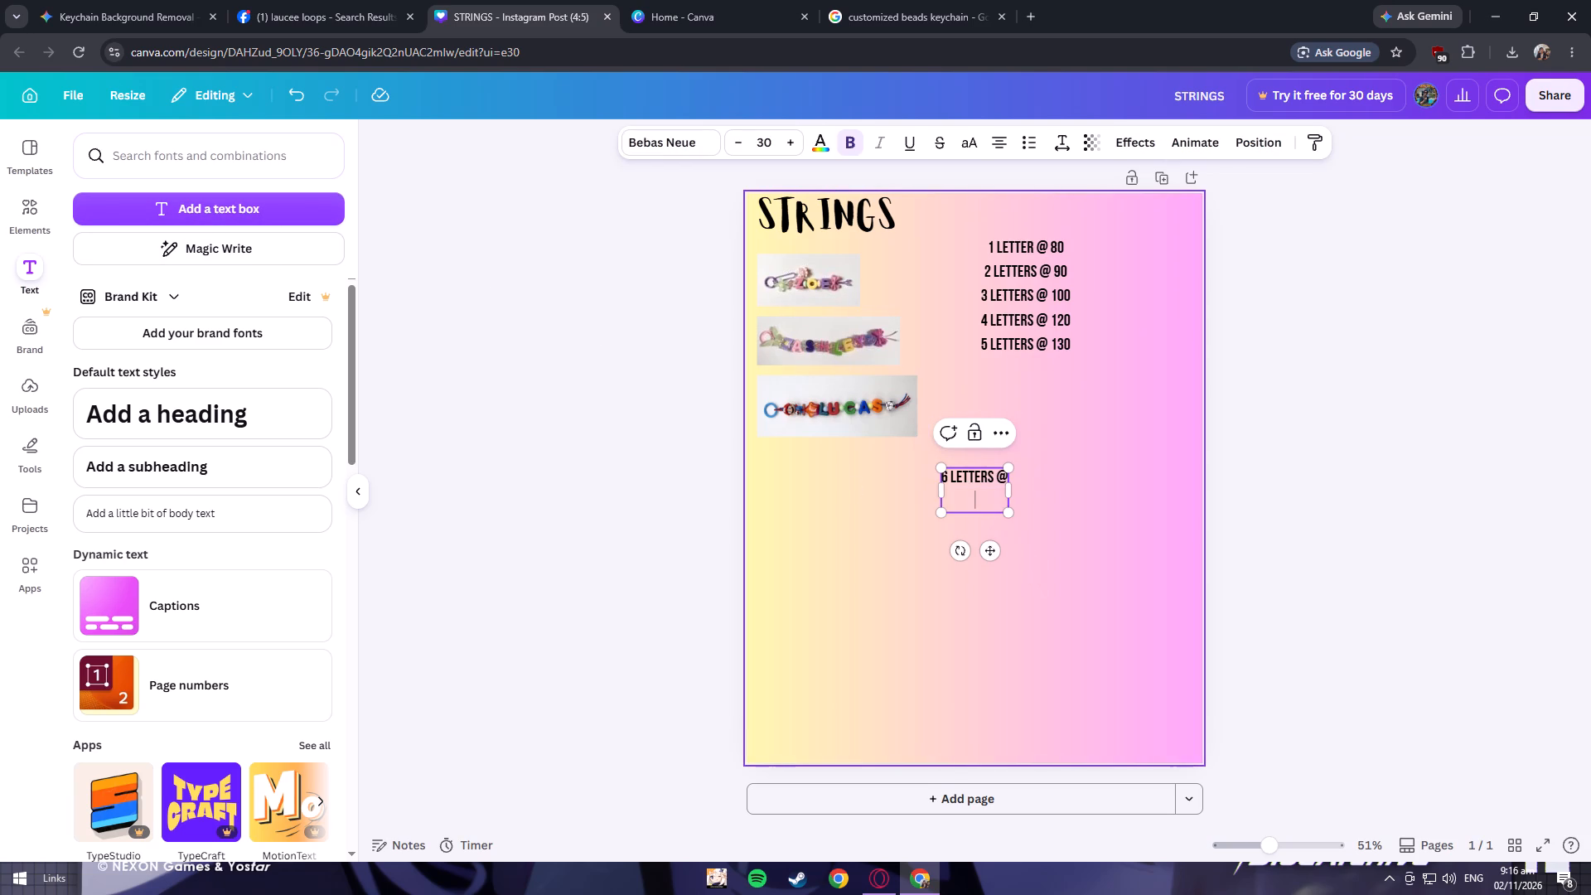
type("7")
key("space")
key("ctrl+v")
key("ctrl+v")
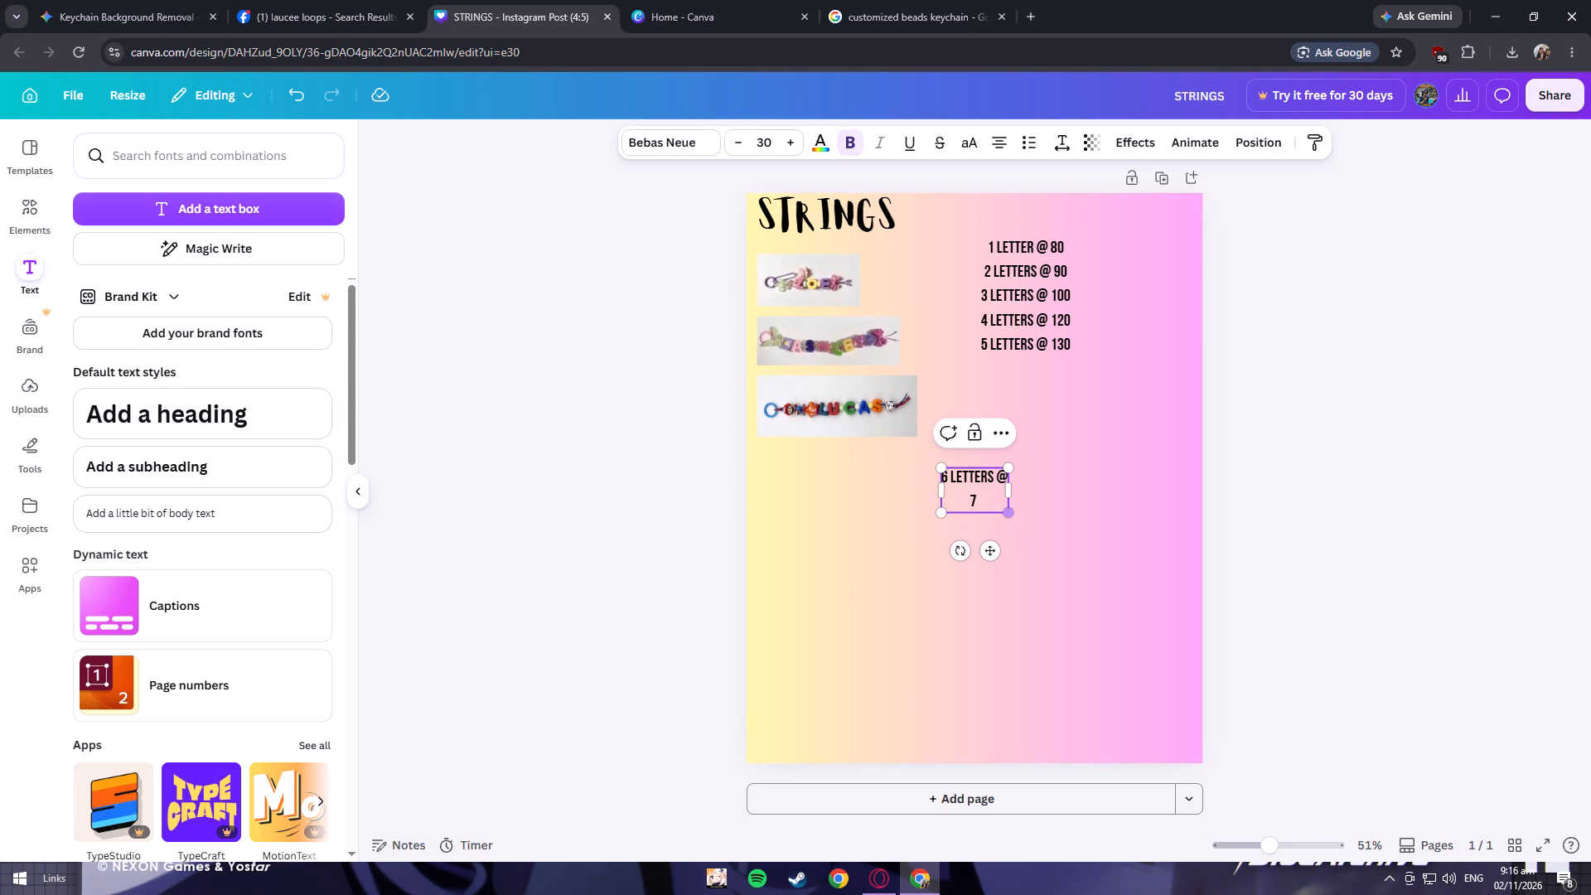
left_click_drag(952, 474, 1020, 474)
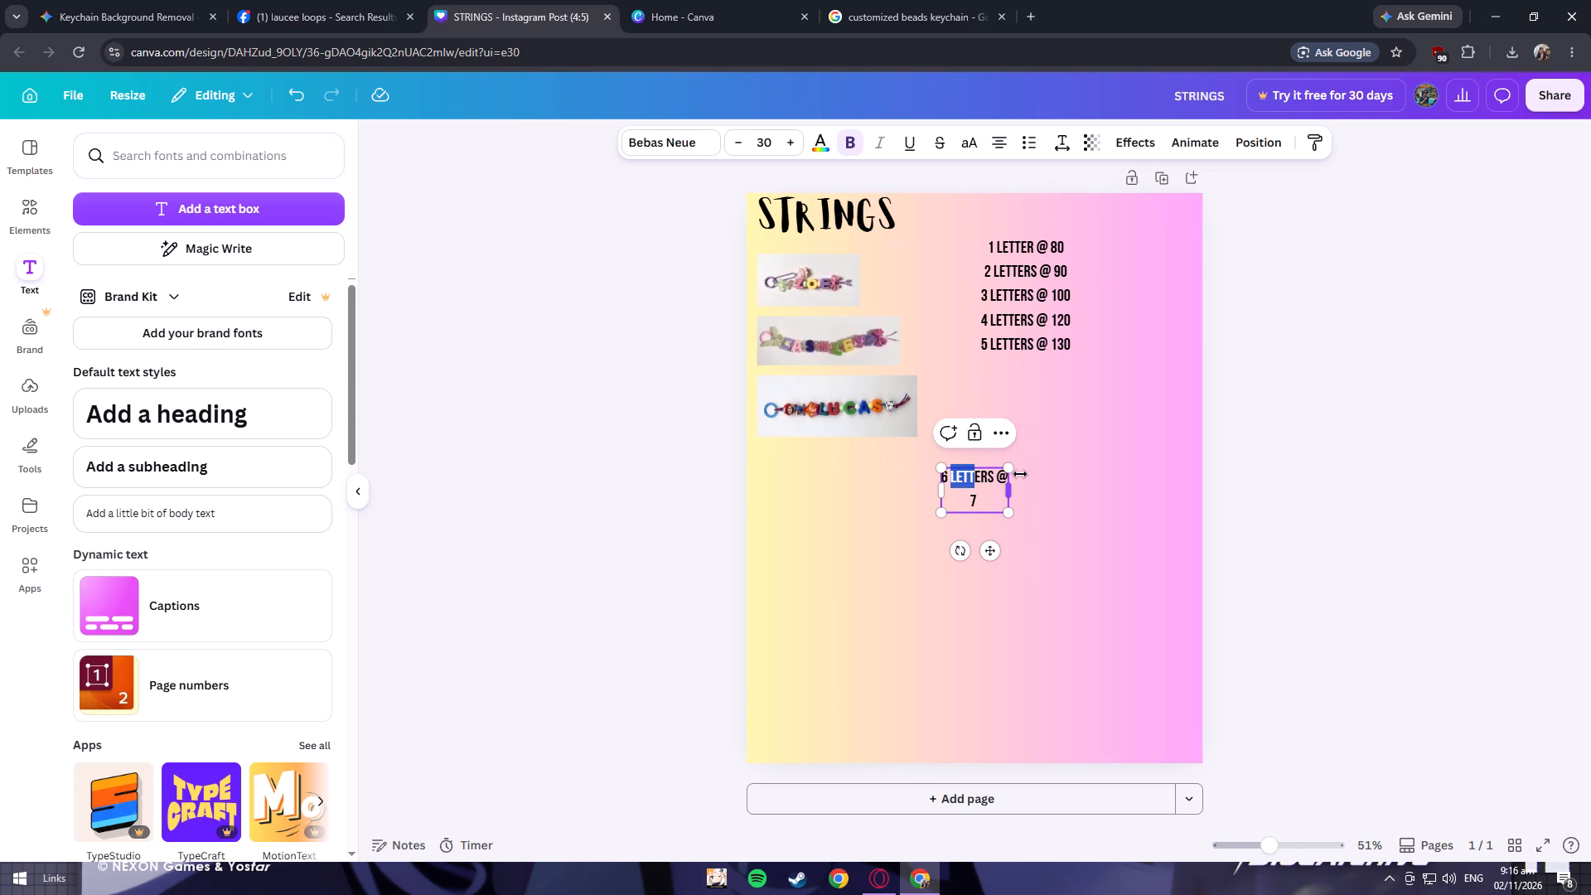
left_click_drag(1020, 474, 1008, 476)
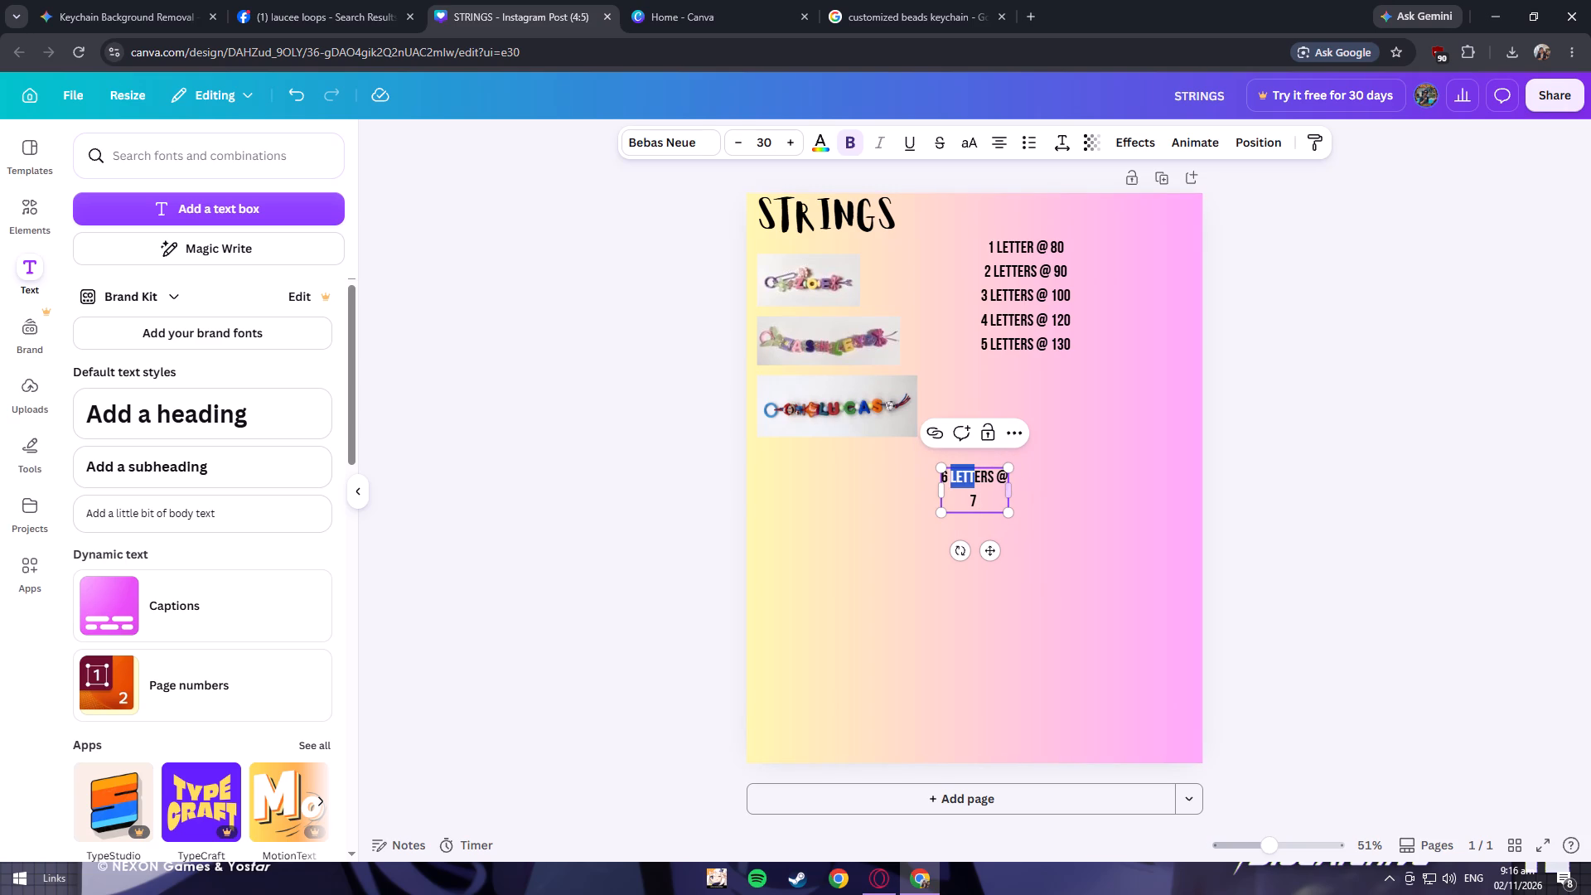
left_click(990, 480)
left_click_drag(1008, 490, 1039, 491)
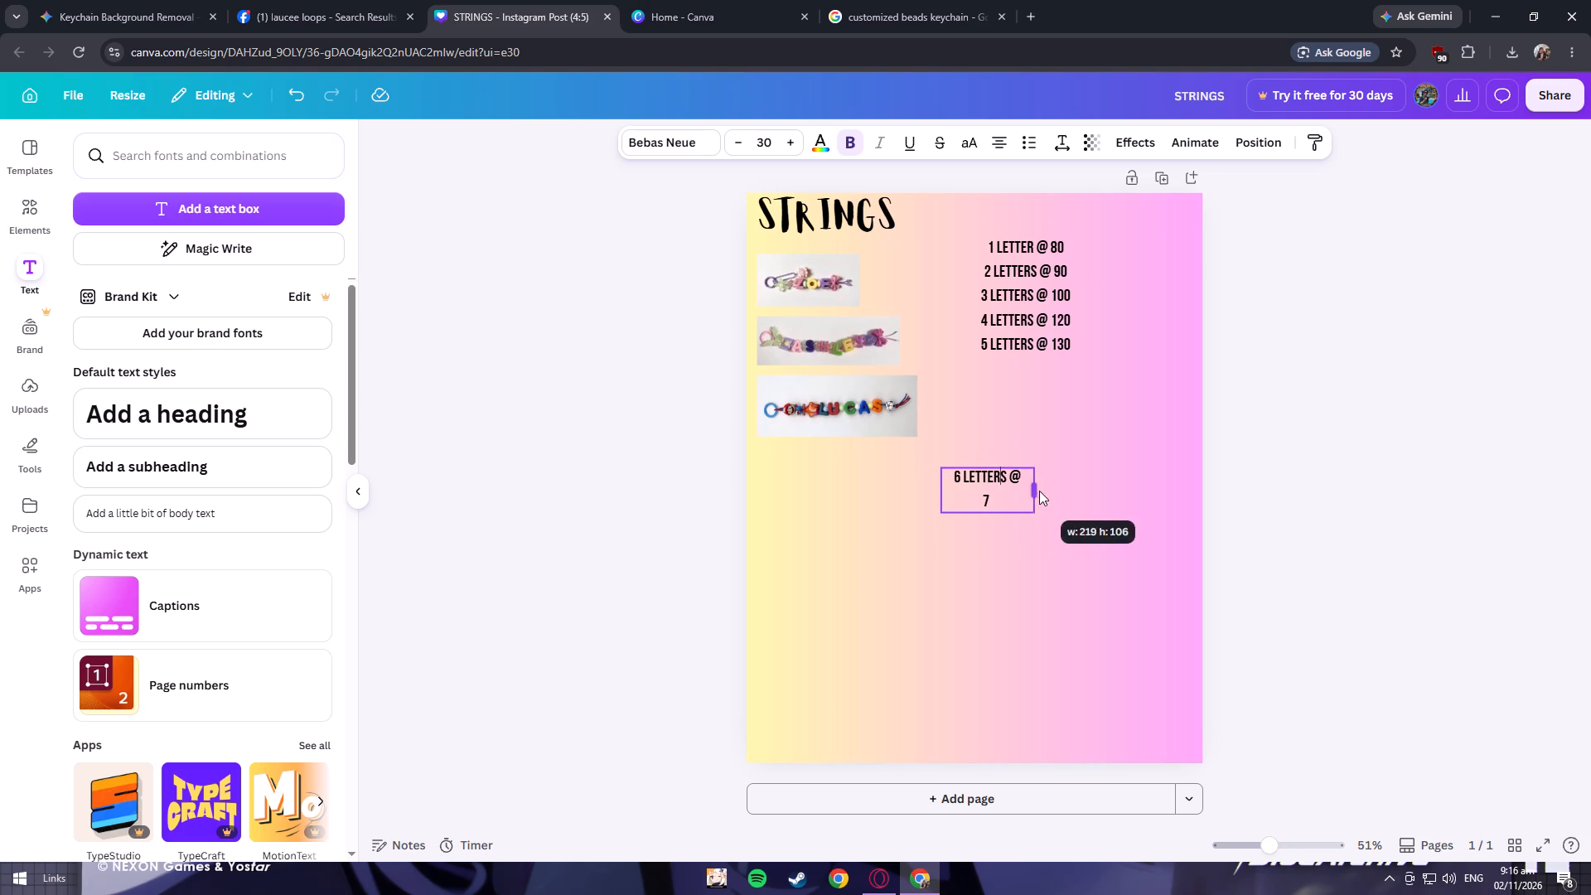
left_click_drag(1039, 491, 1052, 491)
left_click_drag(1035, 478, 972, 476)
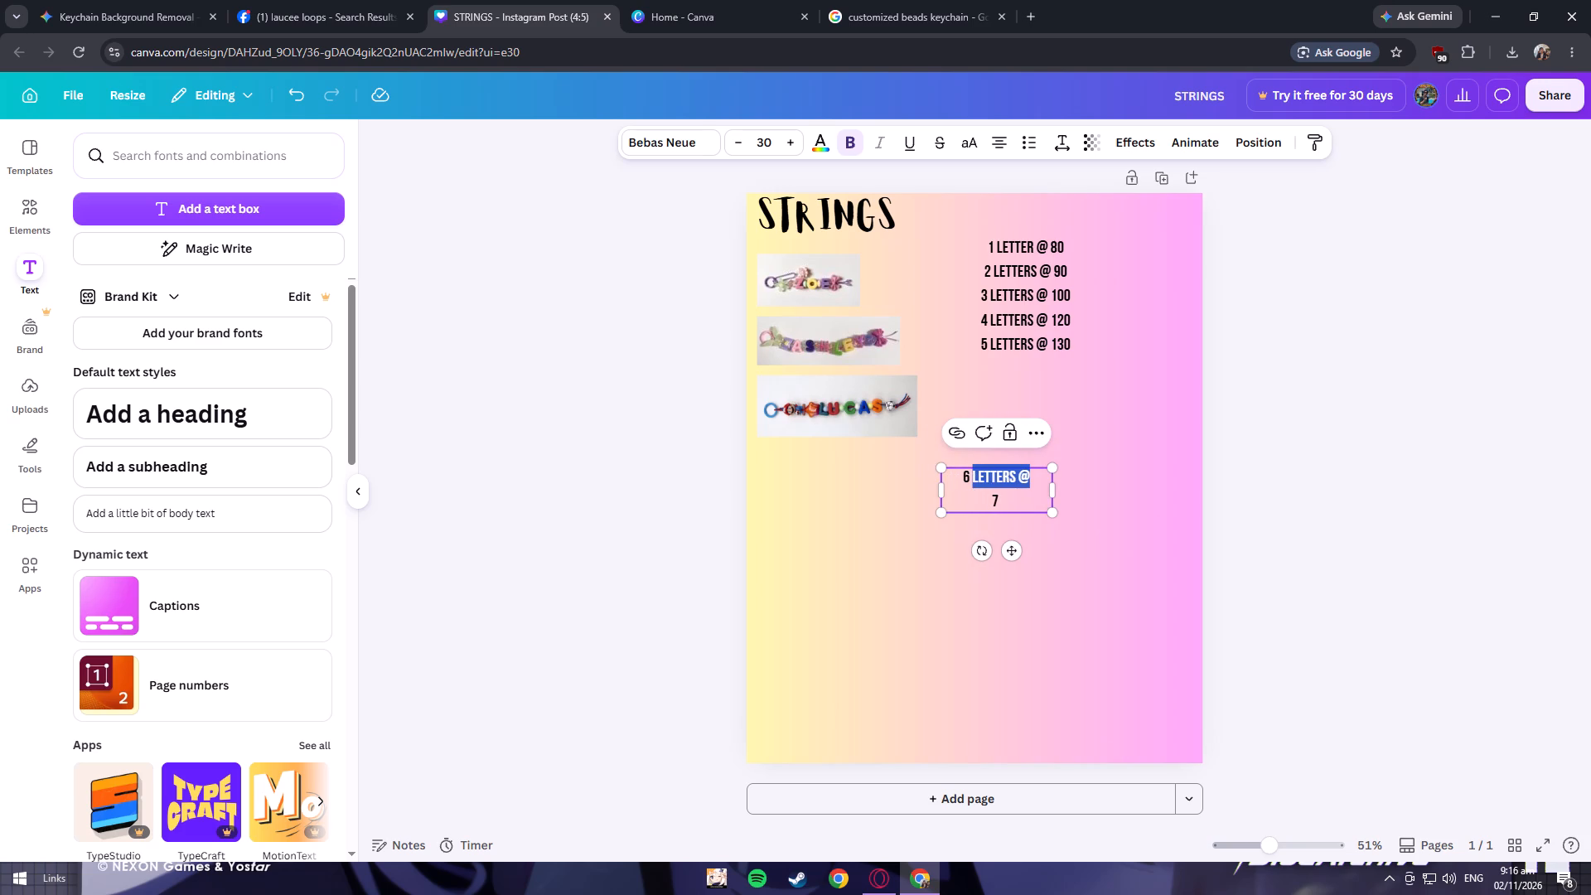
key("ctrl+c")
key("ctrl+c")
key("ctrl+c")
left_click(1025, 491)
key("ctrl+v")
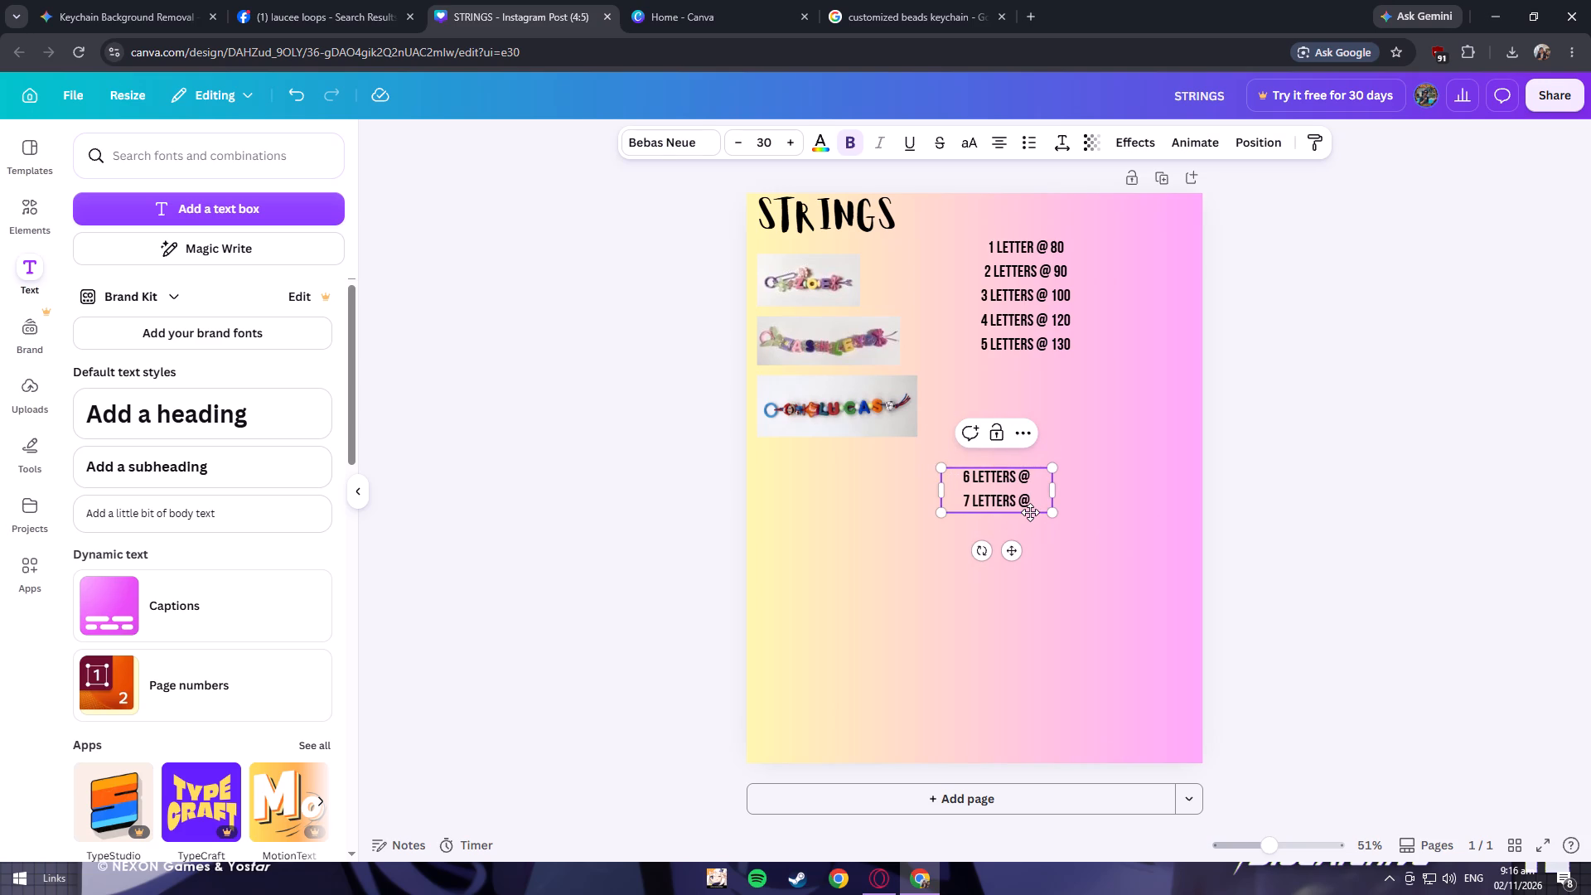
Add the lines "8 LETTERS @", "9 LETTERS @" and "10 LETTERS @" to the new text box.
key("Return")
type("8")
key("space")
key("ctrl+v")
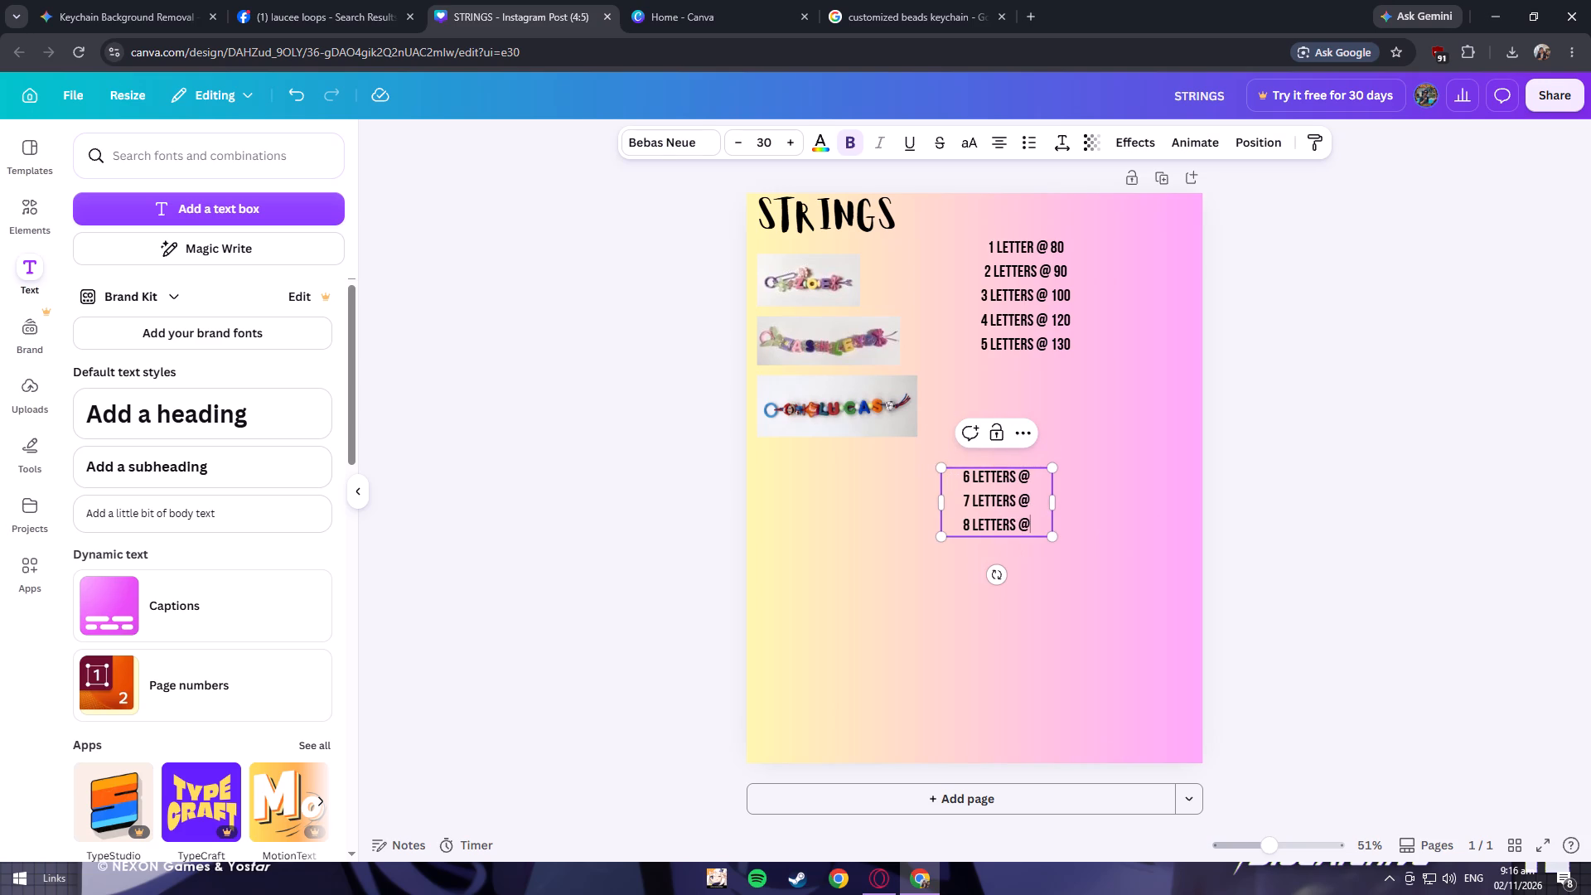
key("Return")
key("9")
key("Return")
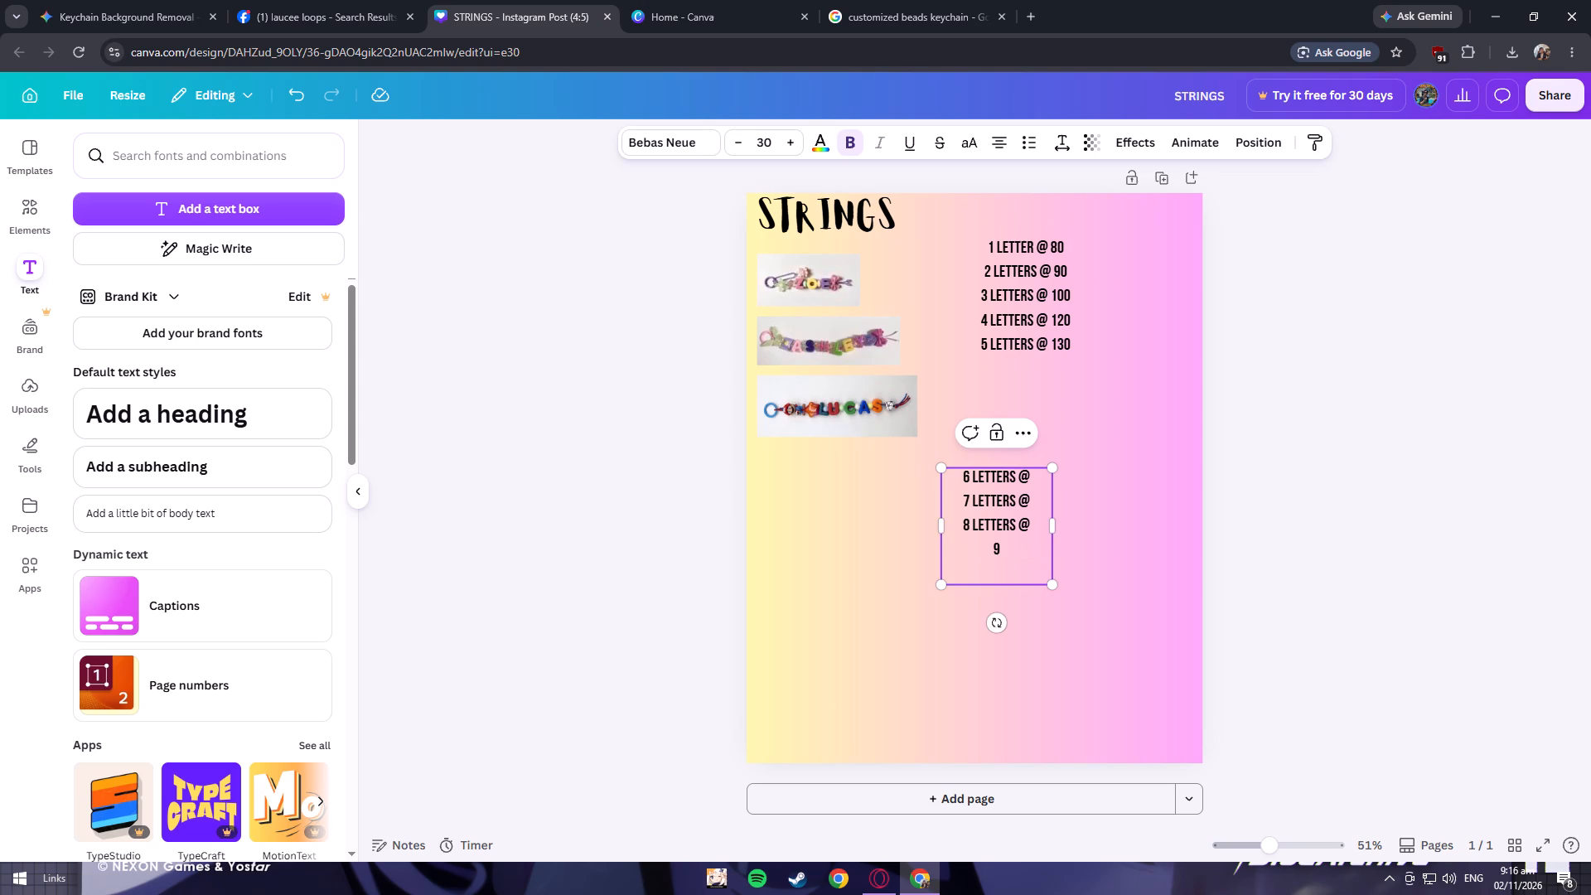
key("BackSpace")
key("space")
key("ctrl+v")
key("Return")
type("10")
key("space")
key("ctrl+v")
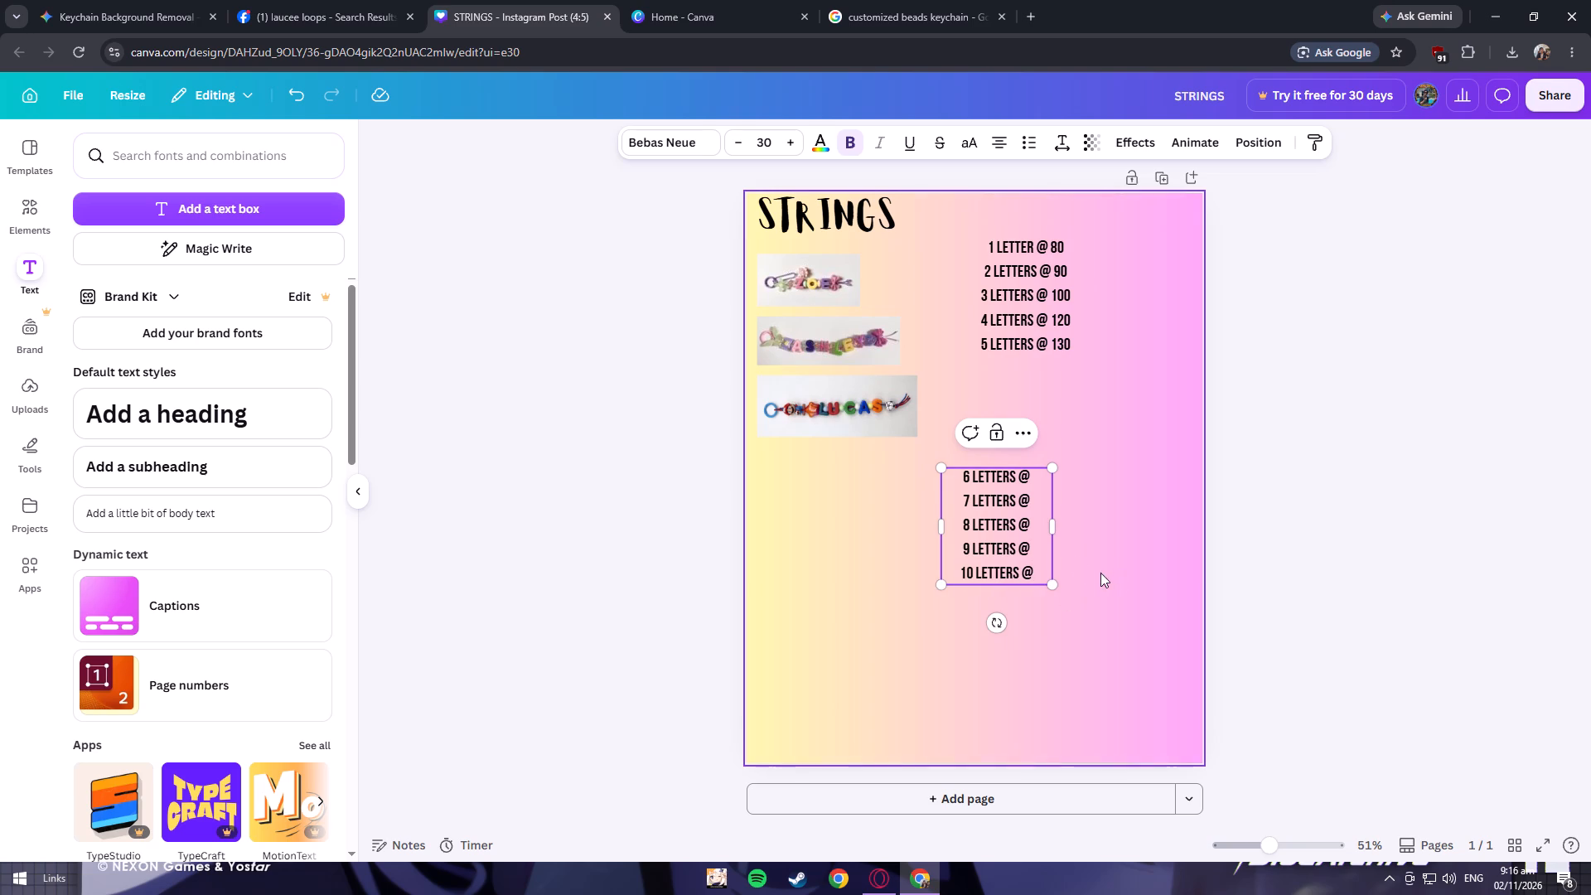
Fill in the prices for 6 to 10 letters as 140, 160, 170, 180 and 200.
left_click(1048, 480)
key("space")
type("140")
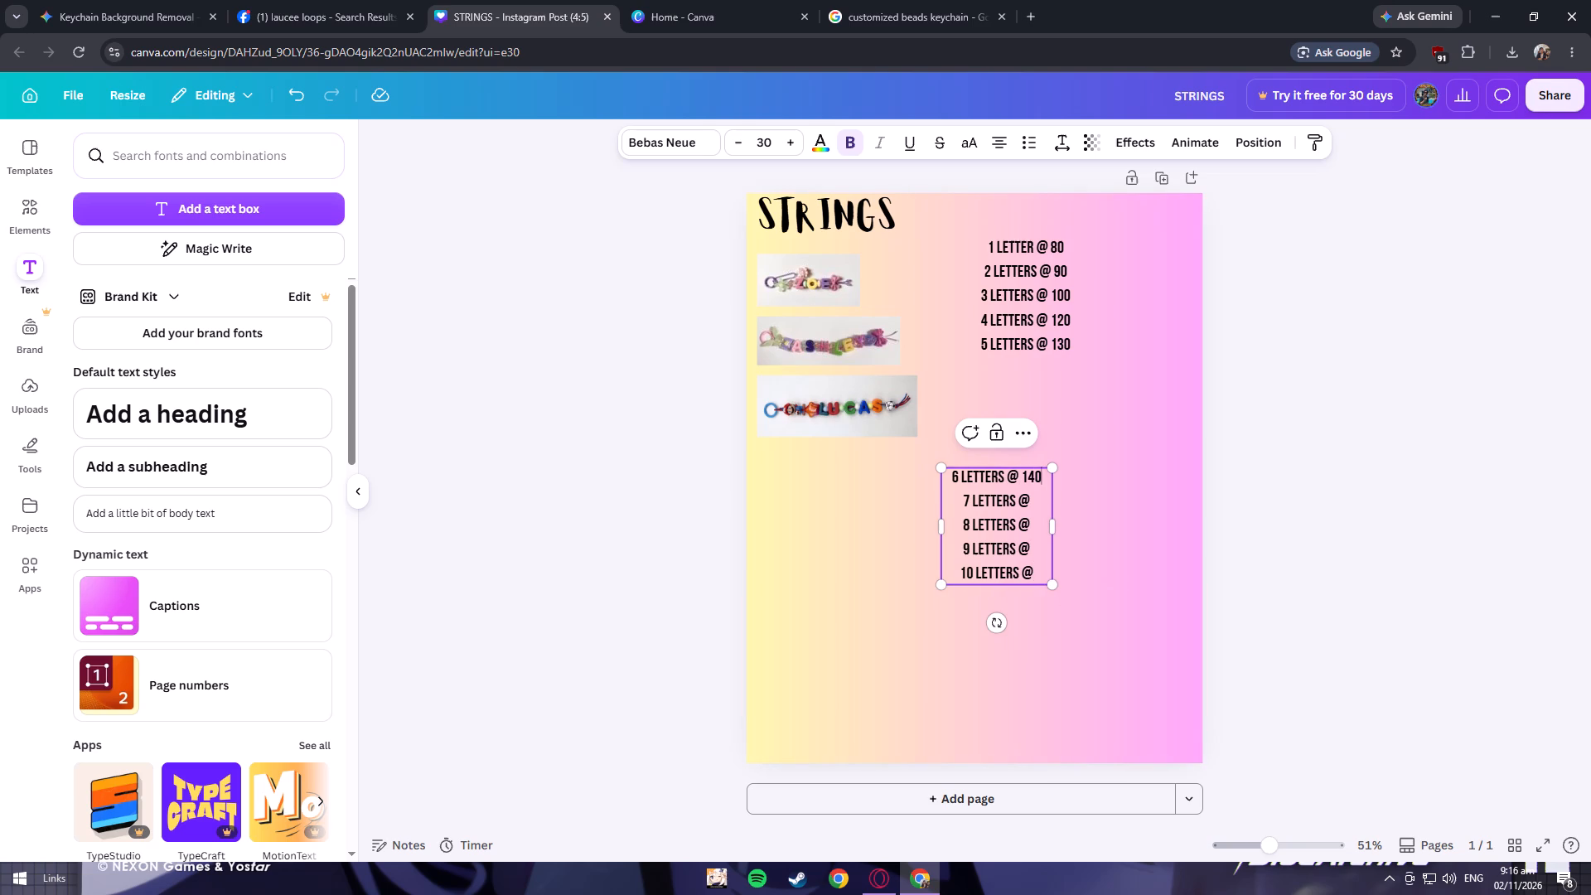
key("Down")
key("space")
type("160")
key("Down")
key("space")
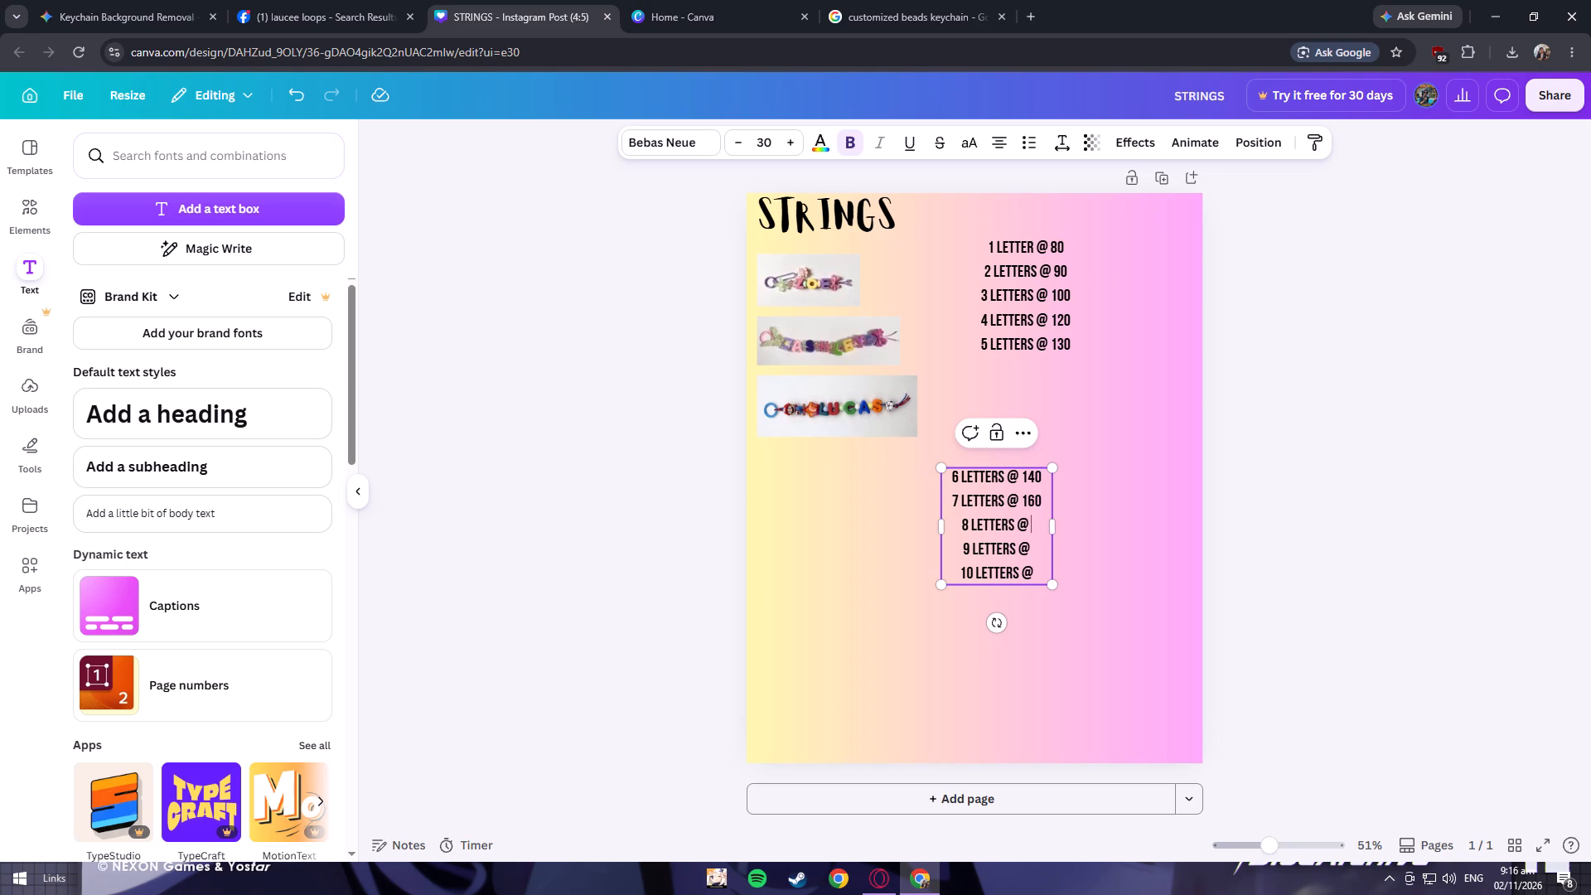
type("170")
key("Down")
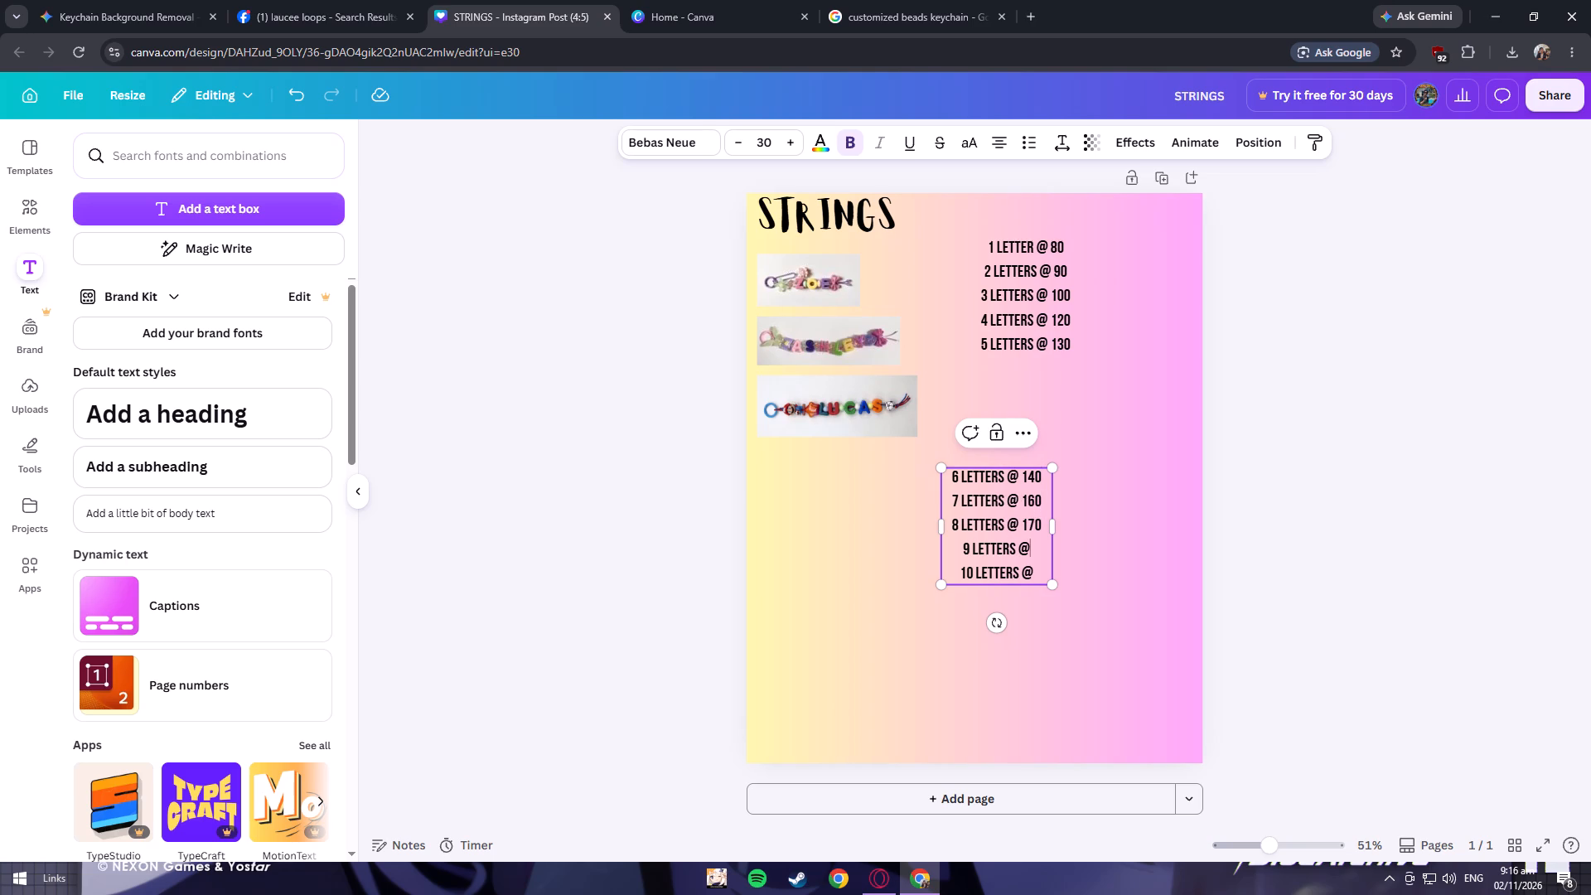
key("space")
type("180")
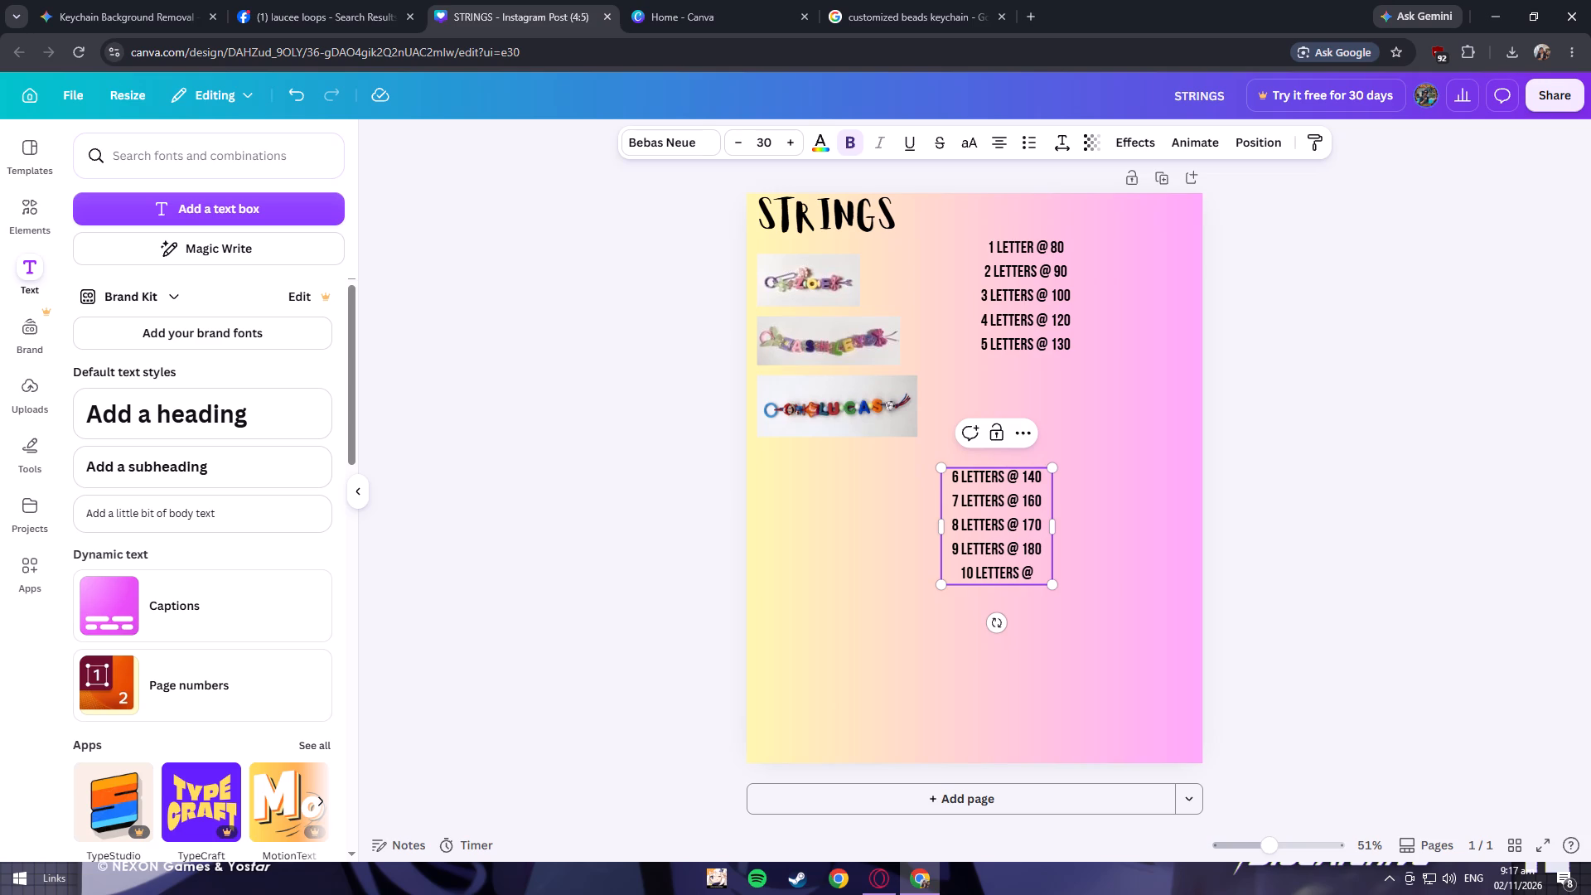
key("Down")
key("space")
type("200")
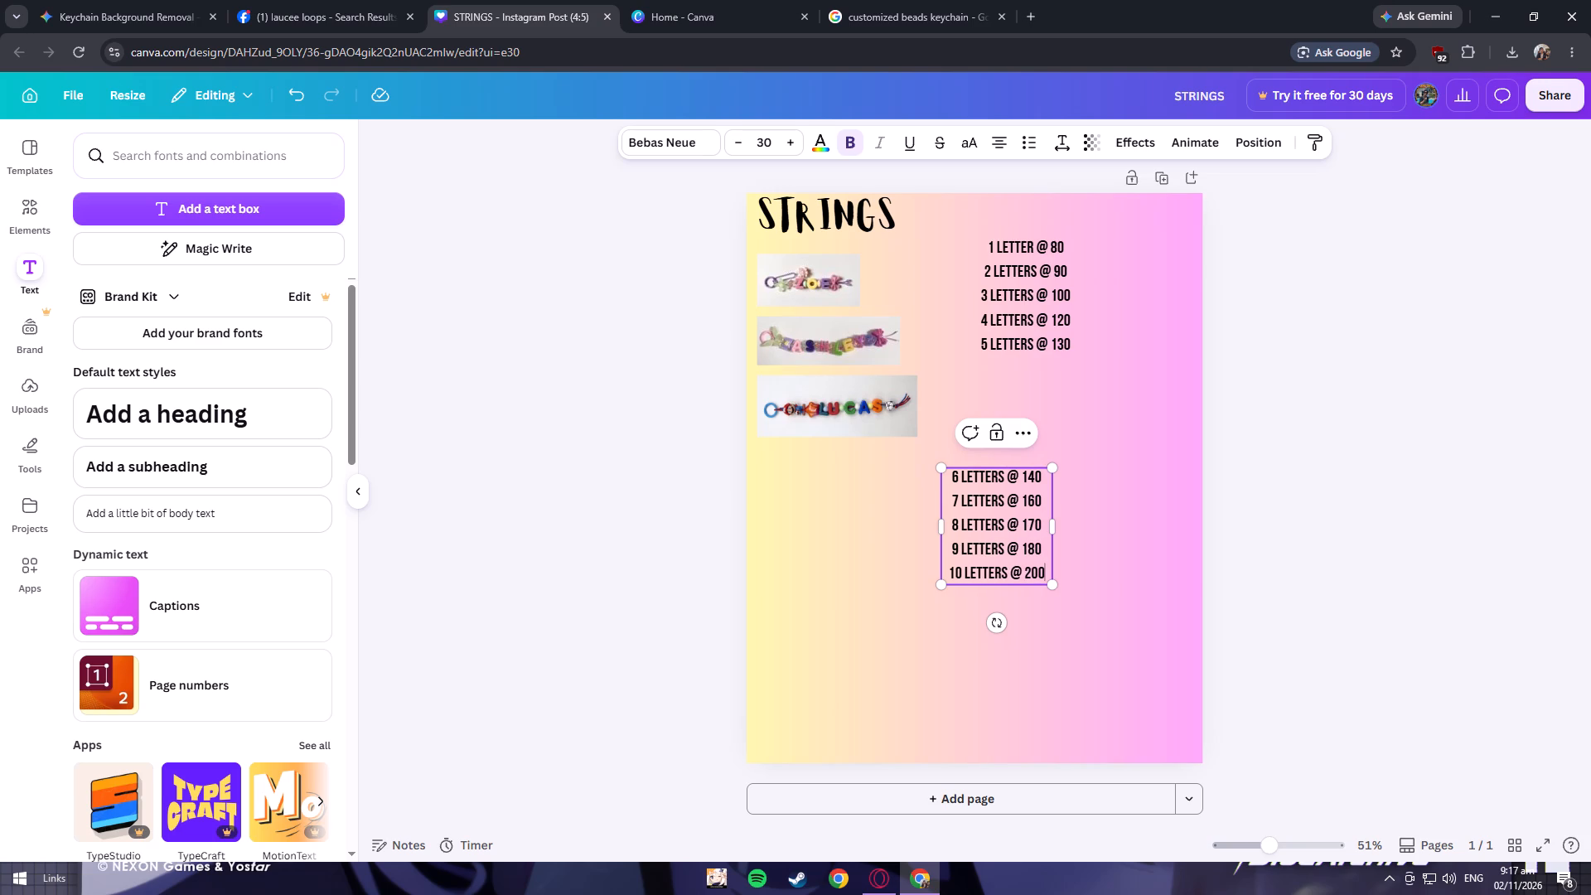
left_click(1102, 558)
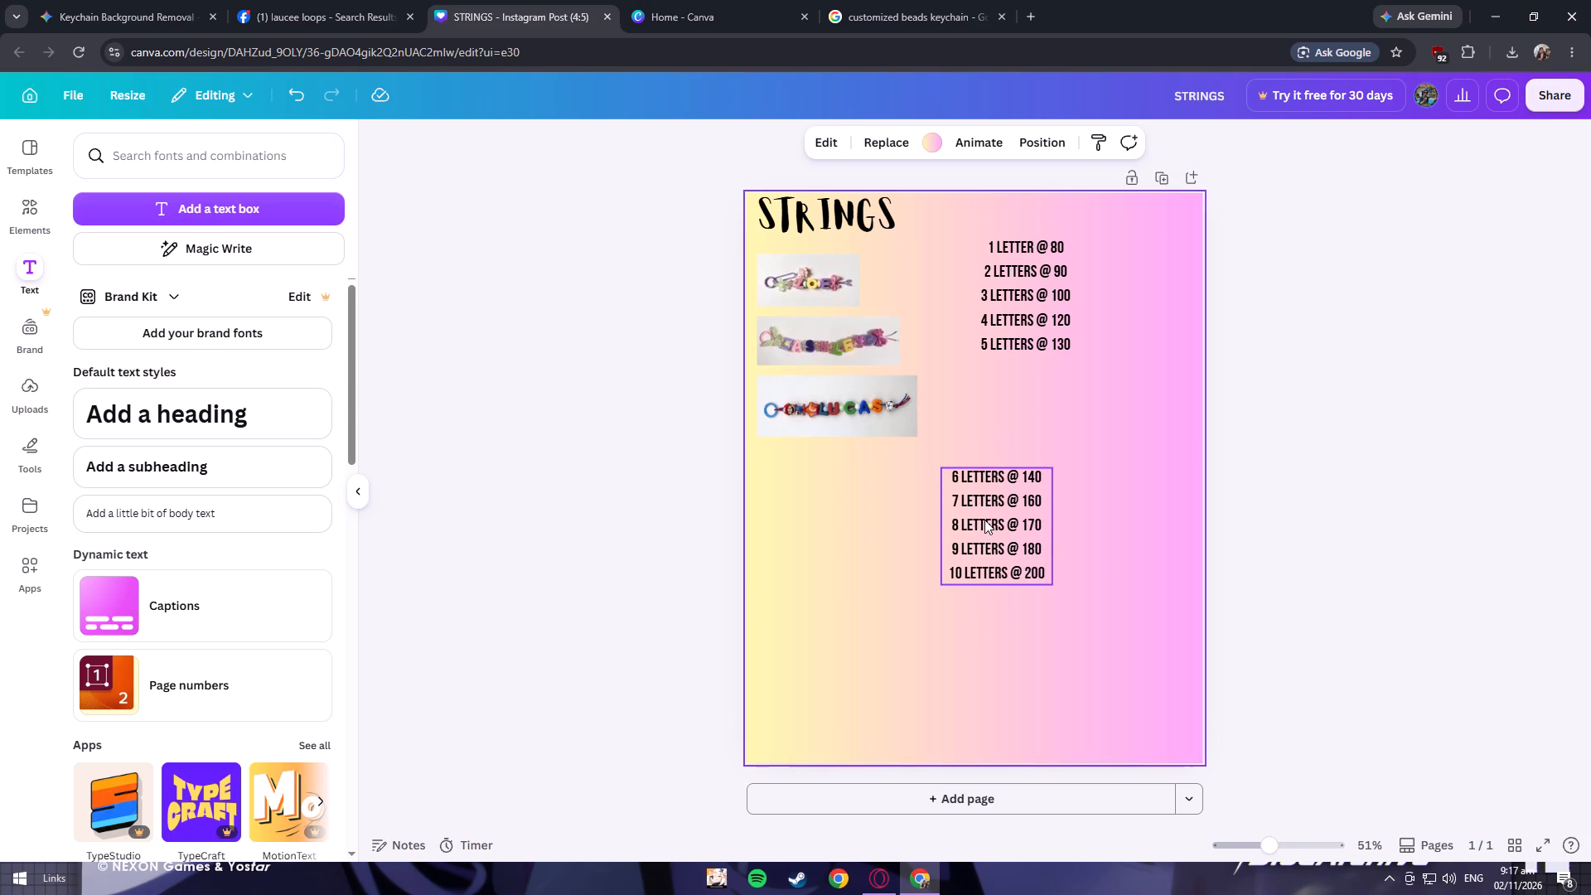
Cut all the 6-to-10-letter price lines out of their text box below the first price column and discard the emptied box.
left_click(984, 520)
triple_click(1011, 528)
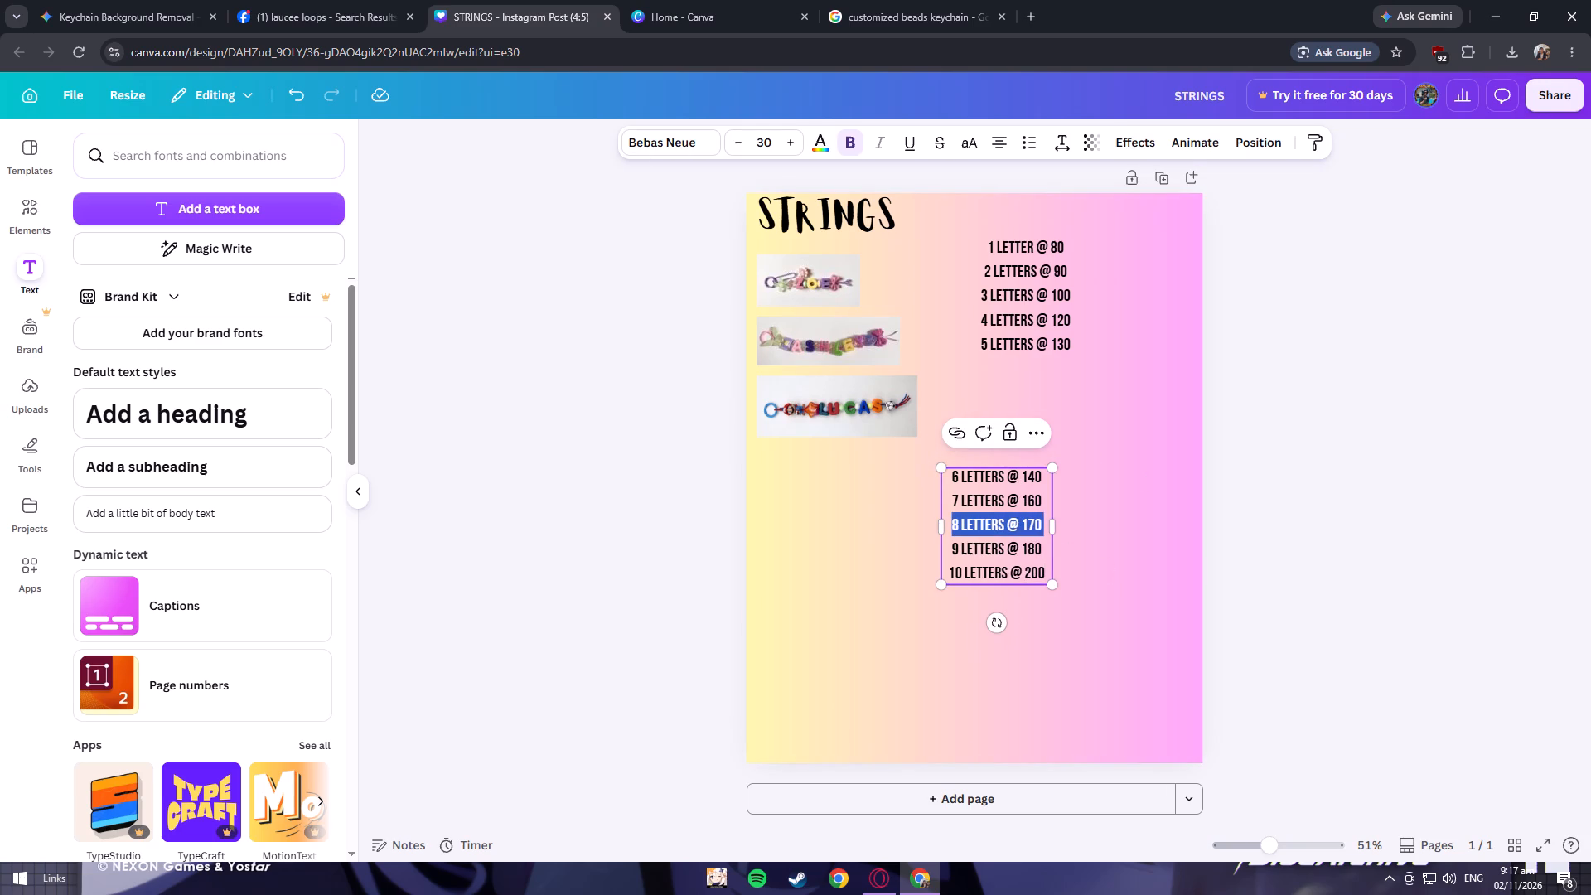
left_click(1011, 528)
key("ctrl+a")
key("ctrl+x")
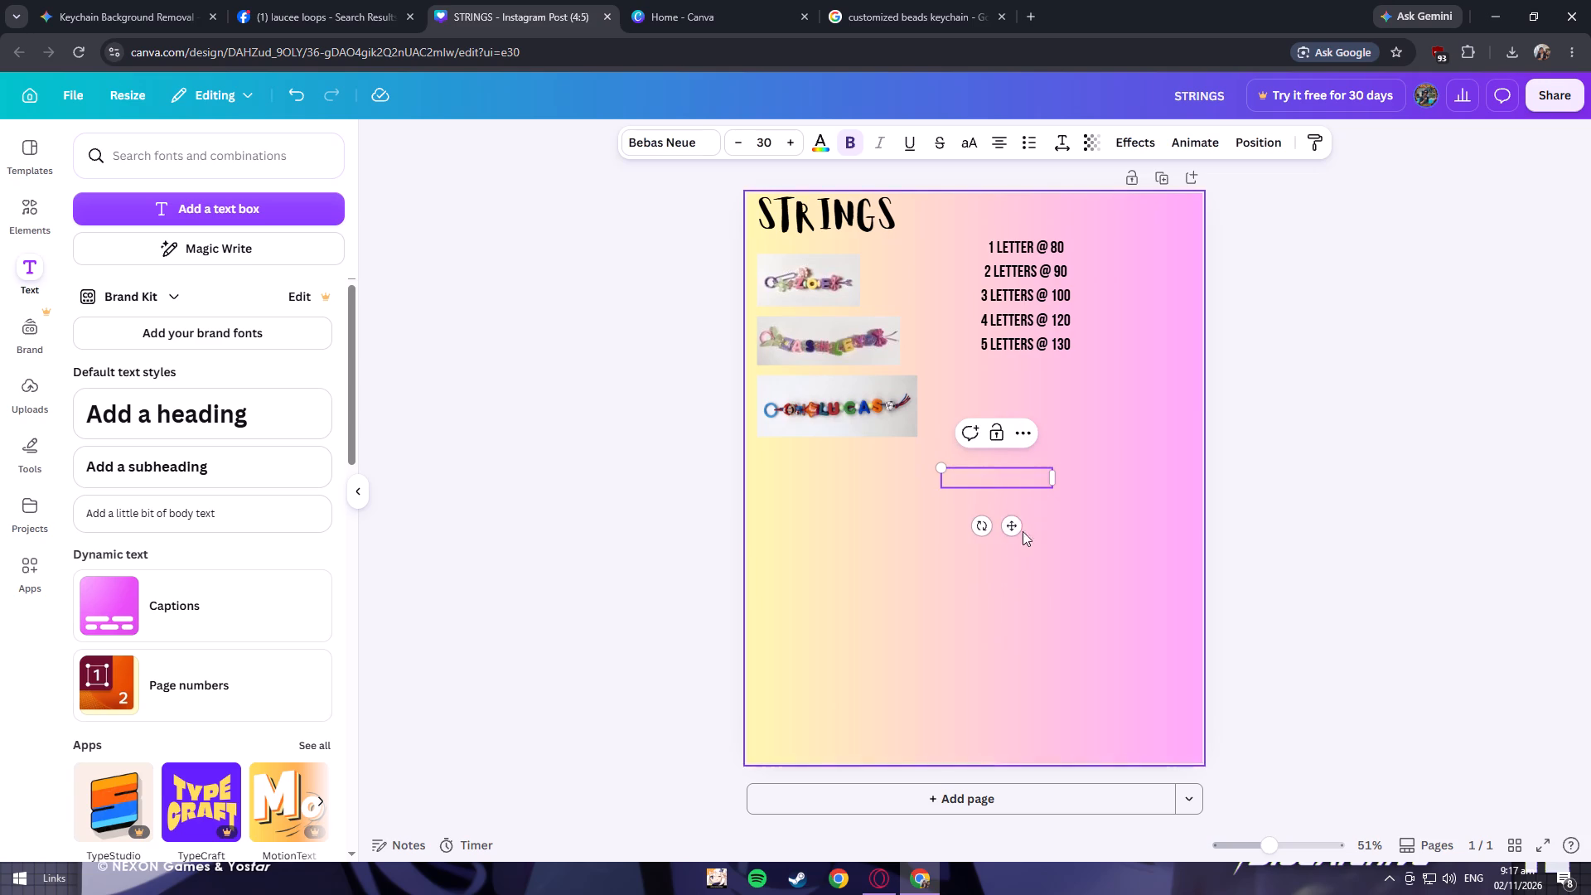
left_click_drag(1012, 530, 1028, 523)
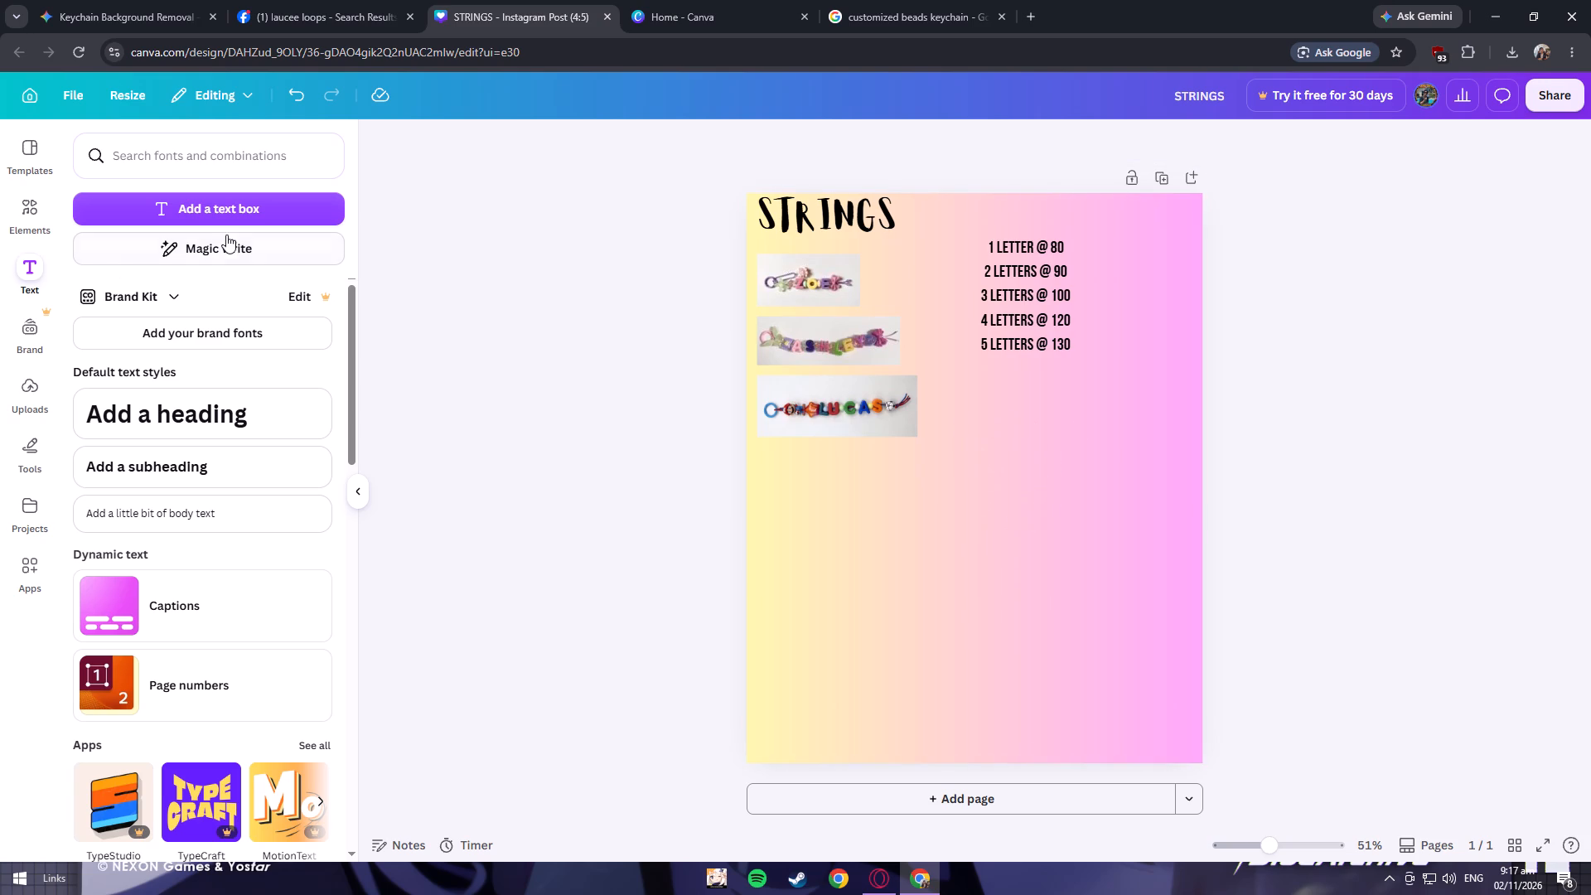
Add a new text box beside the 1-to-5-letter prices, paste the 6-to-10-letter lines into it and delete the trailing blank line.
left_click(228, 207)
left_click_drag(989, 526, 1127, 397)
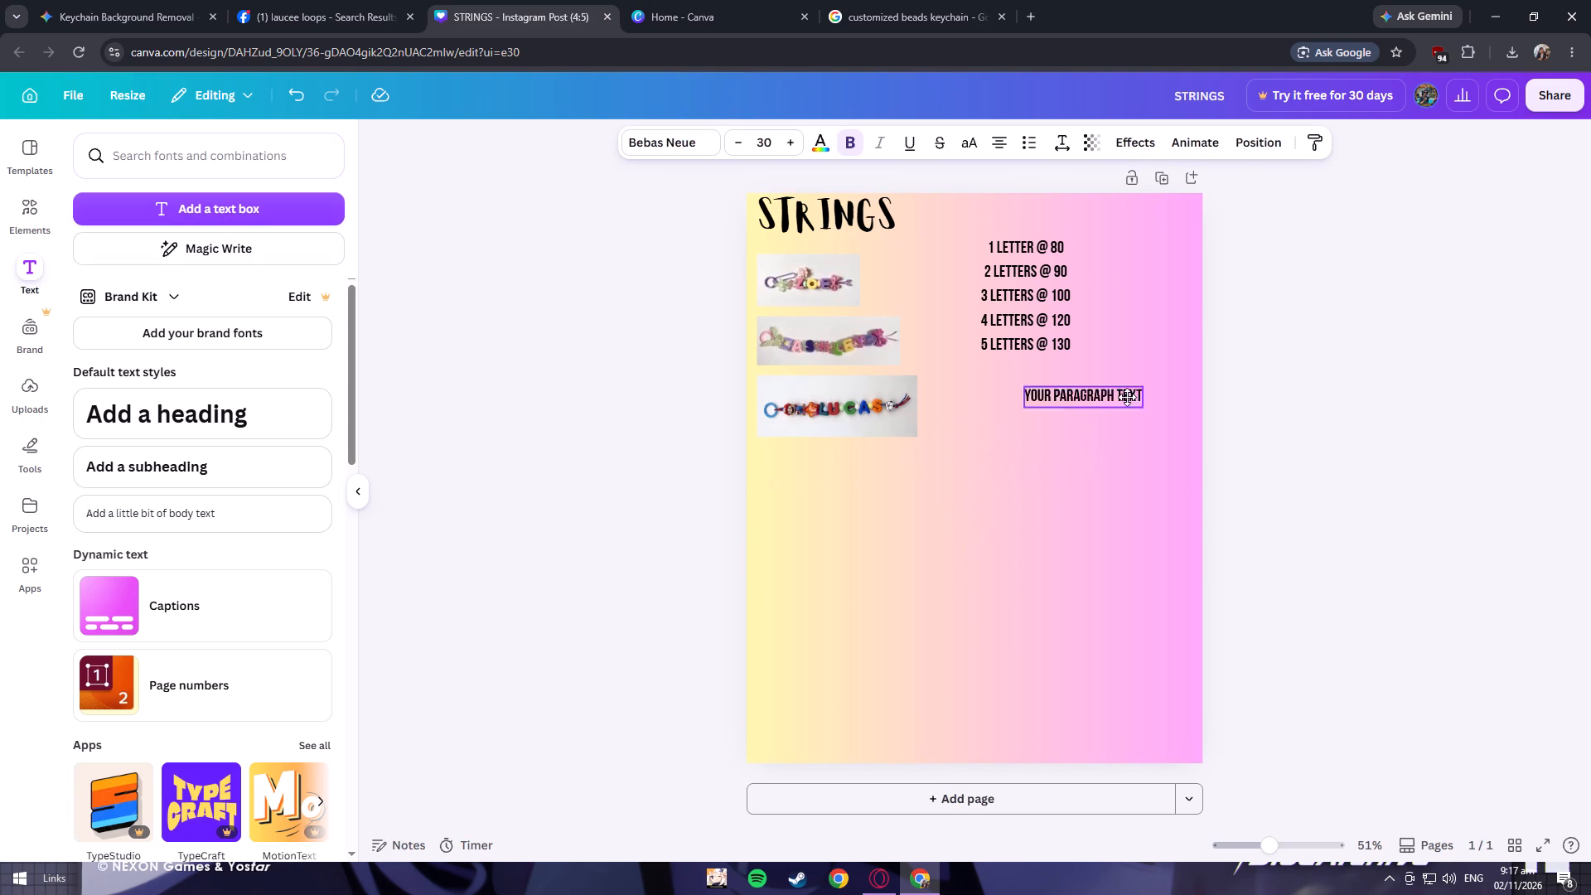
left_click_drag(1127, 397, 1146, 293)
triple_click(1151, 244)
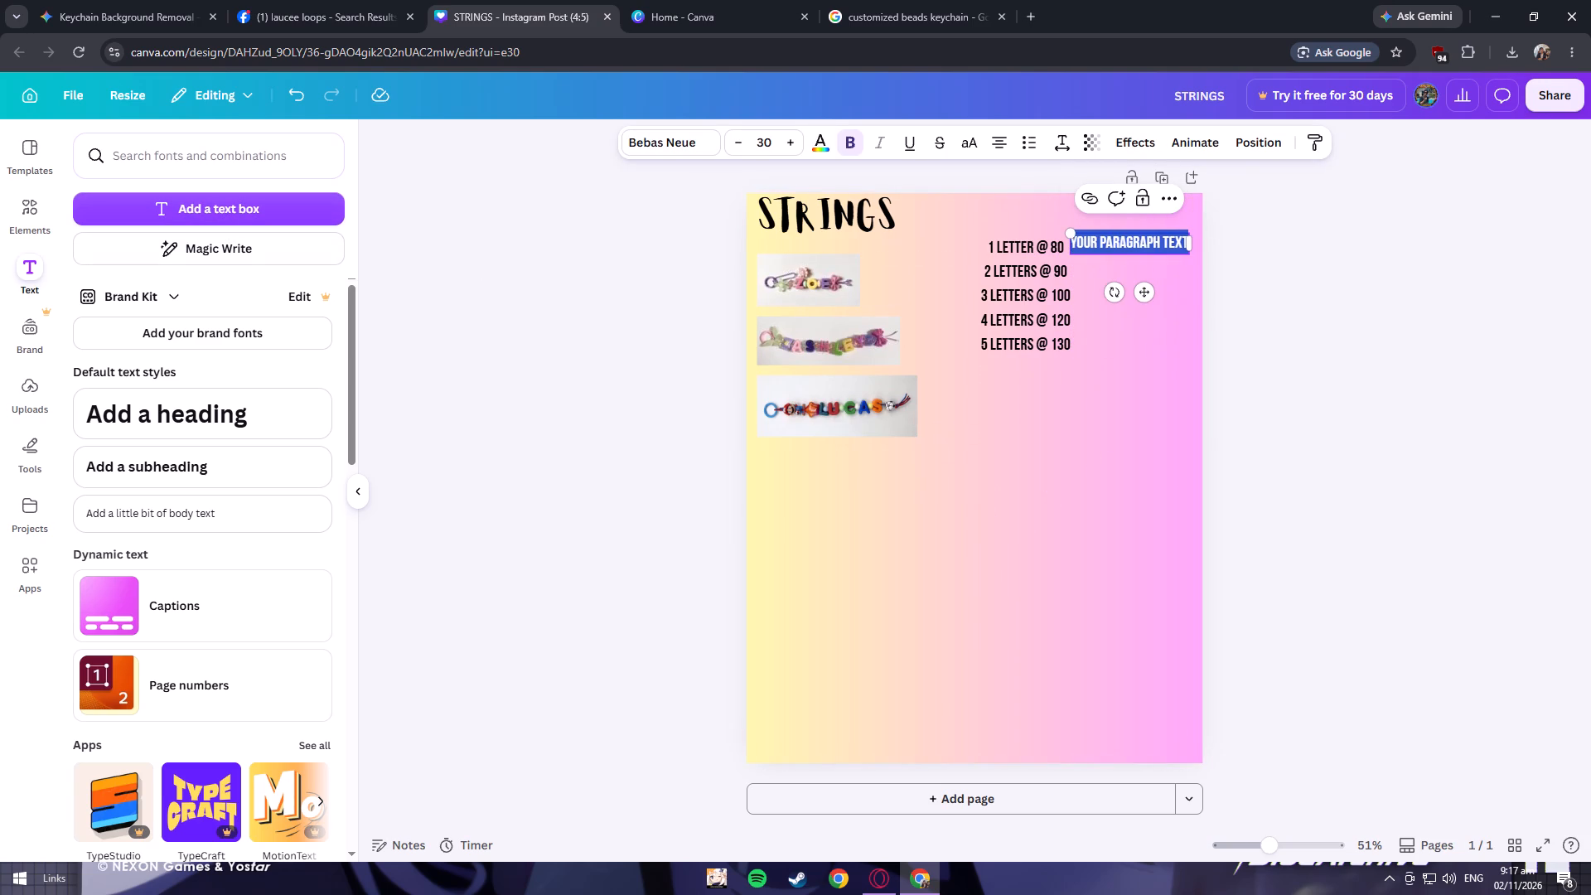
key("ctrl+v")
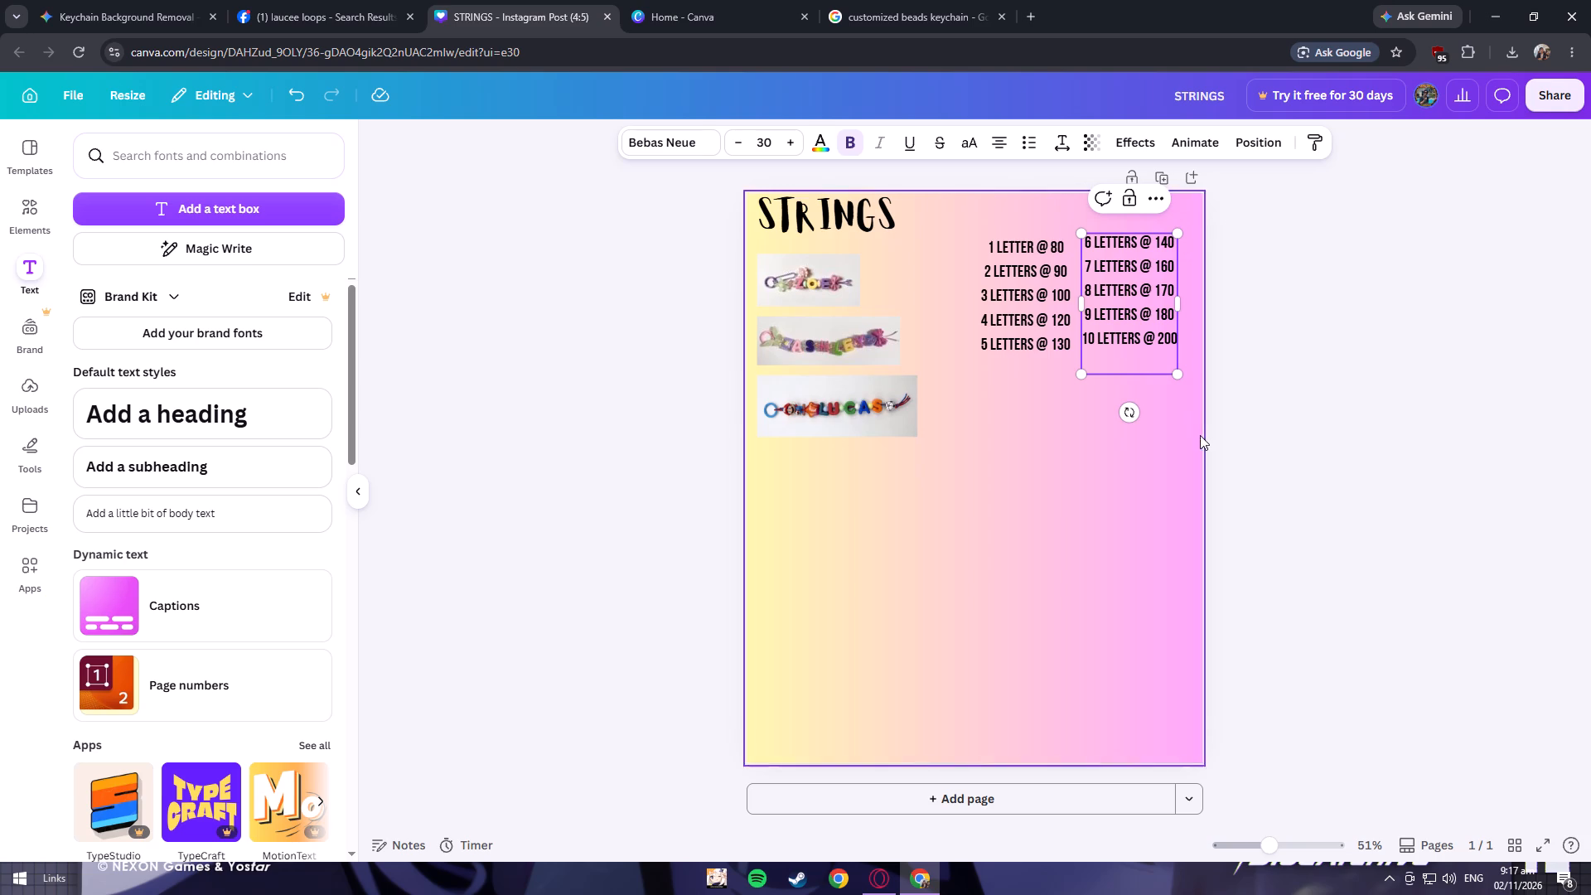
key("BackSpace")
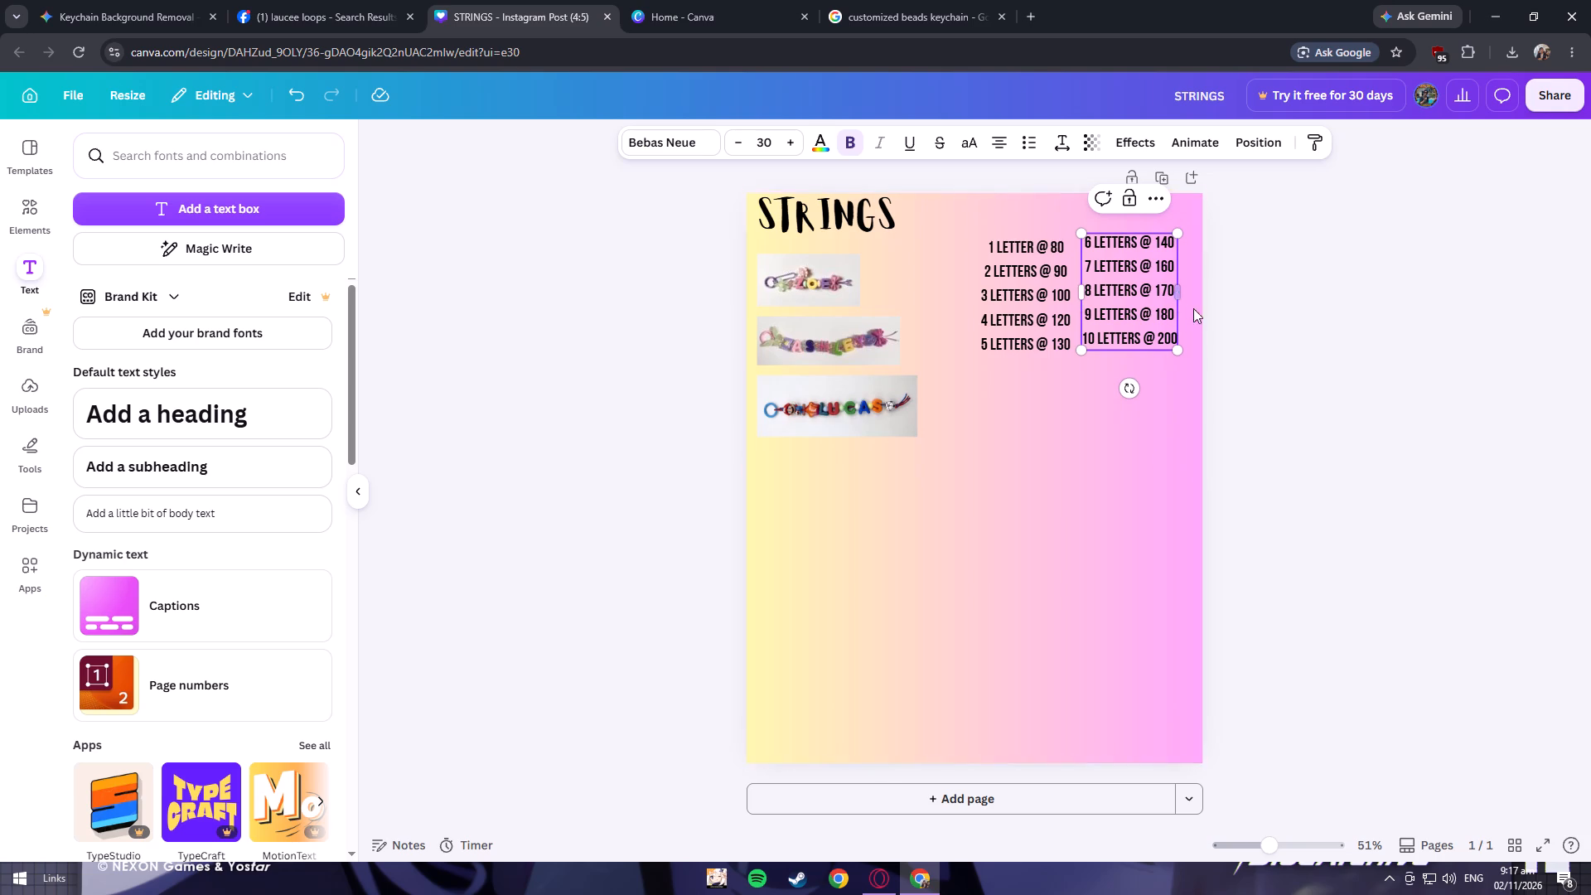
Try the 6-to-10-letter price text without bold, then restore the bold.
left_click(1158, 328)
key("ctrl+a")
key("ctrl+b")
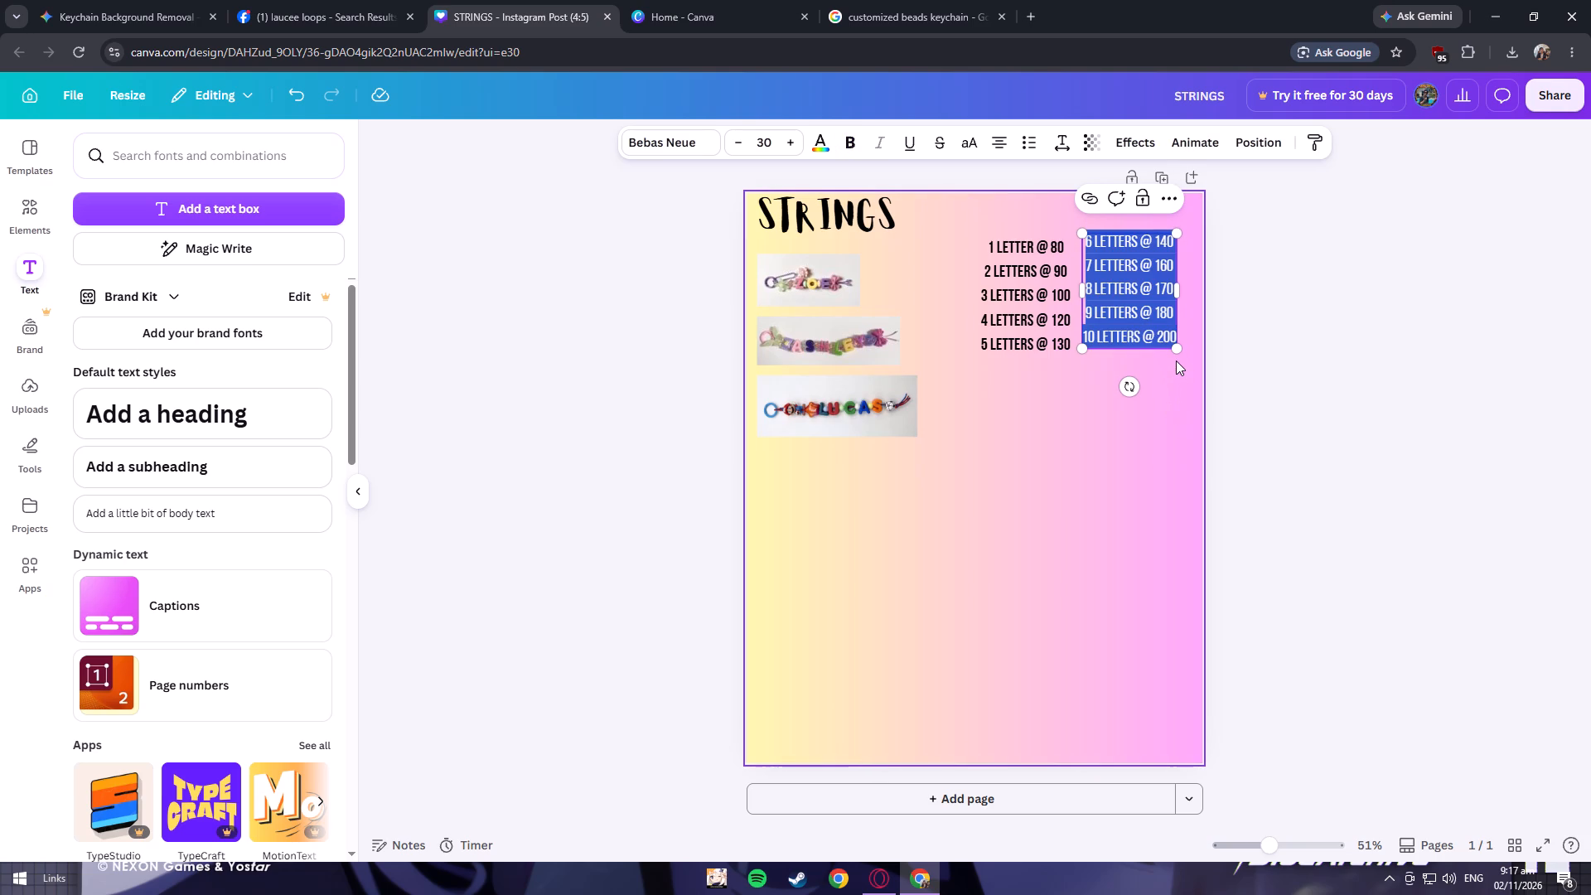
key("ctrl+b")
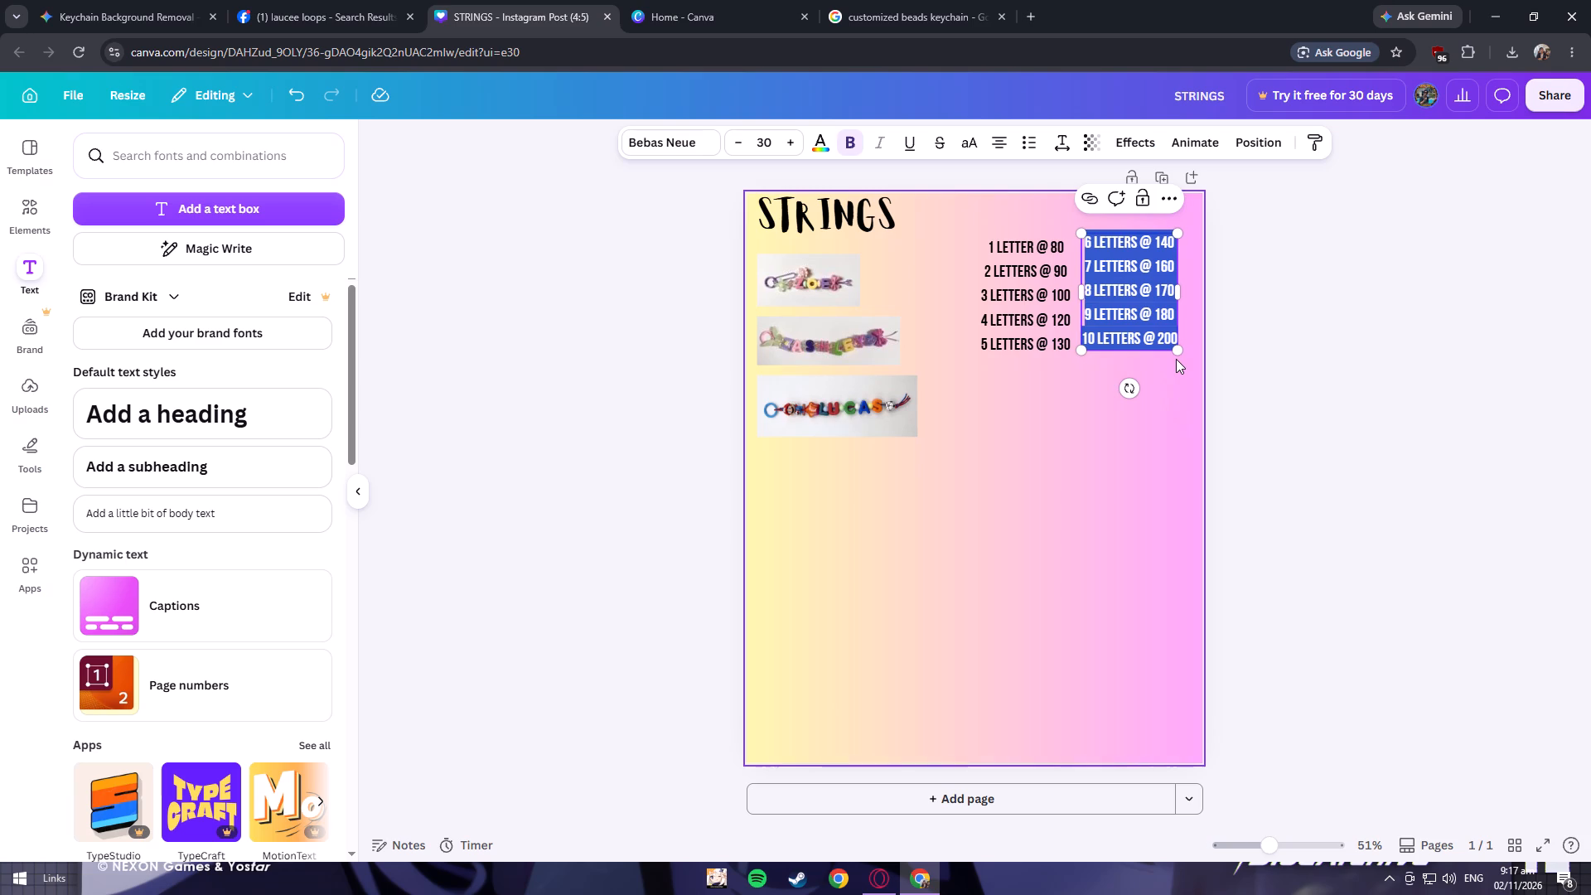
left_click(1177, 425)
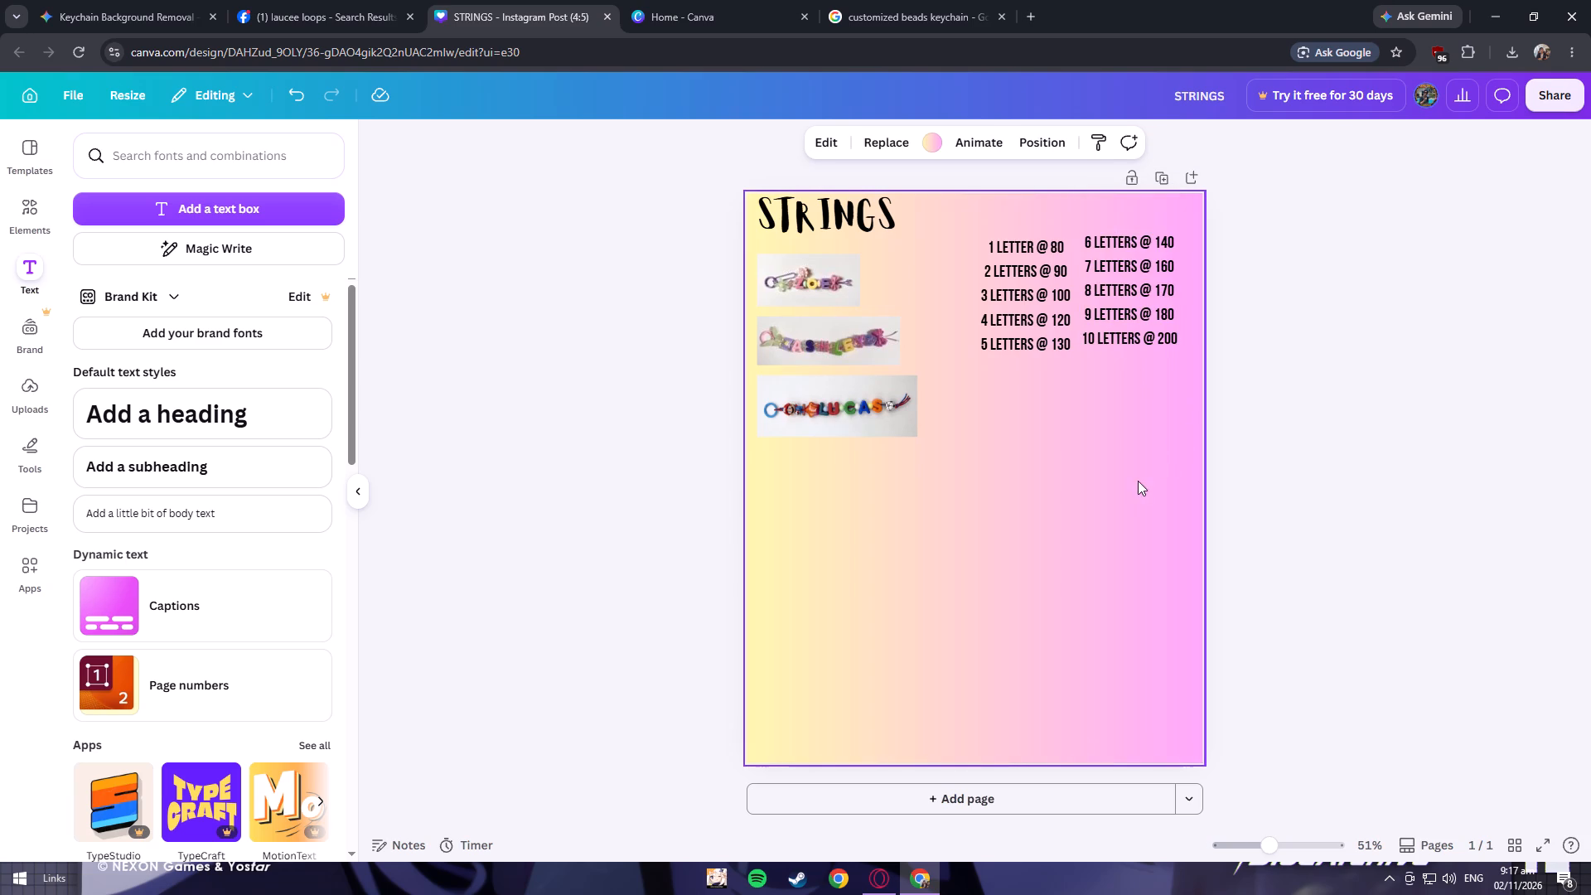
Move the 6-to-10-letter price column down slightly to line up its rows with the 1-to-5-letter column.
left_click(1134, 279)
left_click(1159, 312)
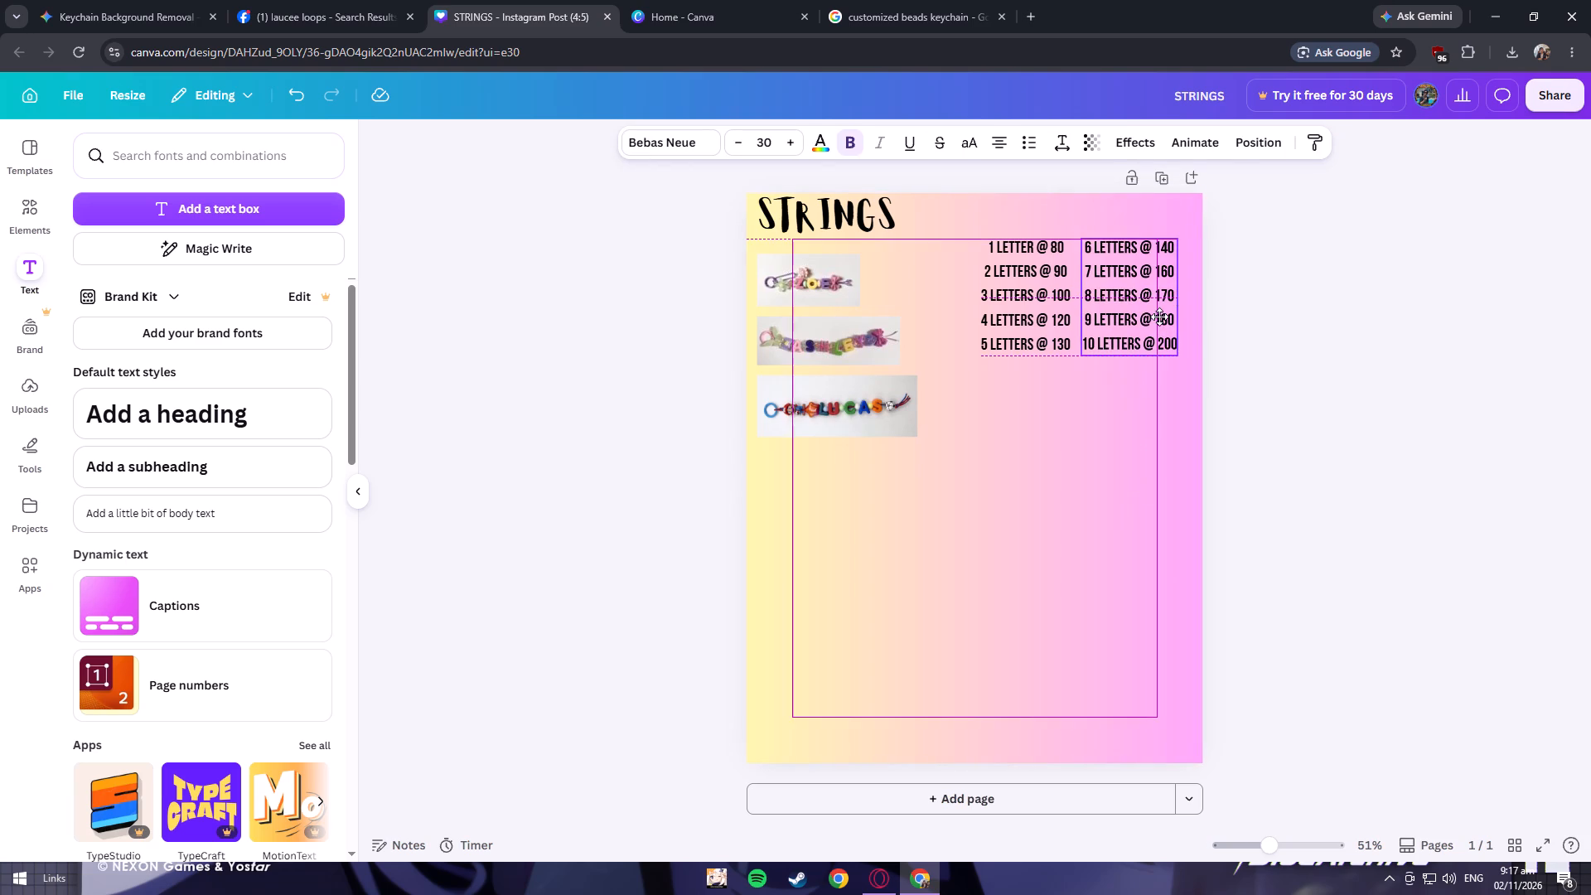
left_click(1029, 447)
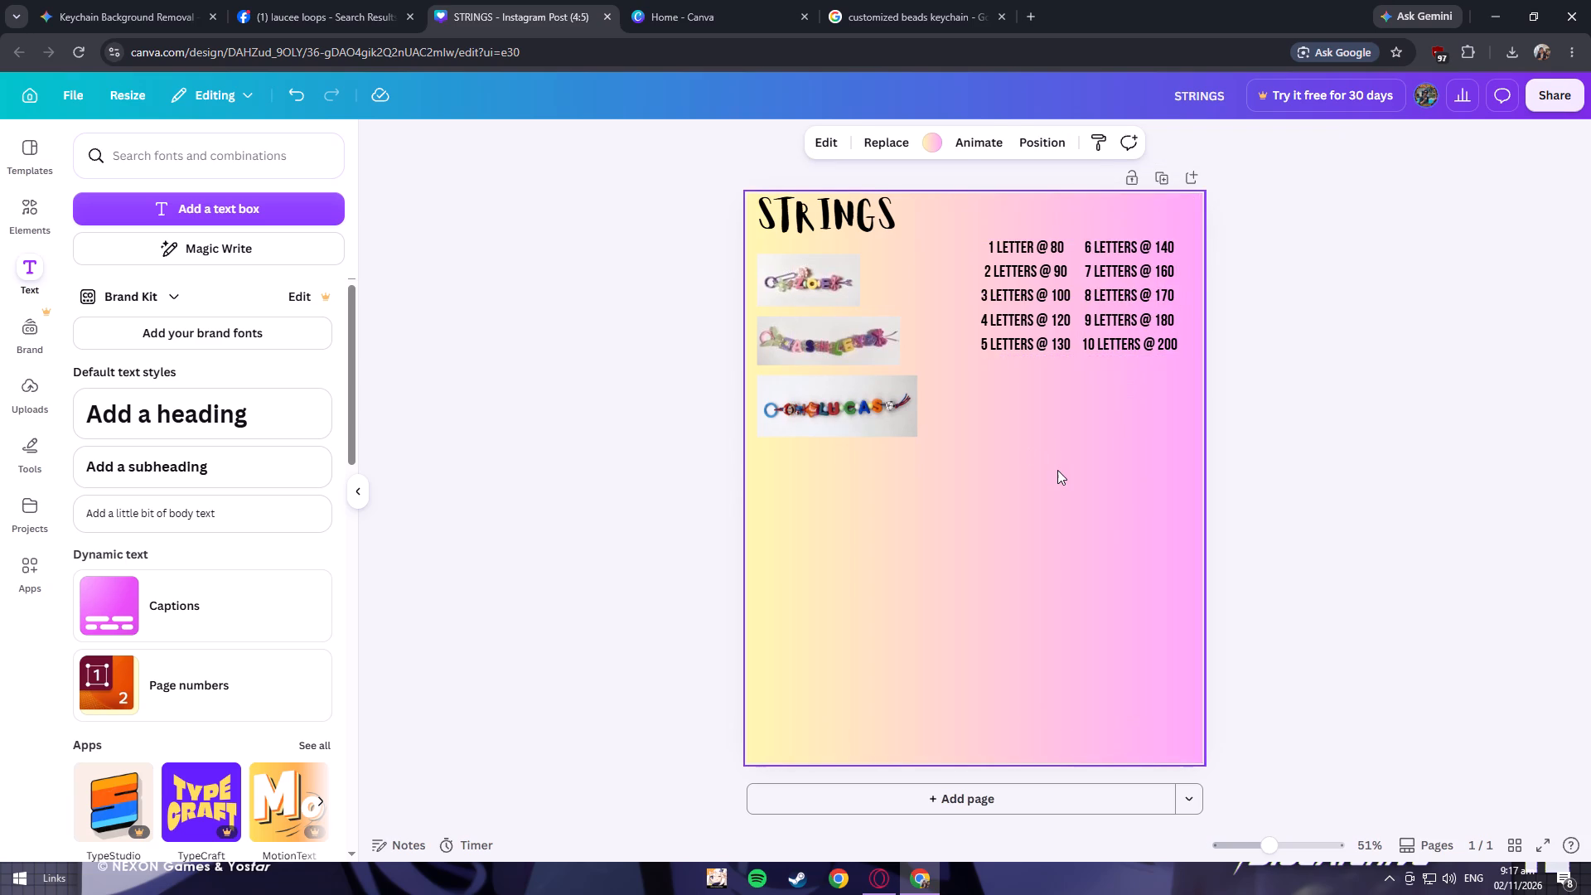
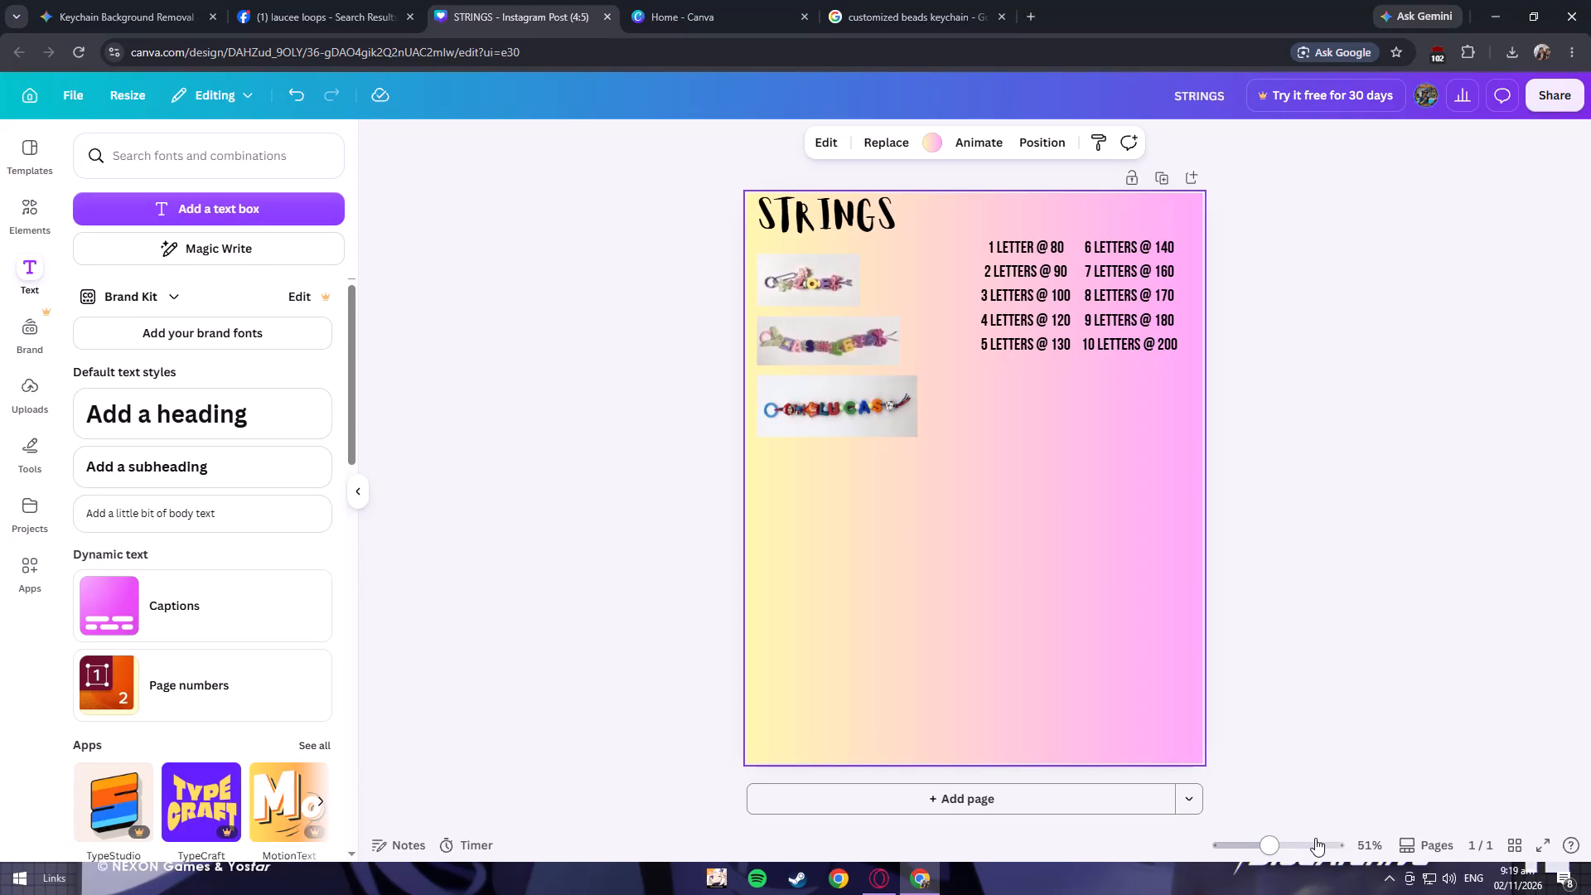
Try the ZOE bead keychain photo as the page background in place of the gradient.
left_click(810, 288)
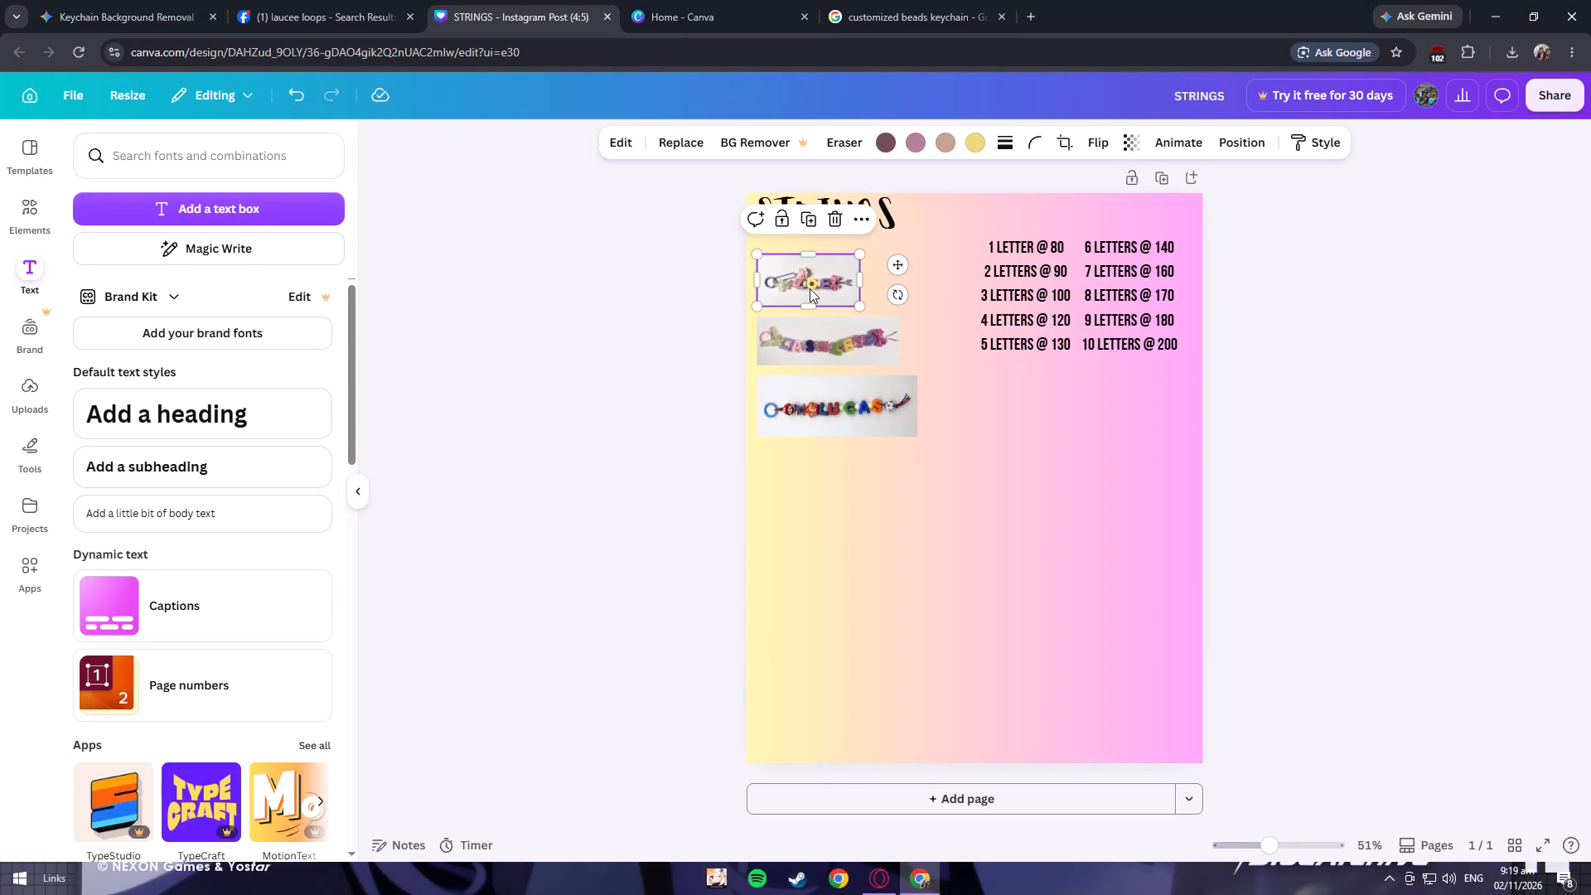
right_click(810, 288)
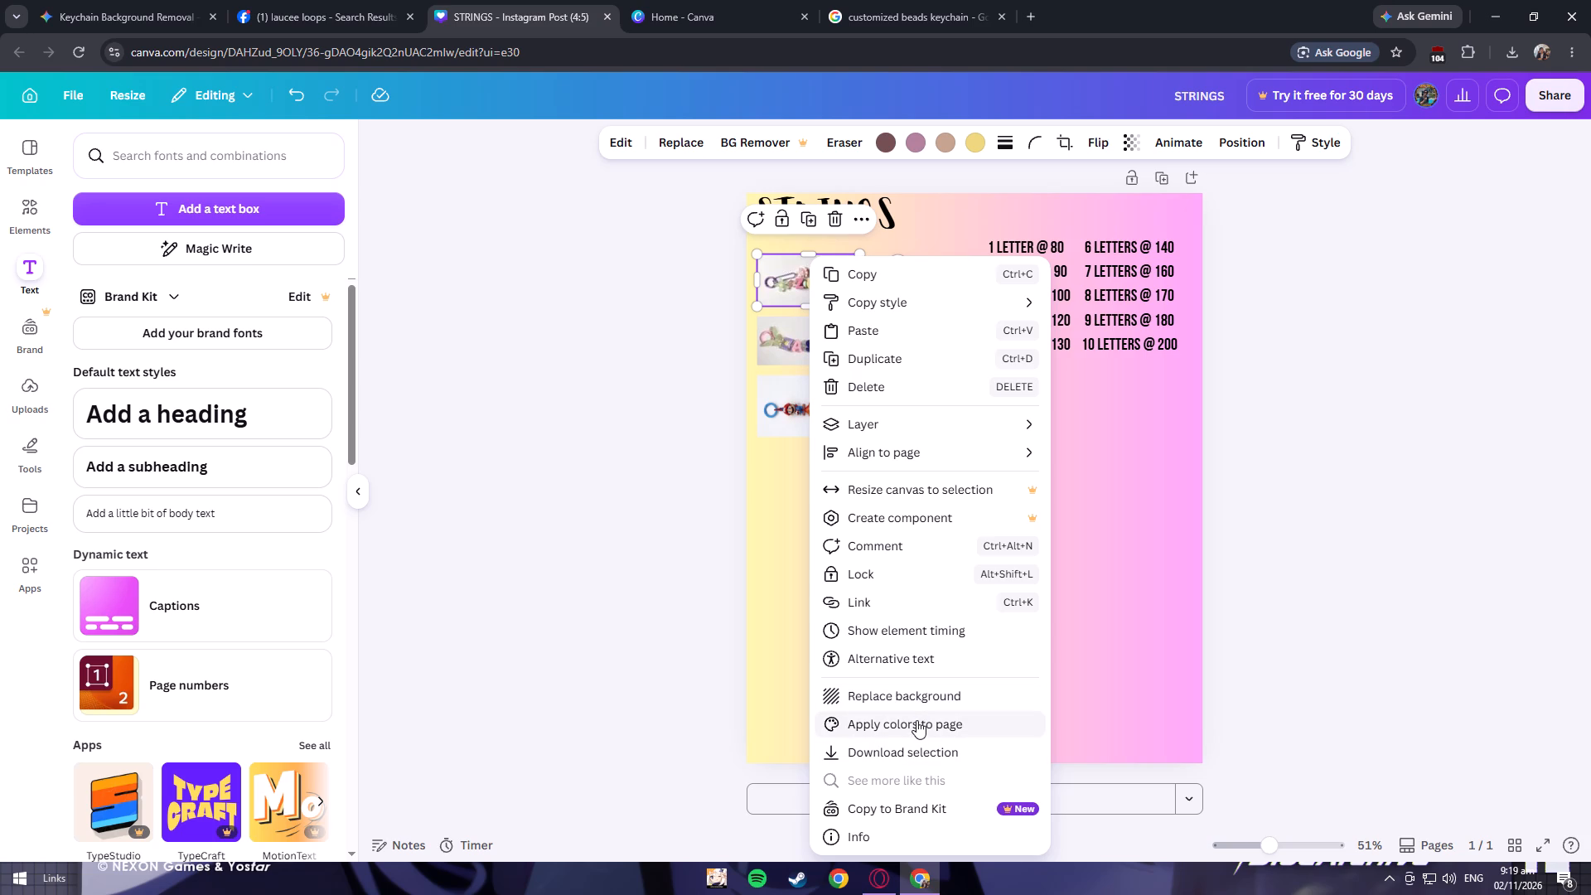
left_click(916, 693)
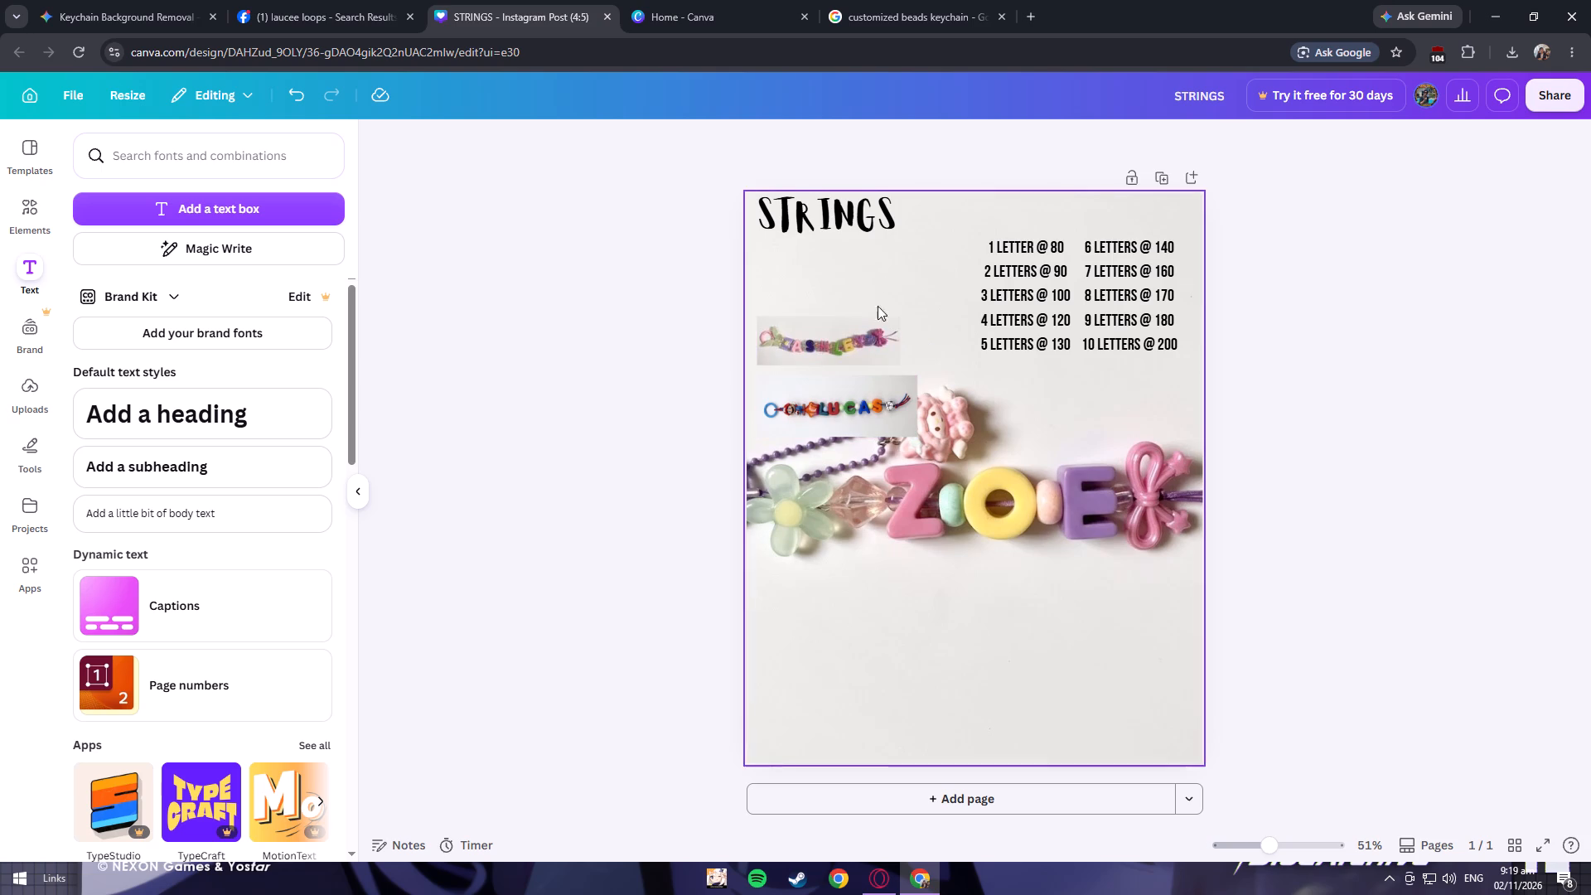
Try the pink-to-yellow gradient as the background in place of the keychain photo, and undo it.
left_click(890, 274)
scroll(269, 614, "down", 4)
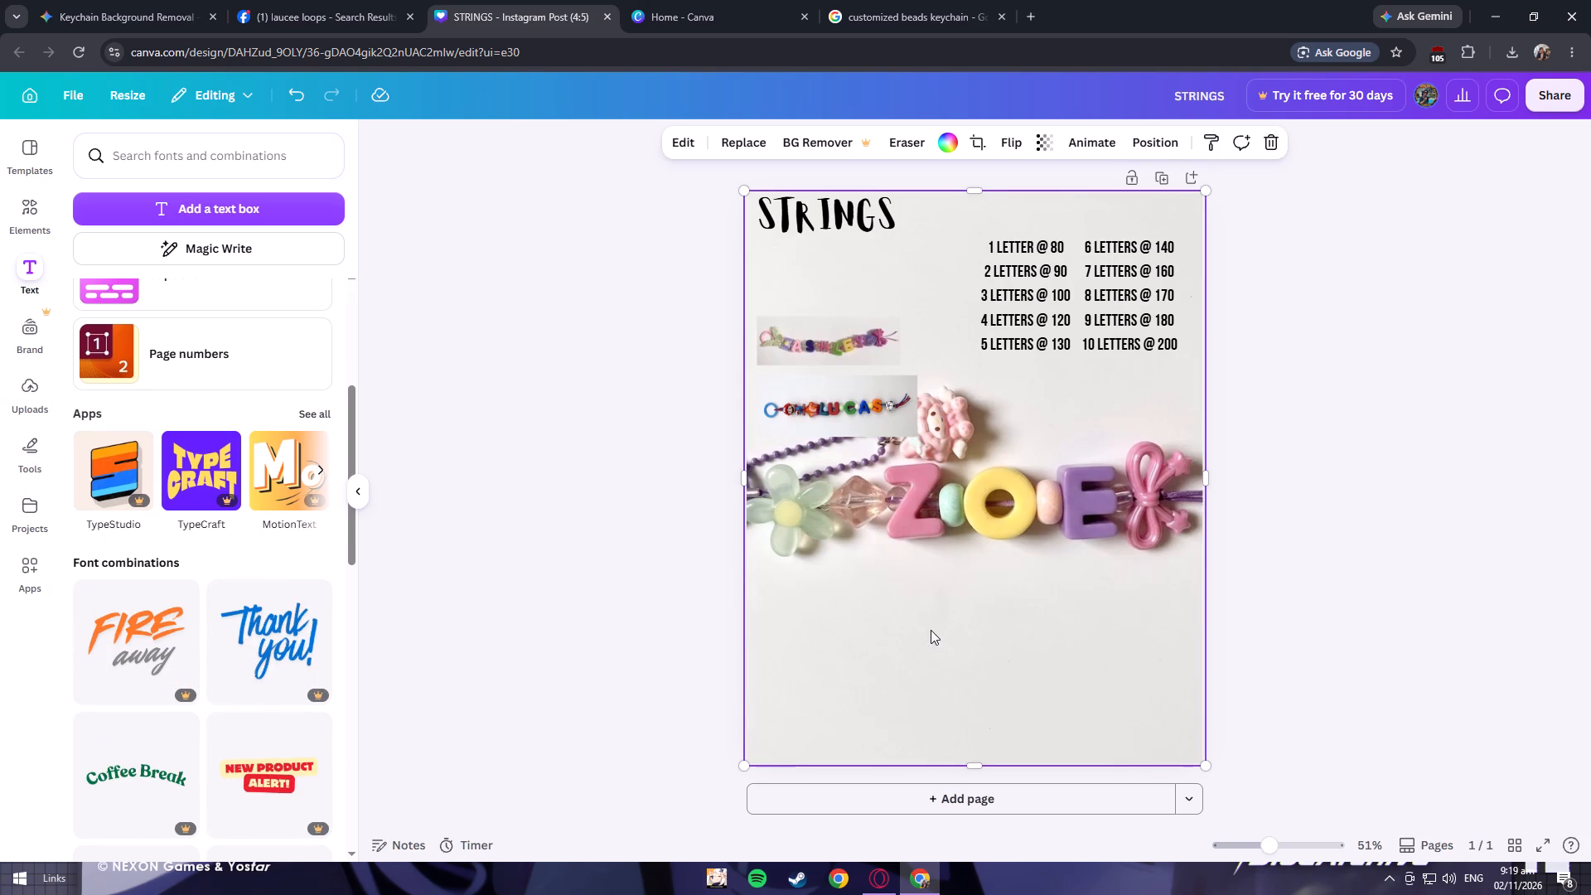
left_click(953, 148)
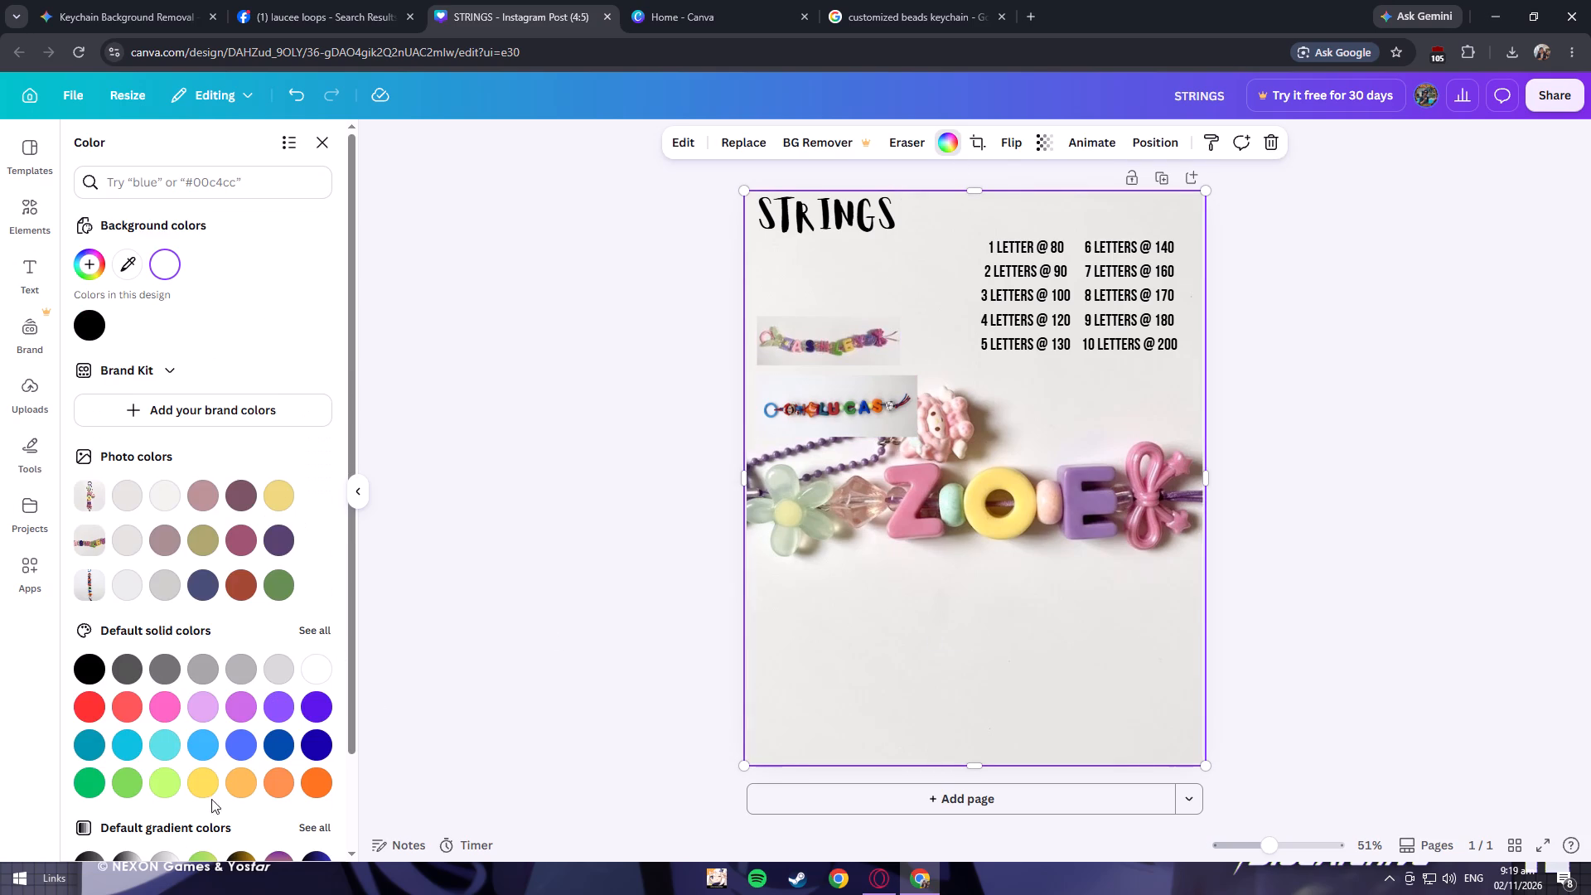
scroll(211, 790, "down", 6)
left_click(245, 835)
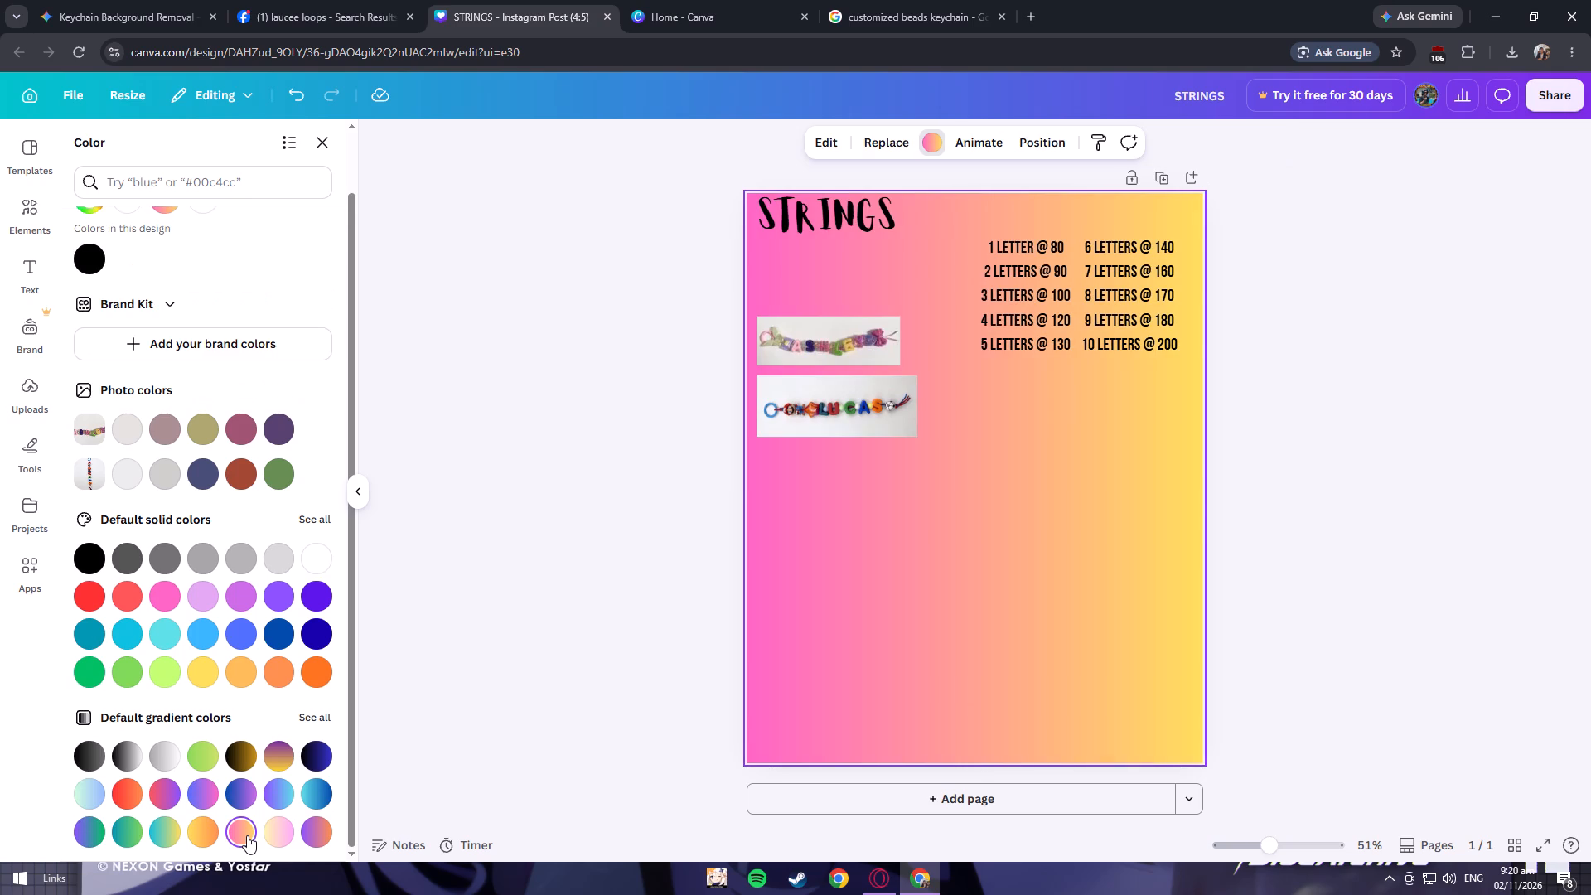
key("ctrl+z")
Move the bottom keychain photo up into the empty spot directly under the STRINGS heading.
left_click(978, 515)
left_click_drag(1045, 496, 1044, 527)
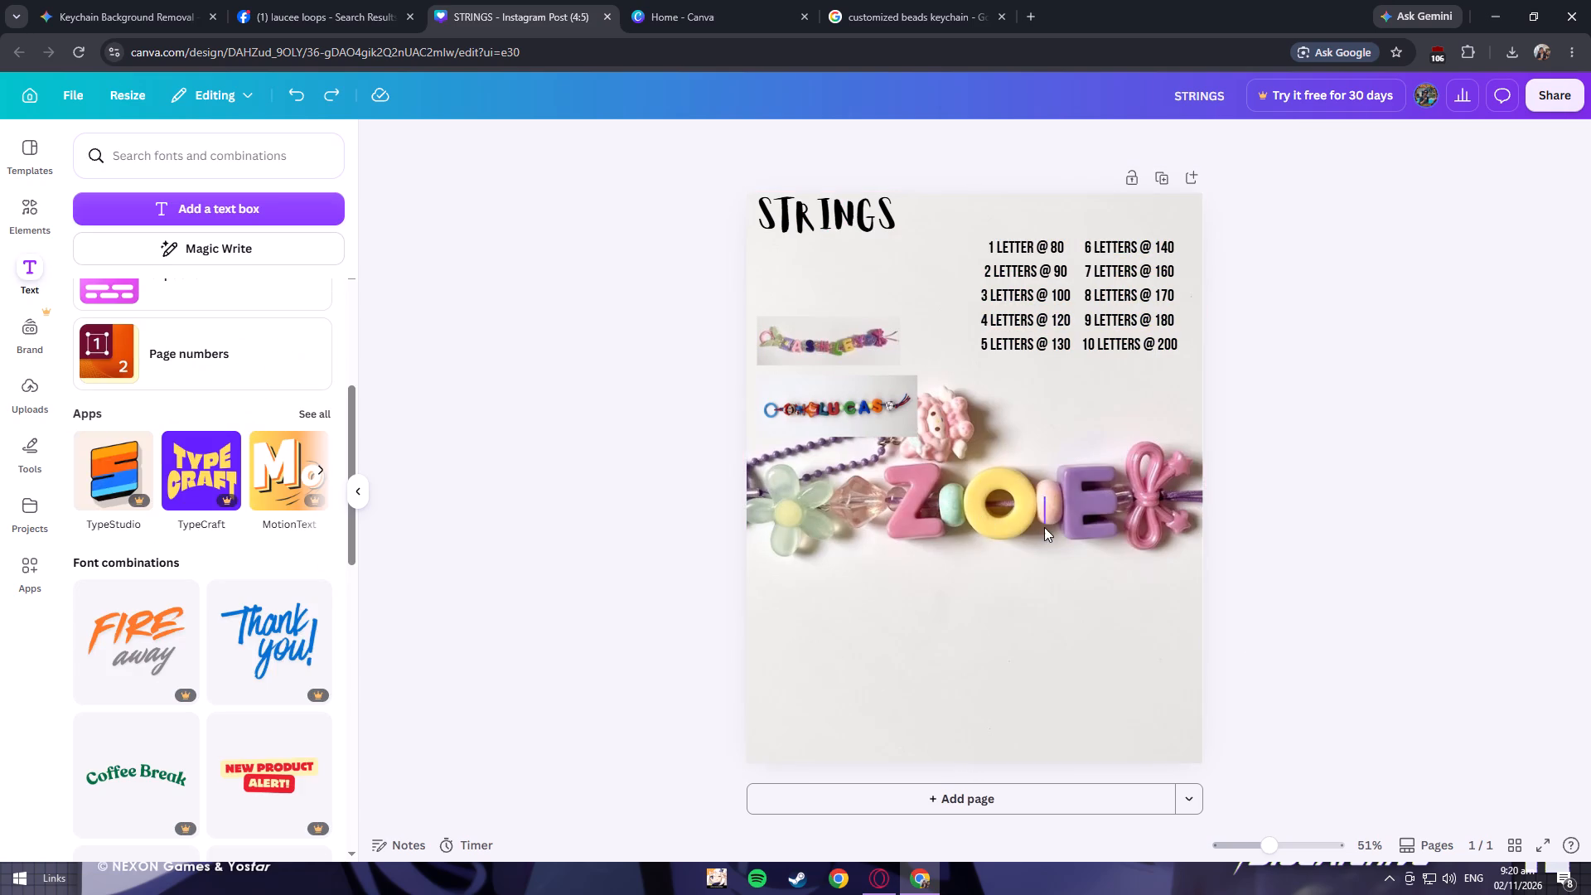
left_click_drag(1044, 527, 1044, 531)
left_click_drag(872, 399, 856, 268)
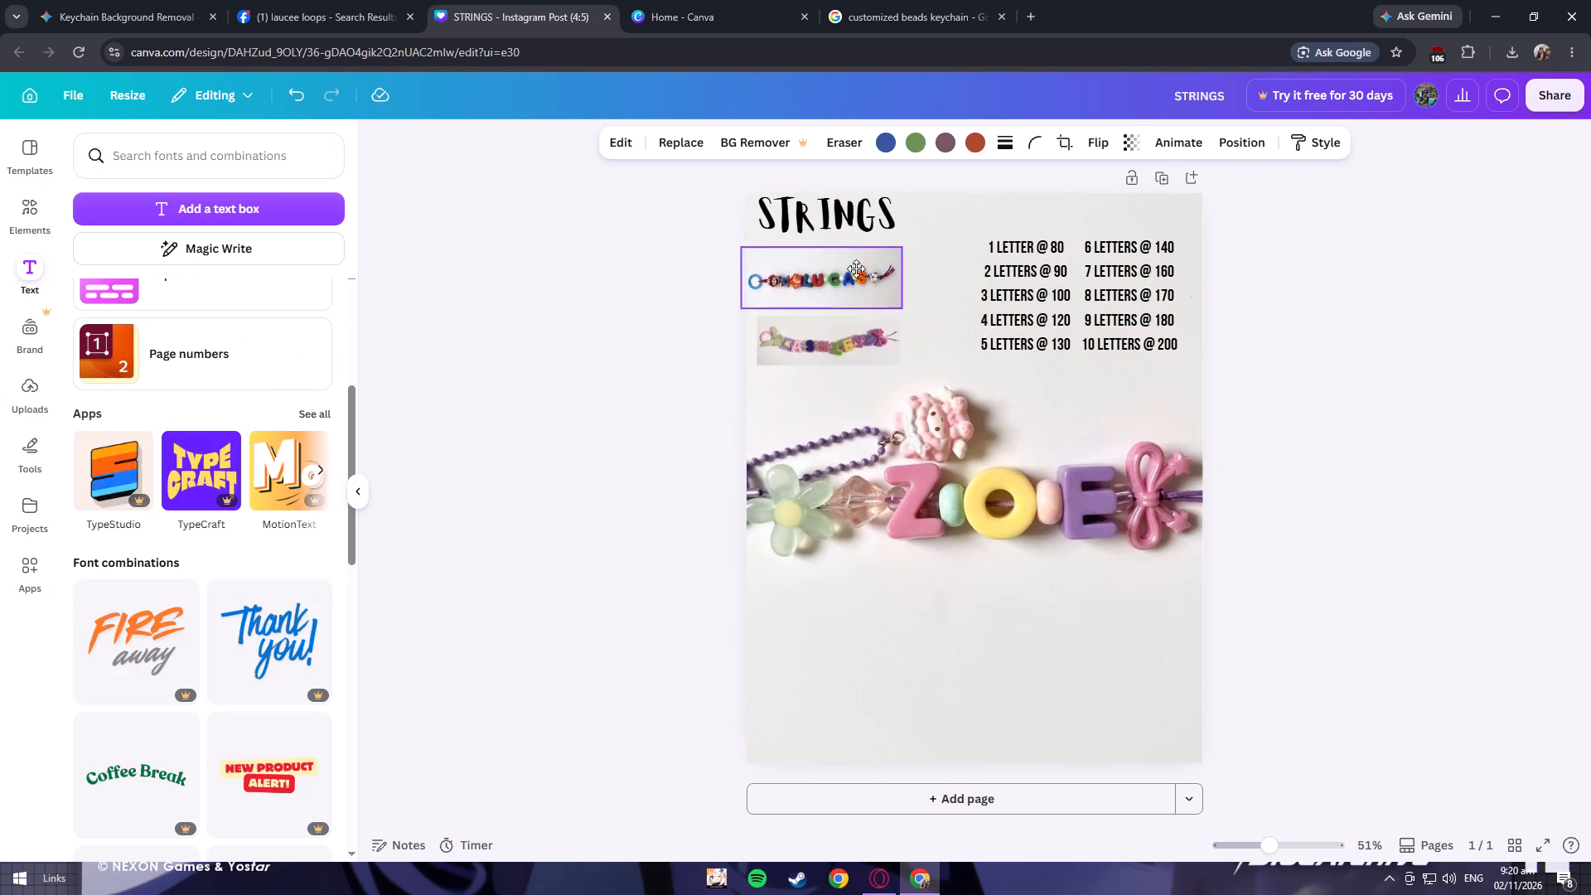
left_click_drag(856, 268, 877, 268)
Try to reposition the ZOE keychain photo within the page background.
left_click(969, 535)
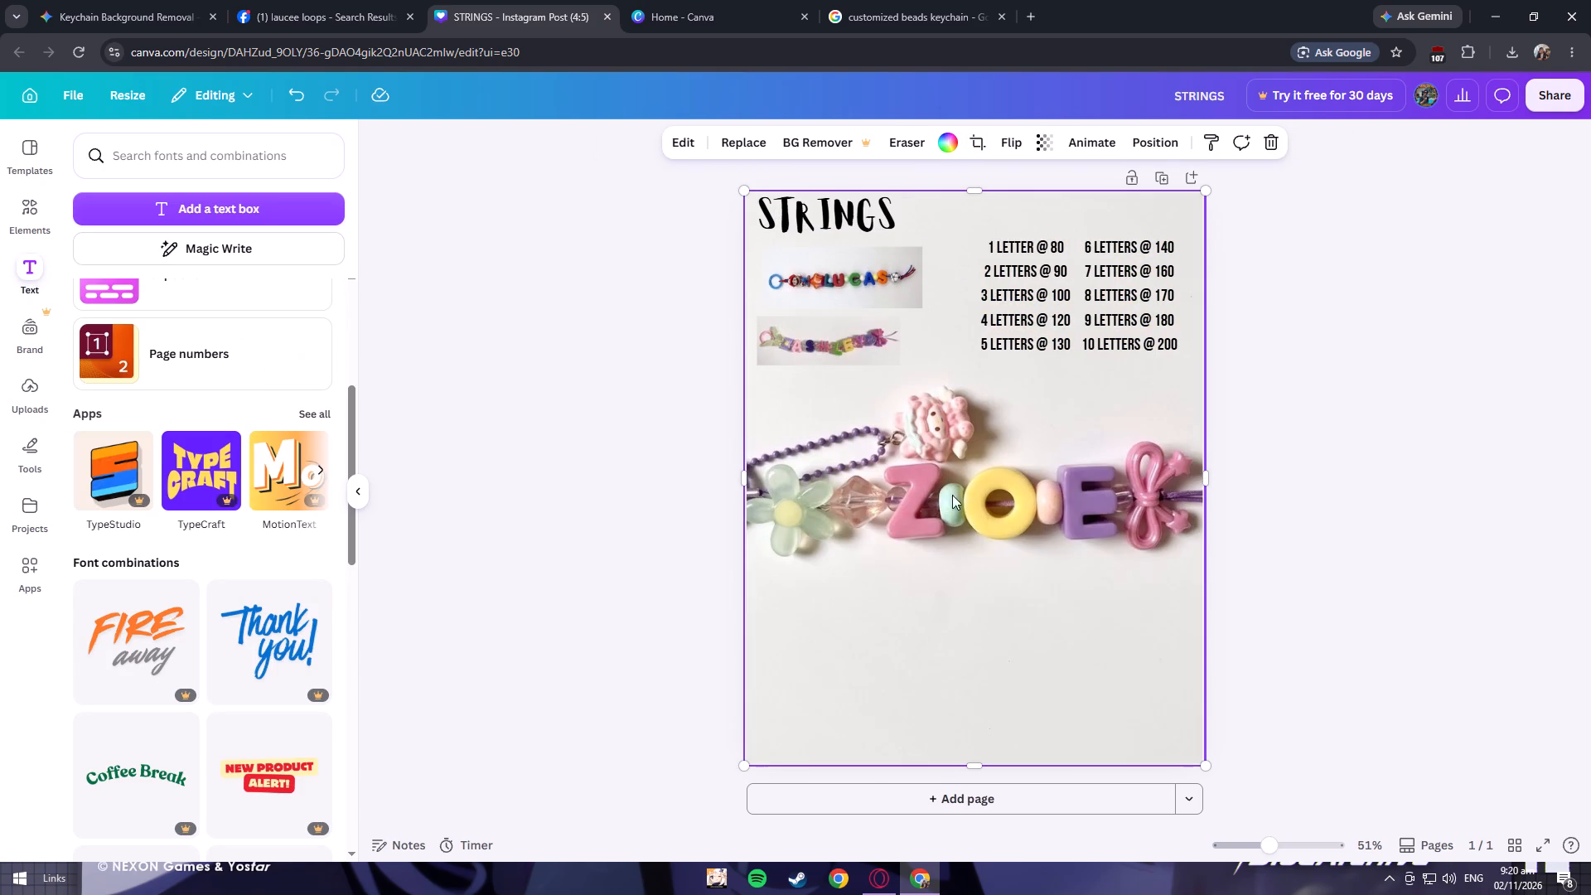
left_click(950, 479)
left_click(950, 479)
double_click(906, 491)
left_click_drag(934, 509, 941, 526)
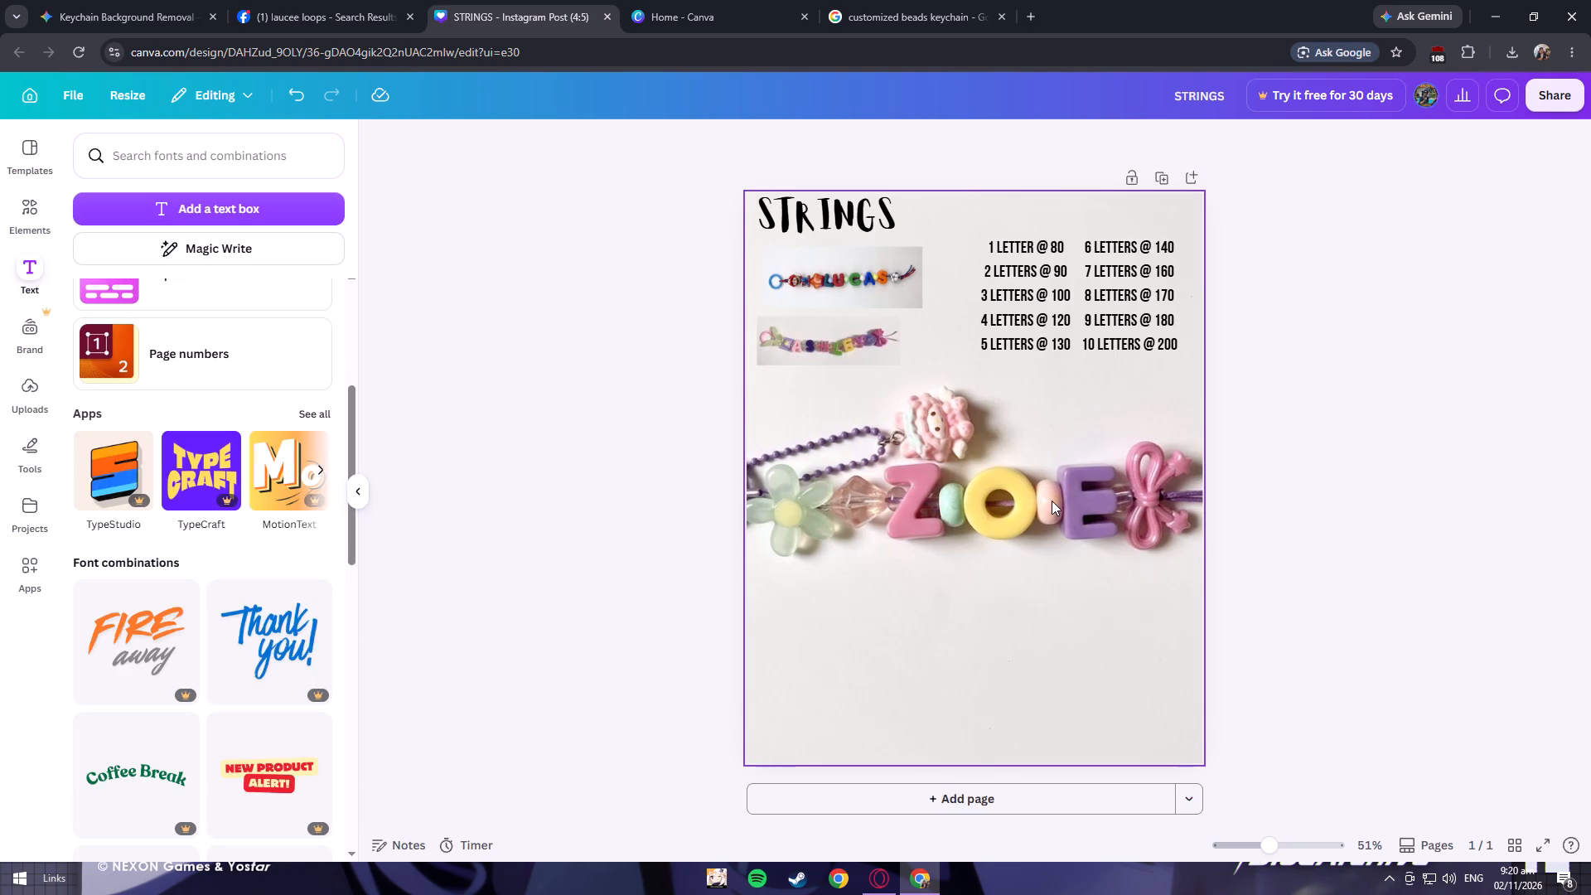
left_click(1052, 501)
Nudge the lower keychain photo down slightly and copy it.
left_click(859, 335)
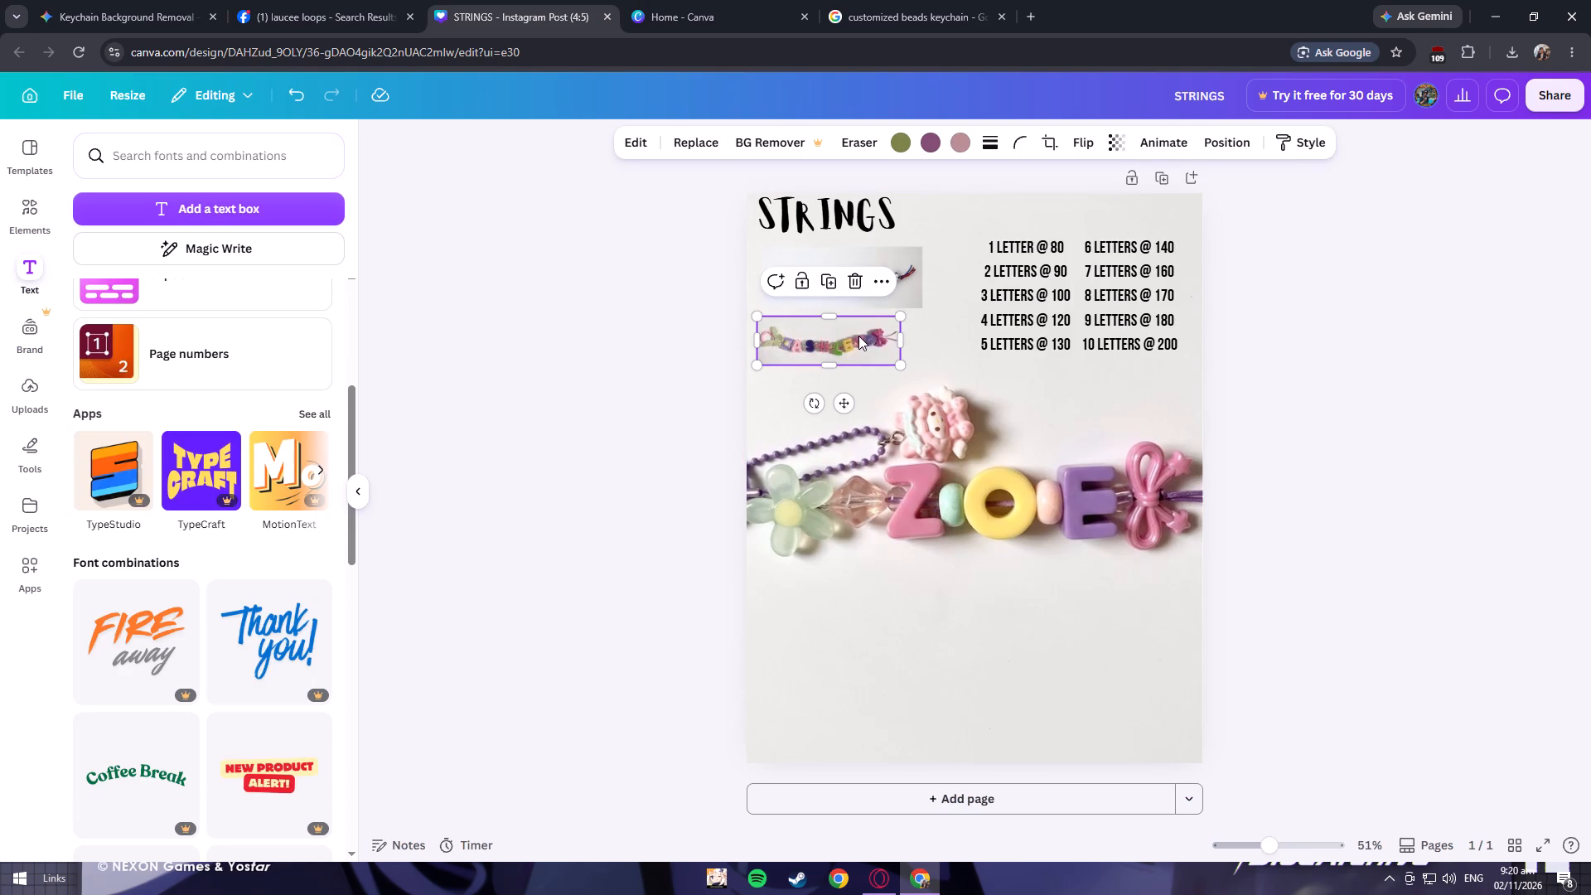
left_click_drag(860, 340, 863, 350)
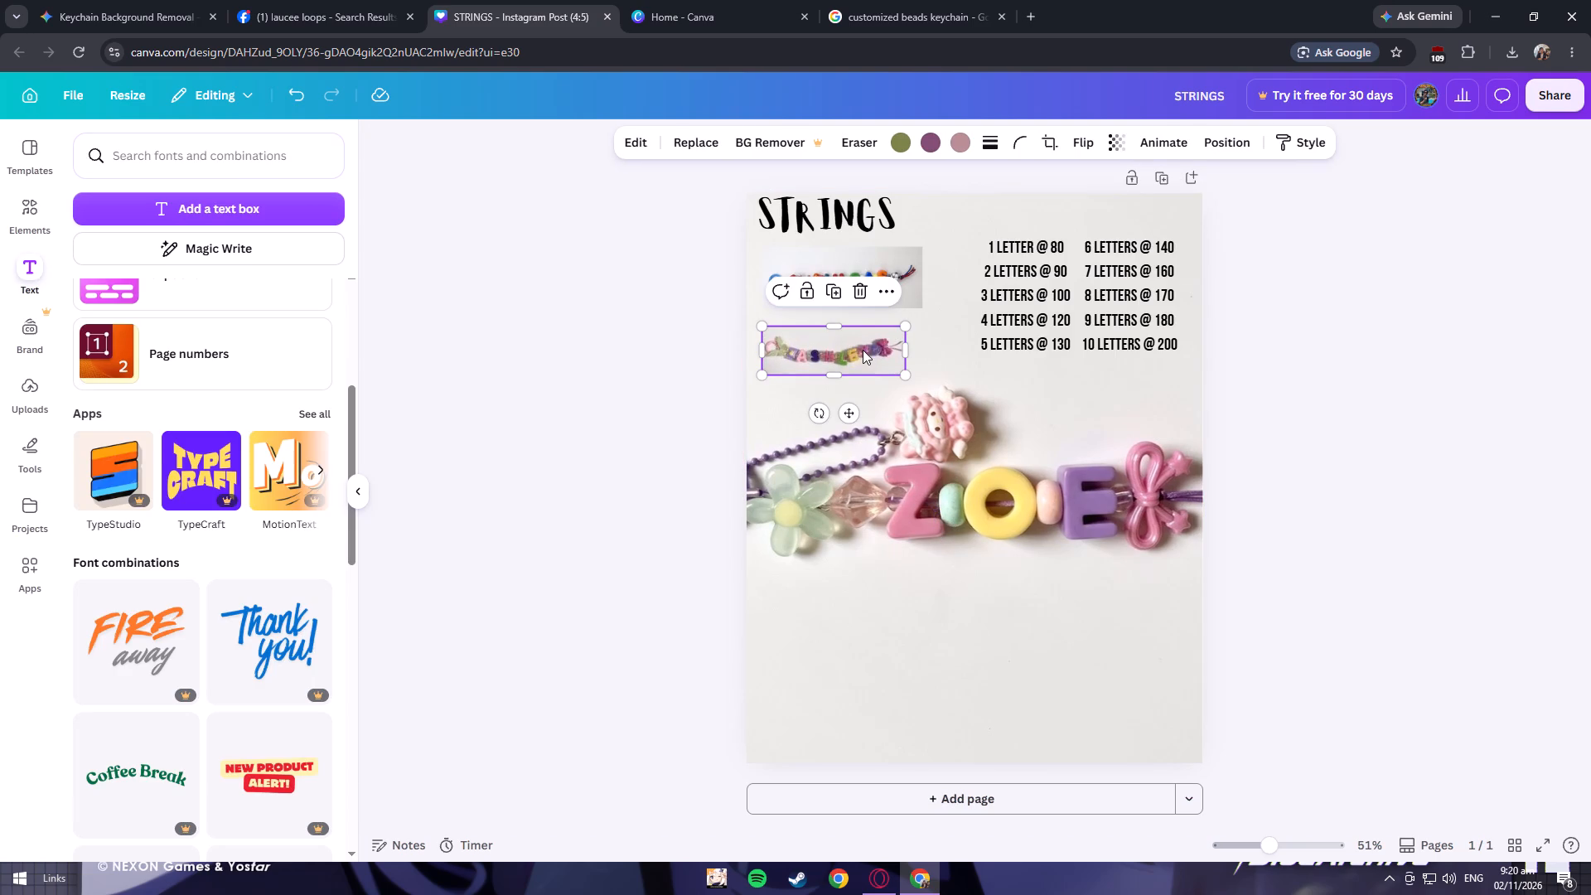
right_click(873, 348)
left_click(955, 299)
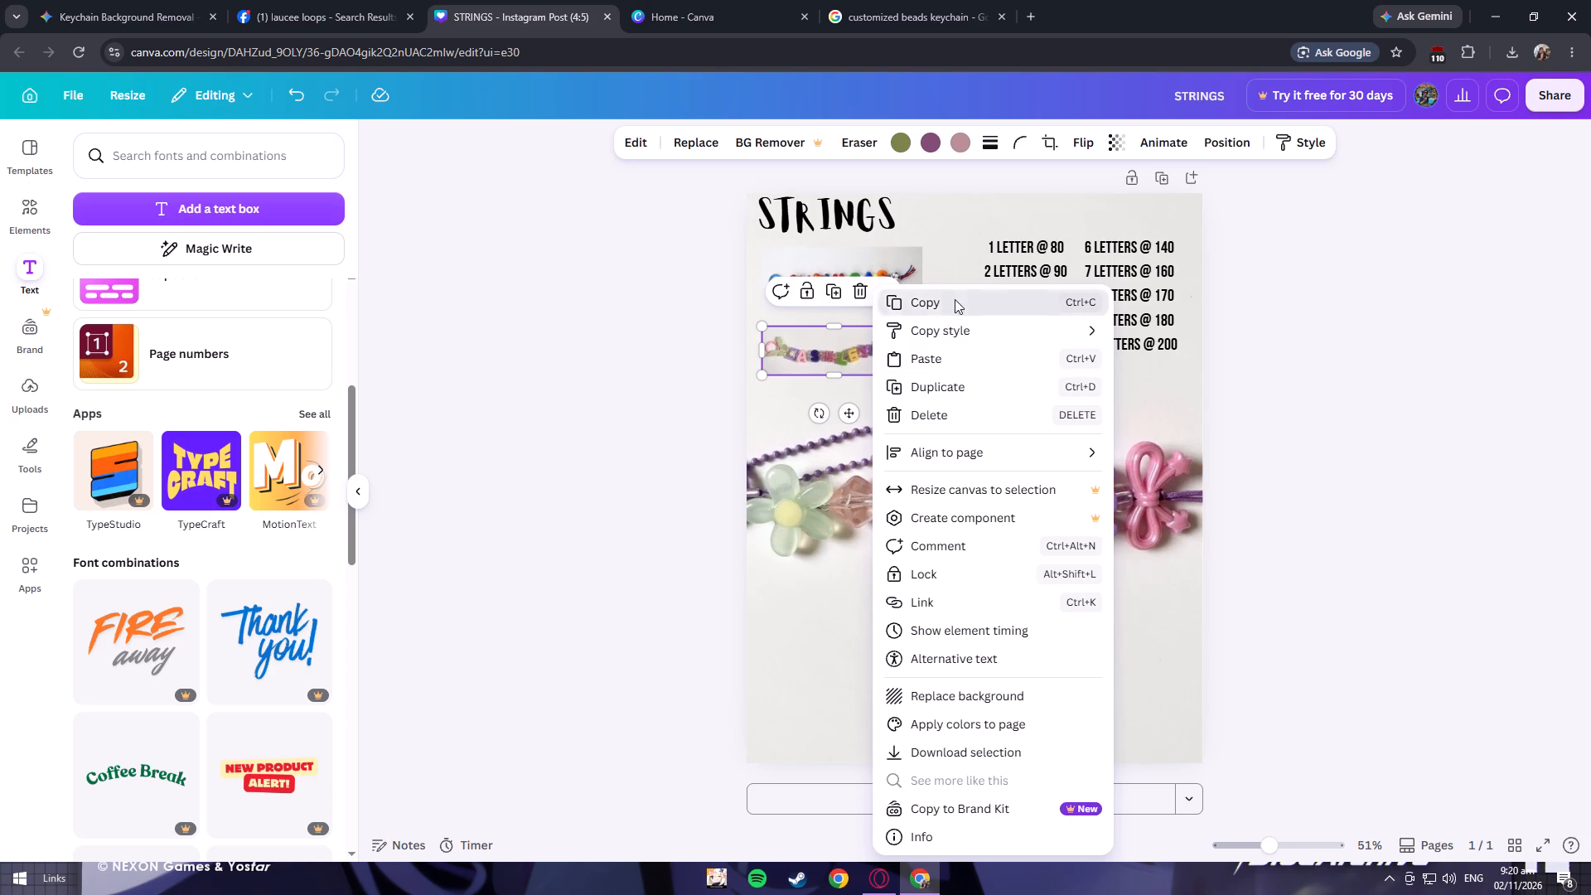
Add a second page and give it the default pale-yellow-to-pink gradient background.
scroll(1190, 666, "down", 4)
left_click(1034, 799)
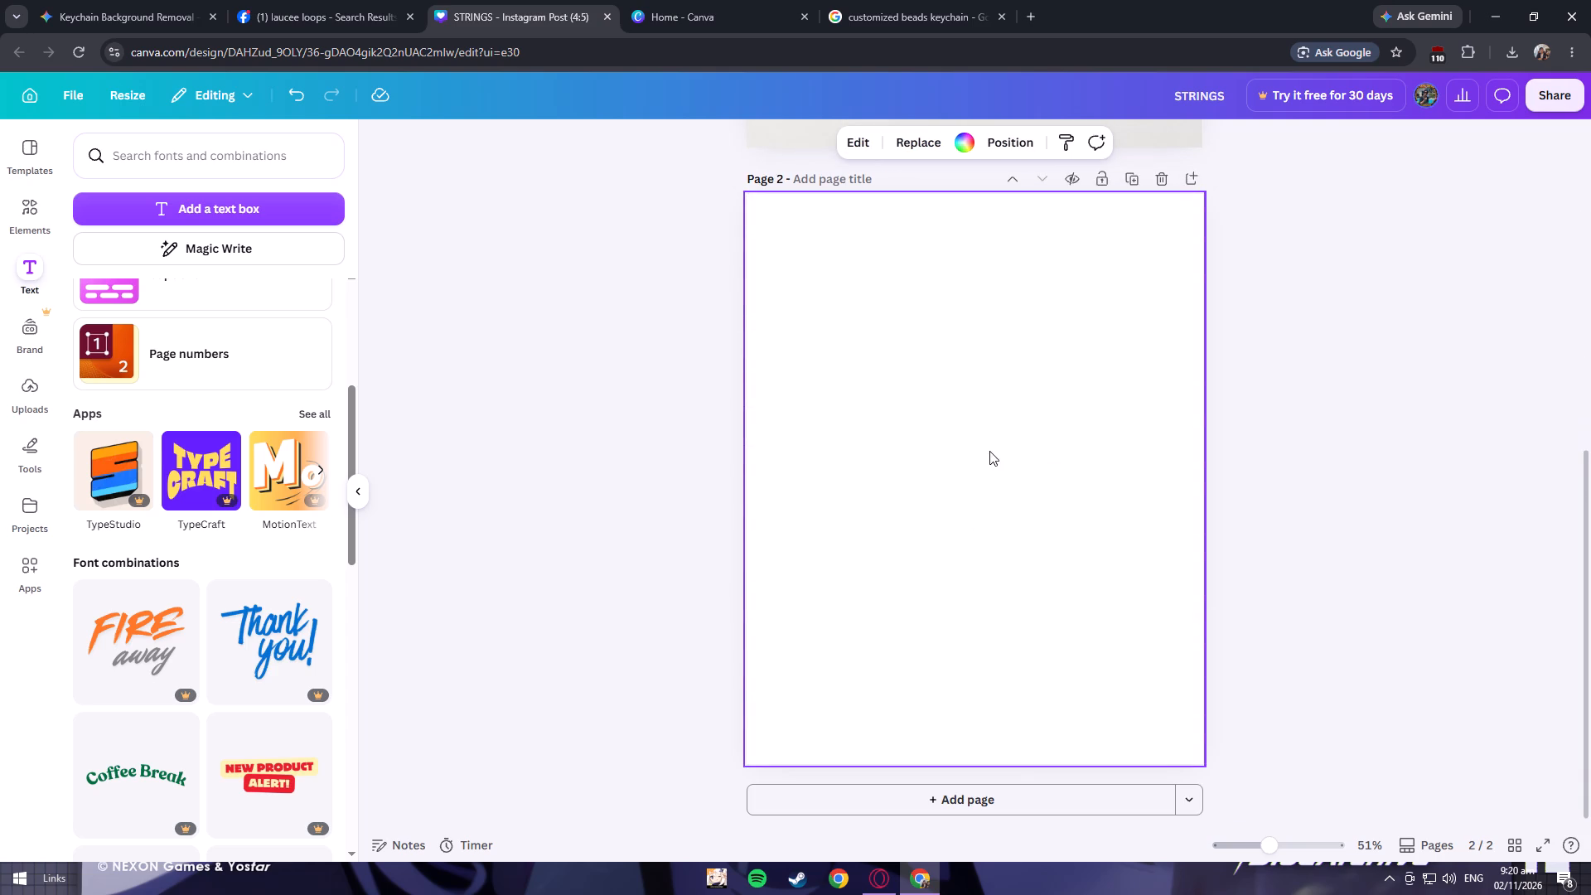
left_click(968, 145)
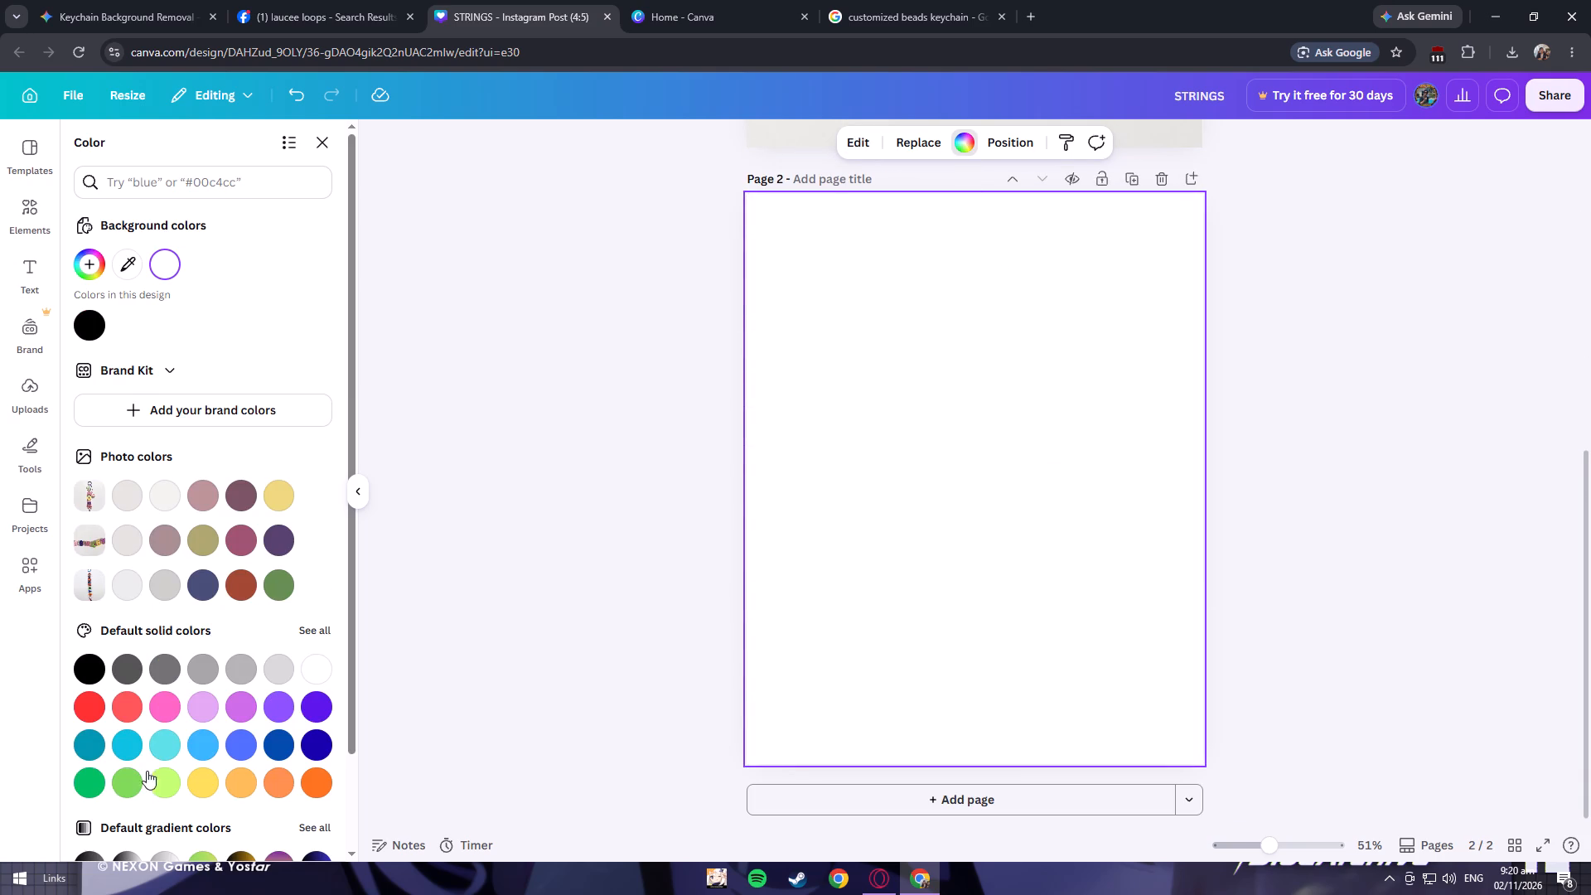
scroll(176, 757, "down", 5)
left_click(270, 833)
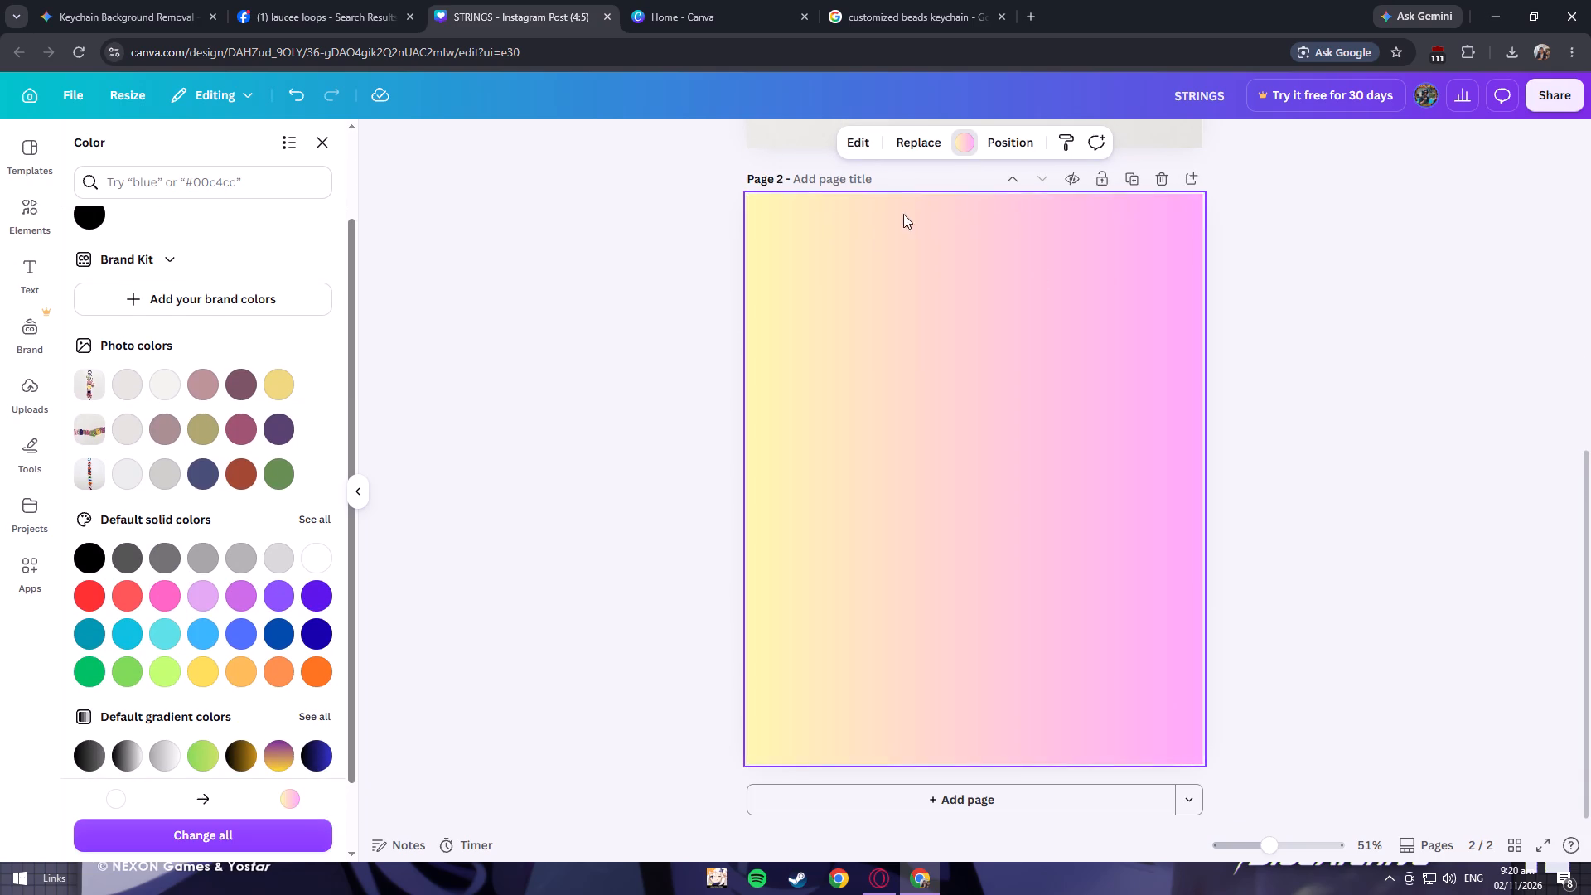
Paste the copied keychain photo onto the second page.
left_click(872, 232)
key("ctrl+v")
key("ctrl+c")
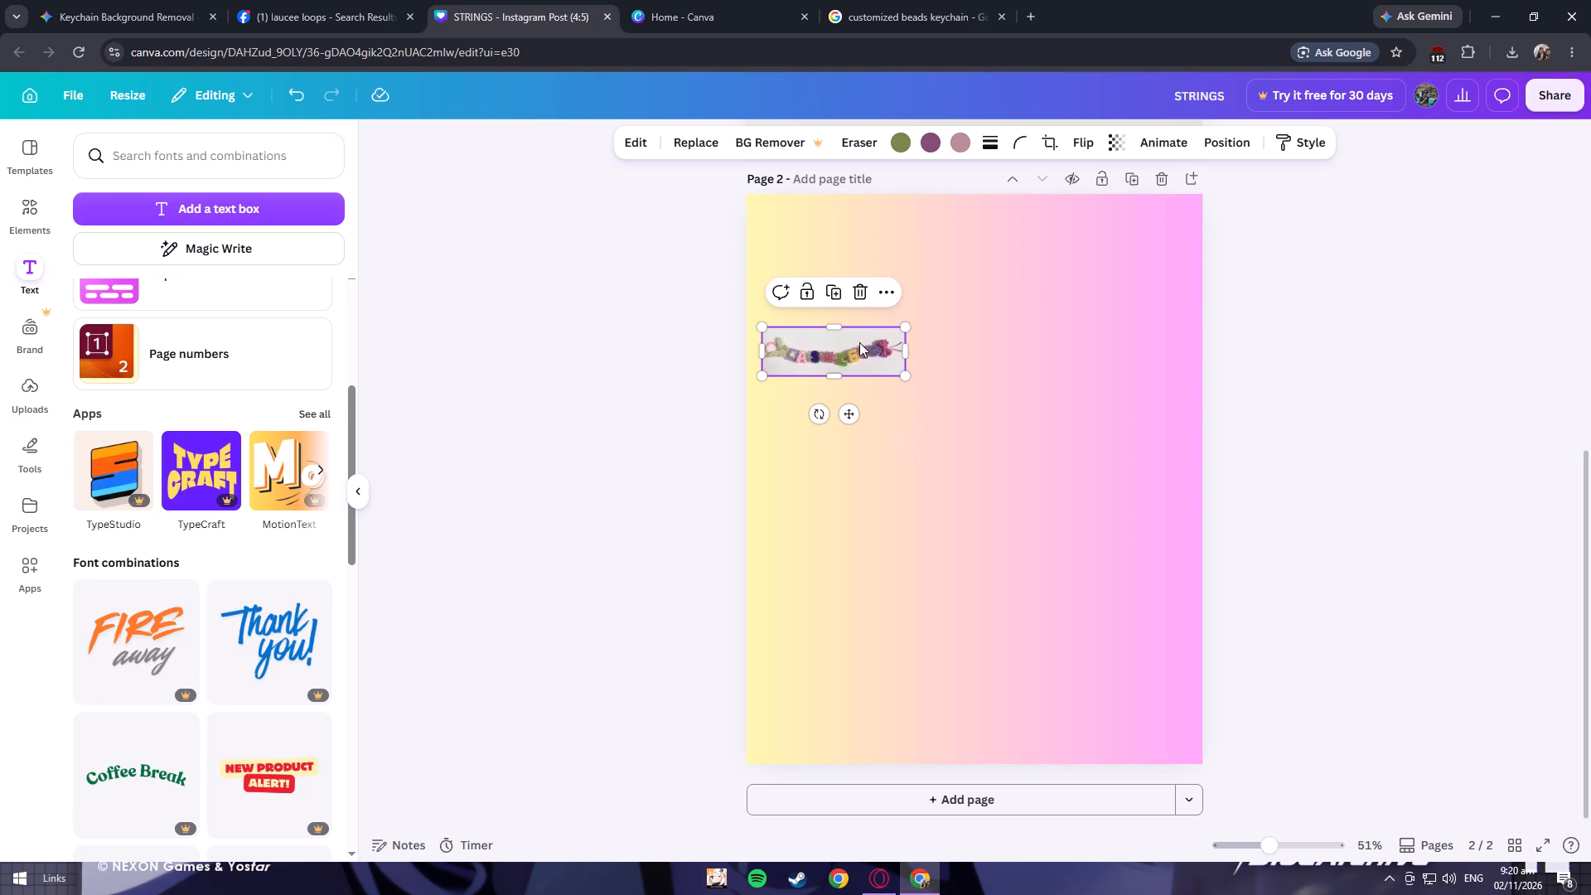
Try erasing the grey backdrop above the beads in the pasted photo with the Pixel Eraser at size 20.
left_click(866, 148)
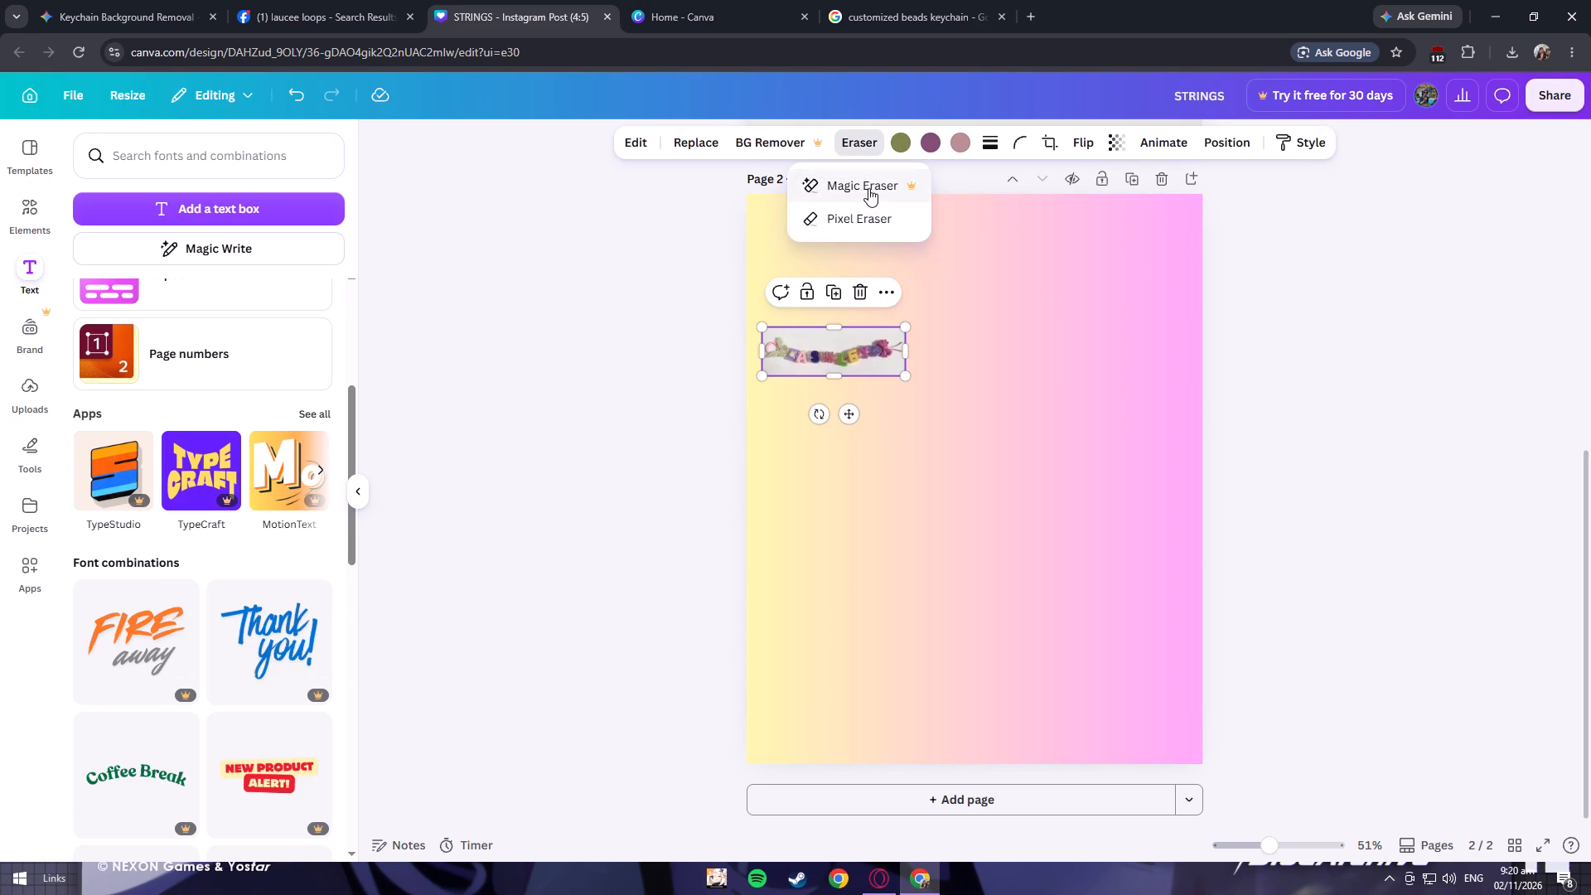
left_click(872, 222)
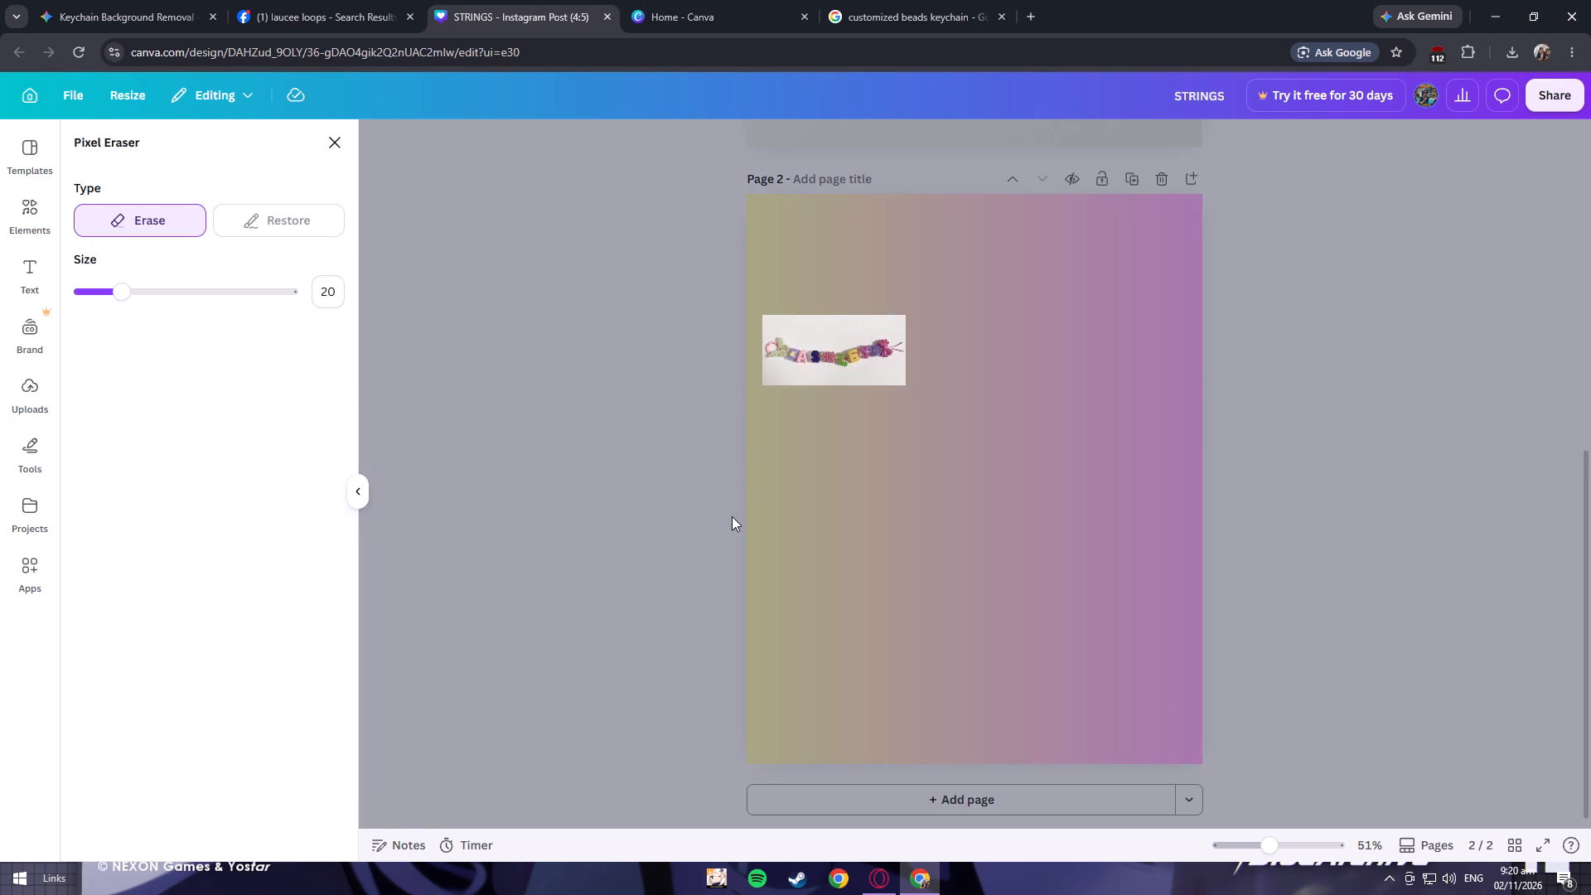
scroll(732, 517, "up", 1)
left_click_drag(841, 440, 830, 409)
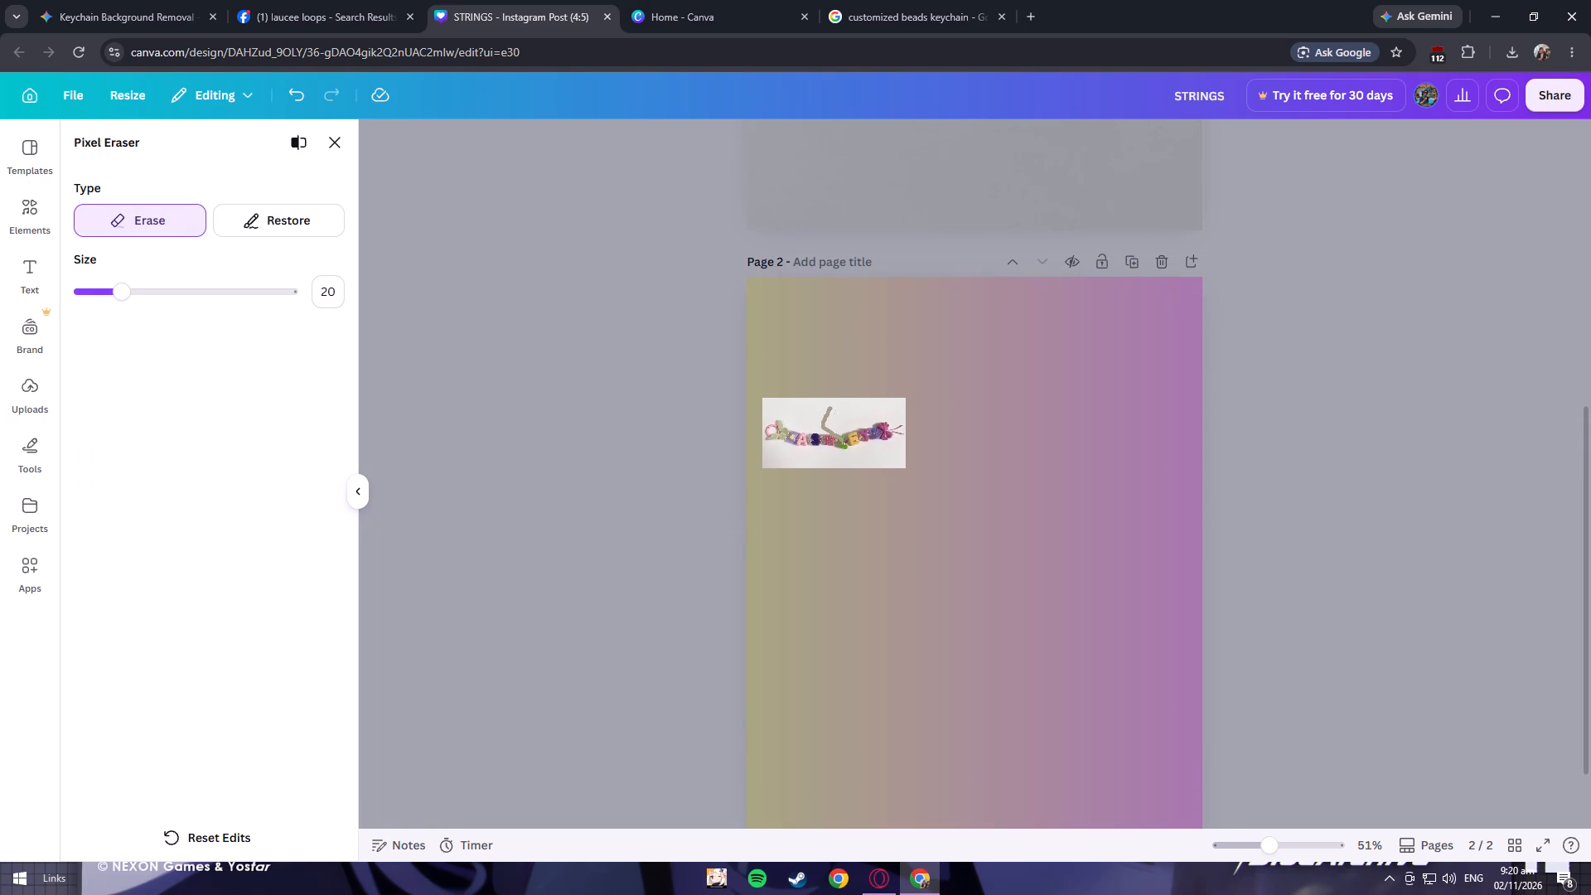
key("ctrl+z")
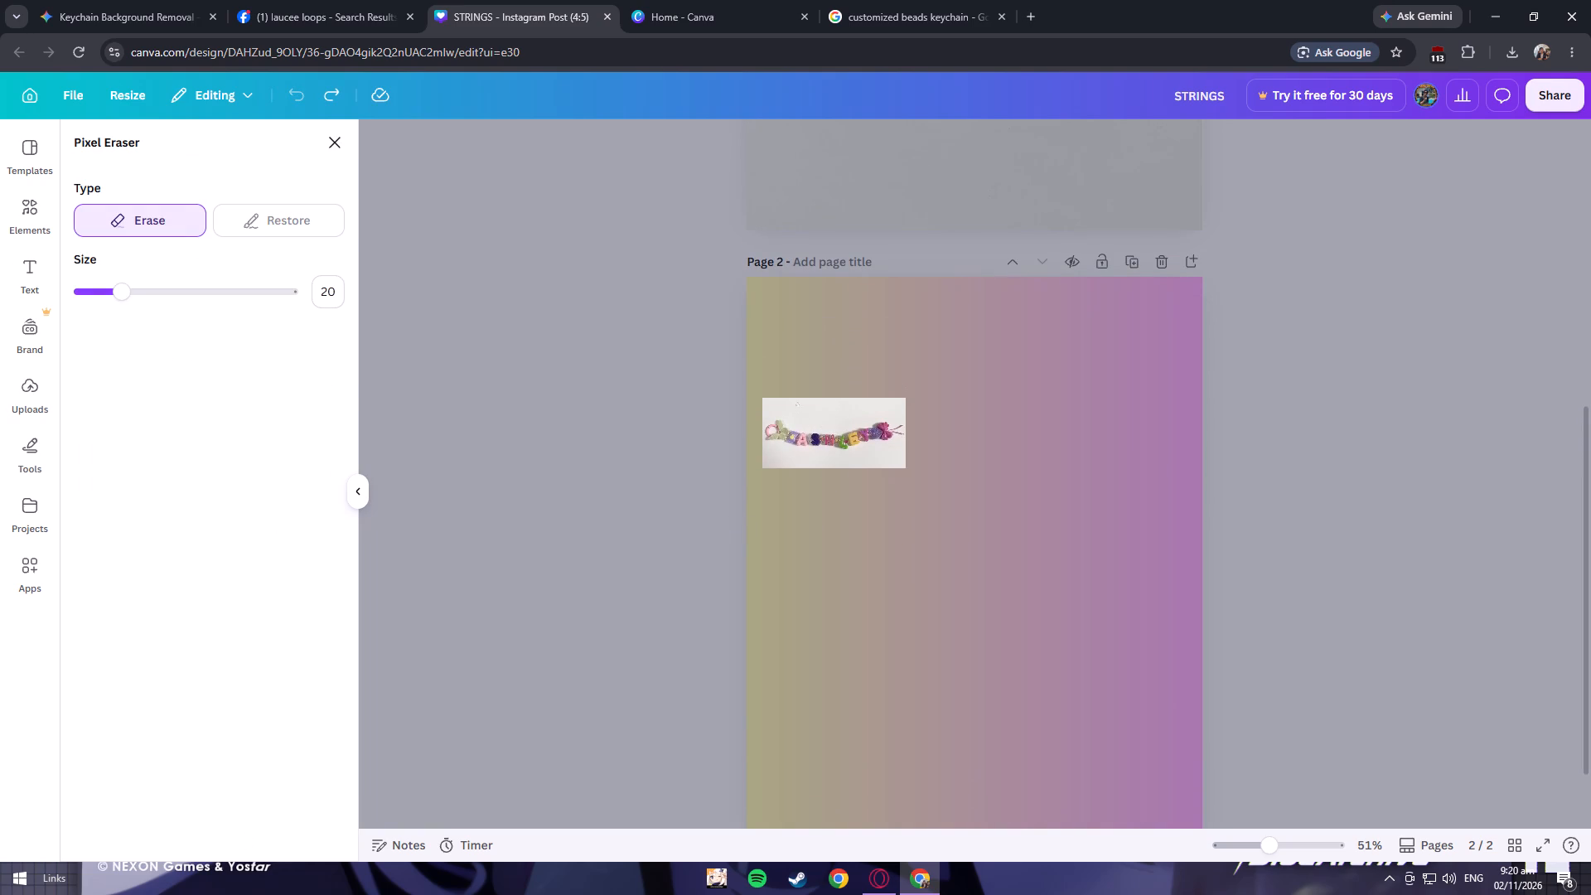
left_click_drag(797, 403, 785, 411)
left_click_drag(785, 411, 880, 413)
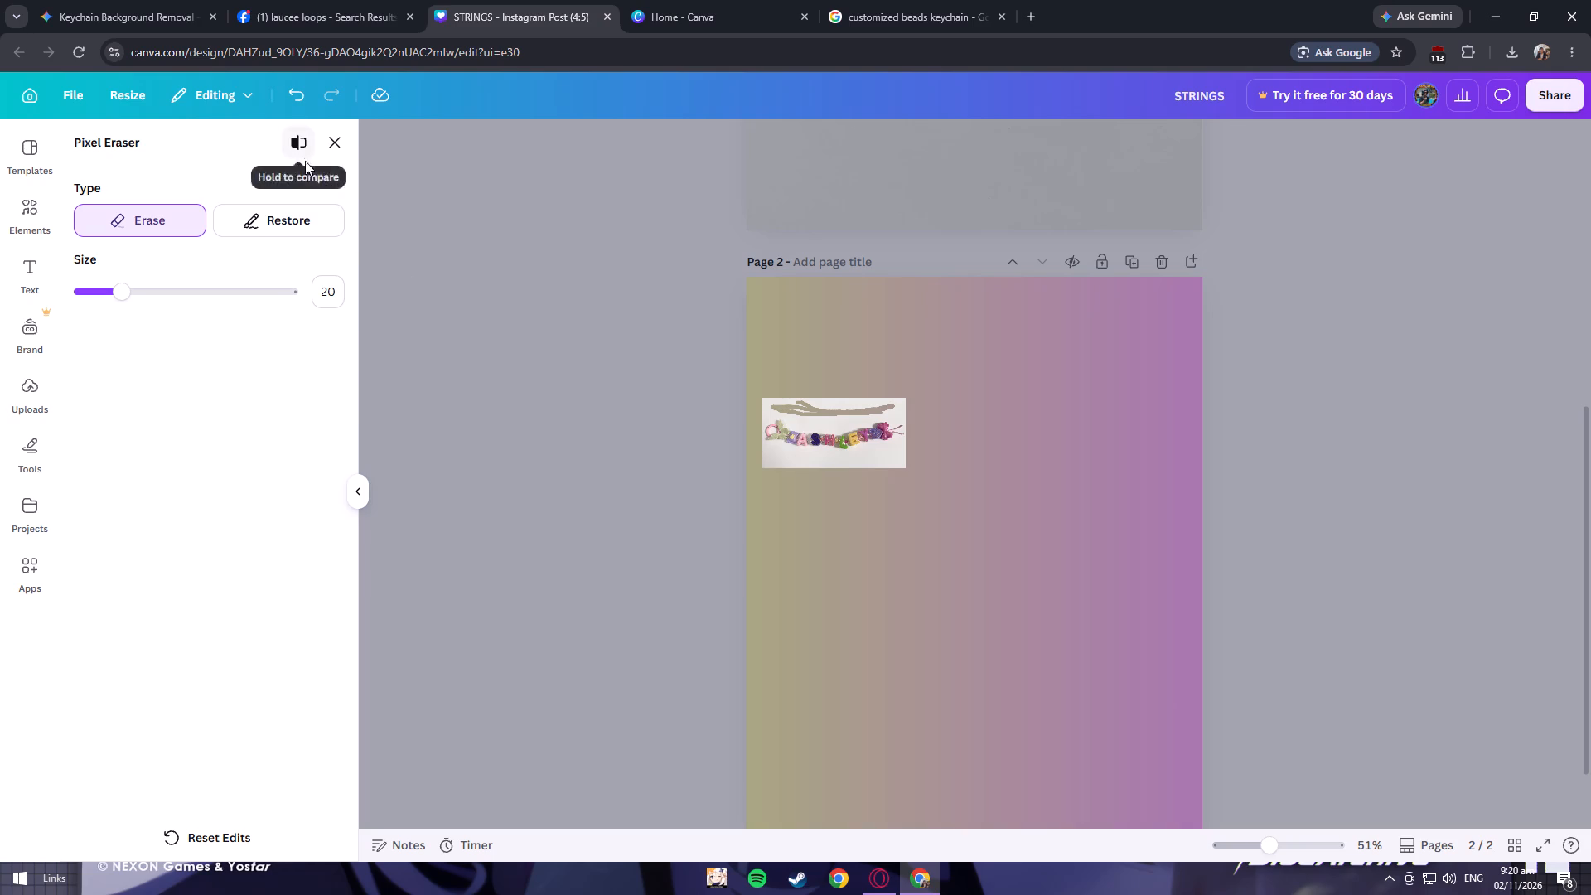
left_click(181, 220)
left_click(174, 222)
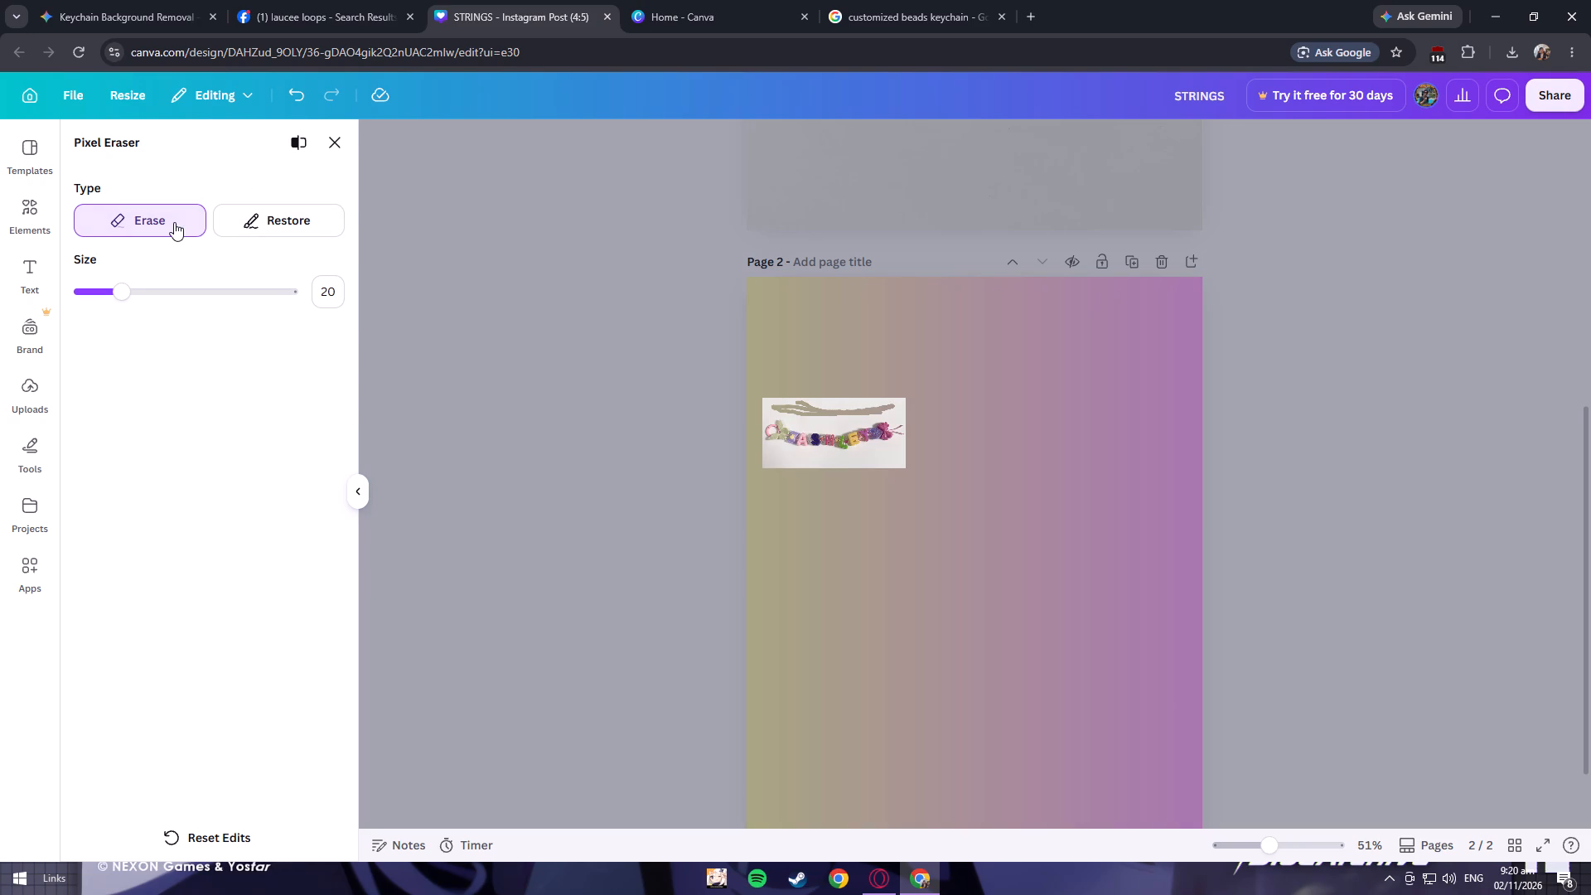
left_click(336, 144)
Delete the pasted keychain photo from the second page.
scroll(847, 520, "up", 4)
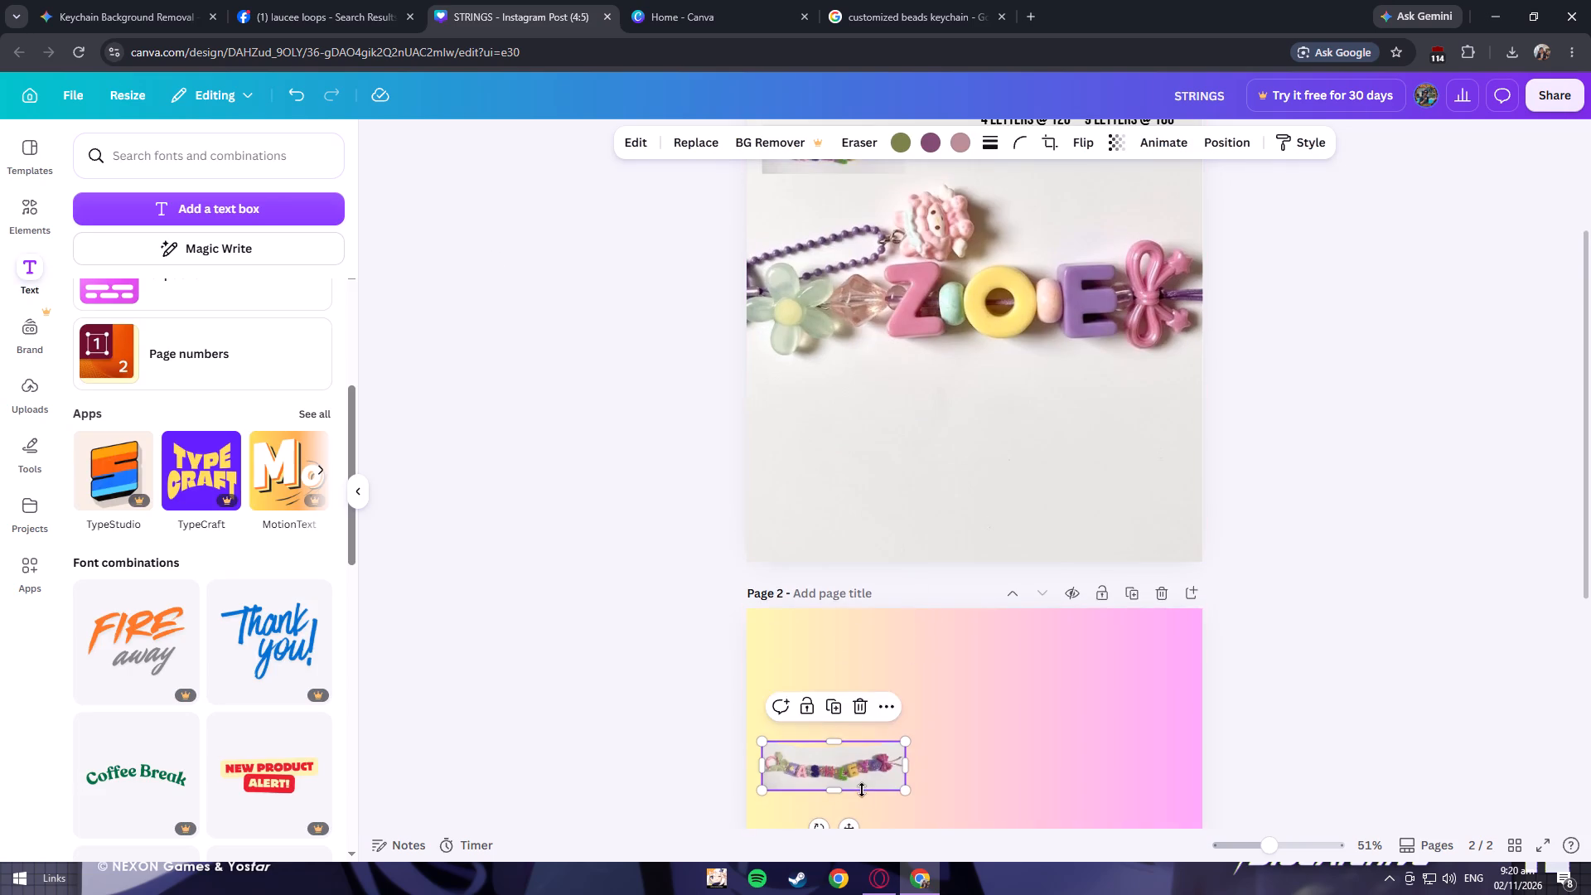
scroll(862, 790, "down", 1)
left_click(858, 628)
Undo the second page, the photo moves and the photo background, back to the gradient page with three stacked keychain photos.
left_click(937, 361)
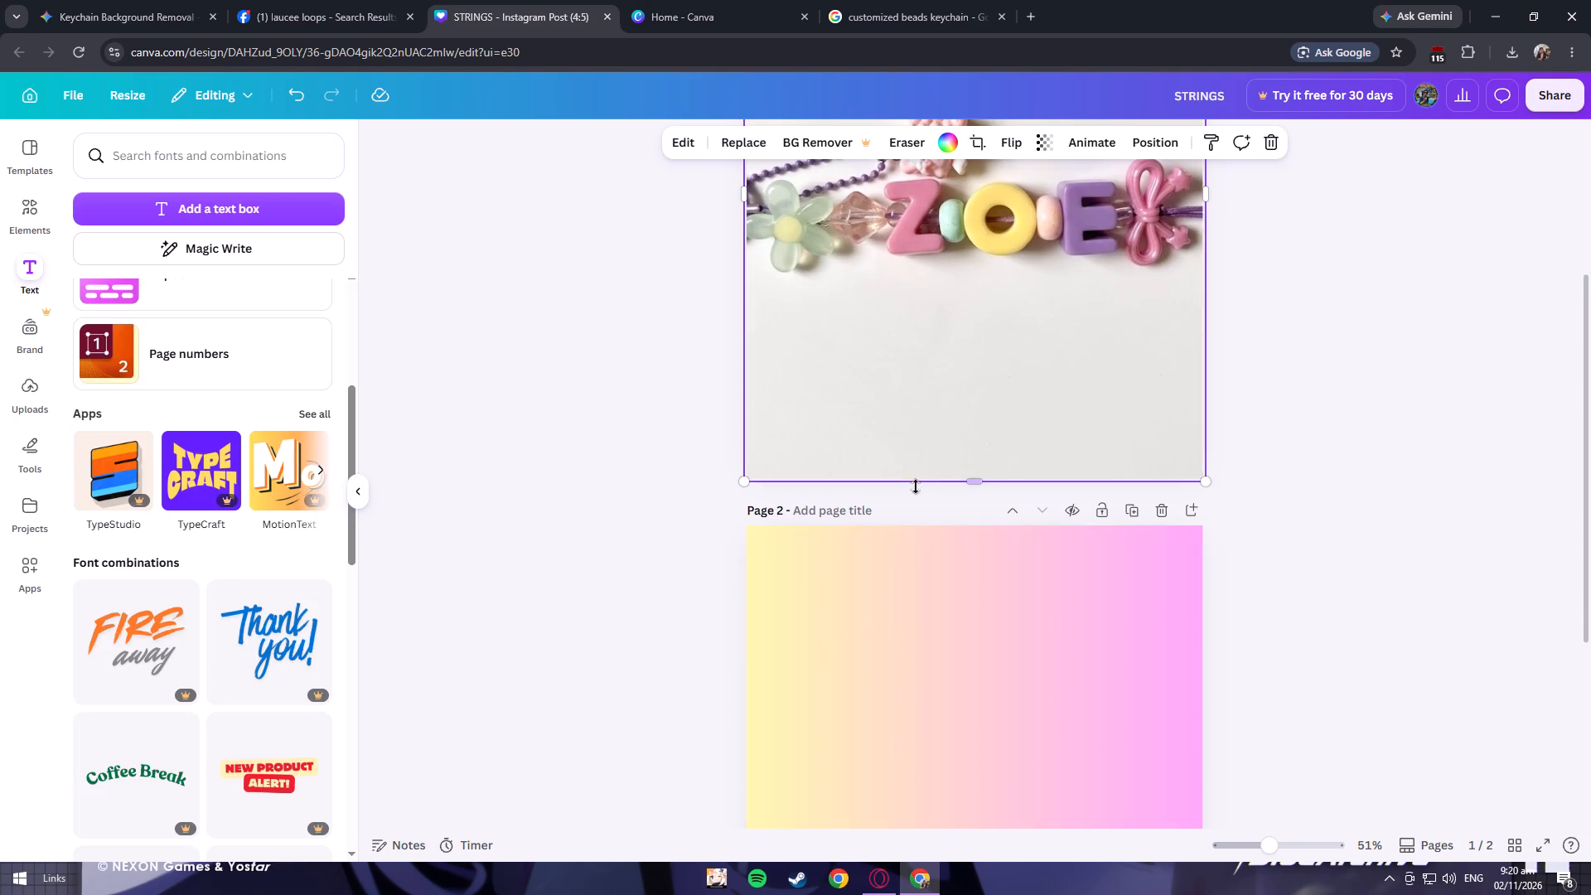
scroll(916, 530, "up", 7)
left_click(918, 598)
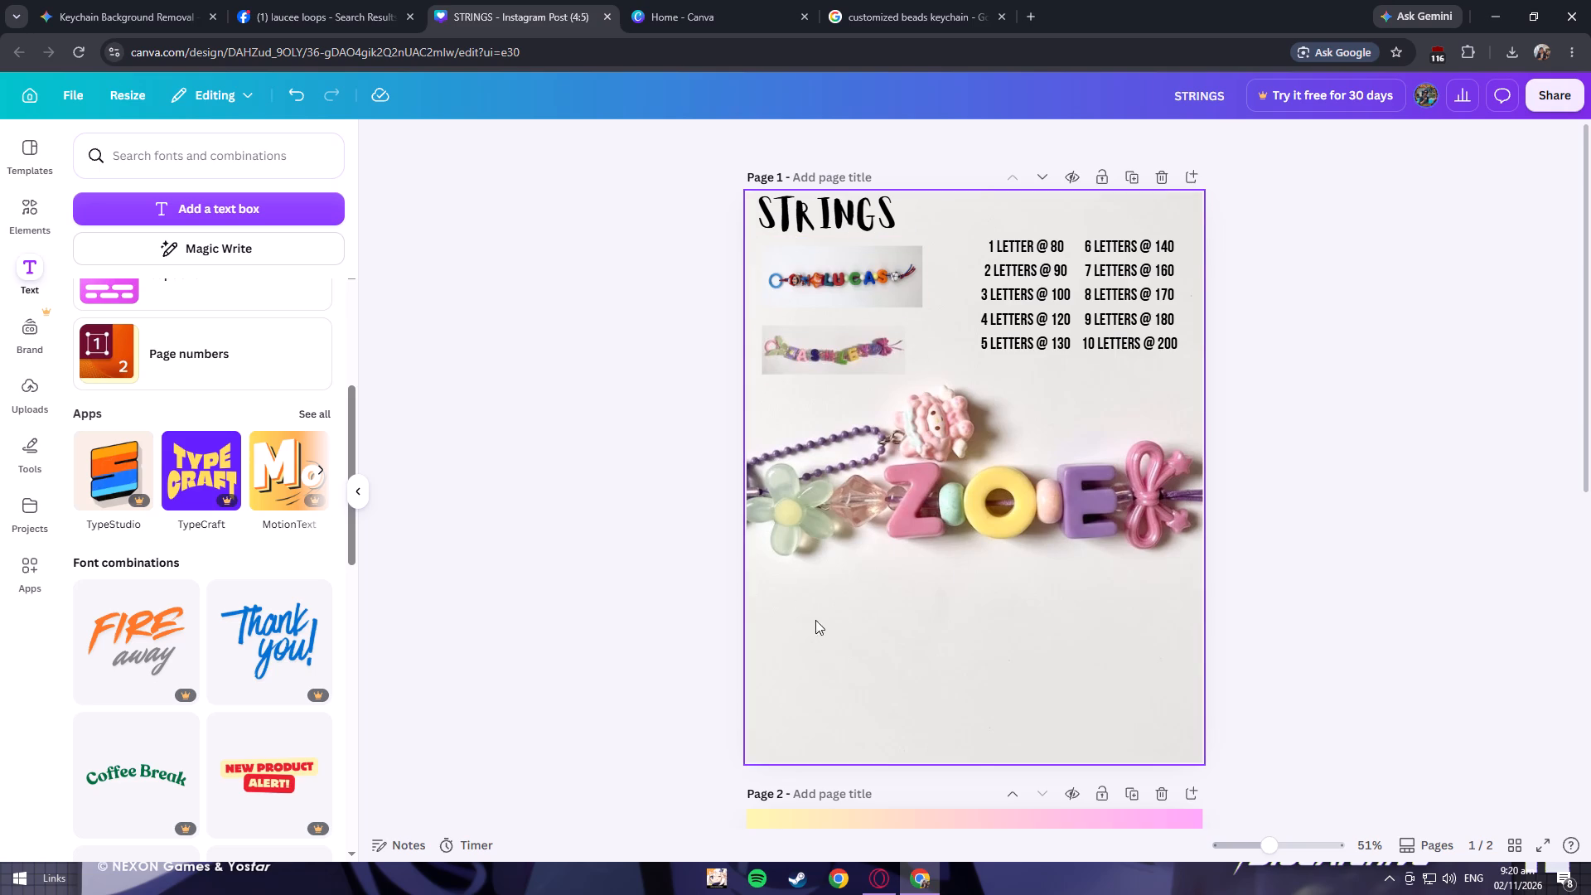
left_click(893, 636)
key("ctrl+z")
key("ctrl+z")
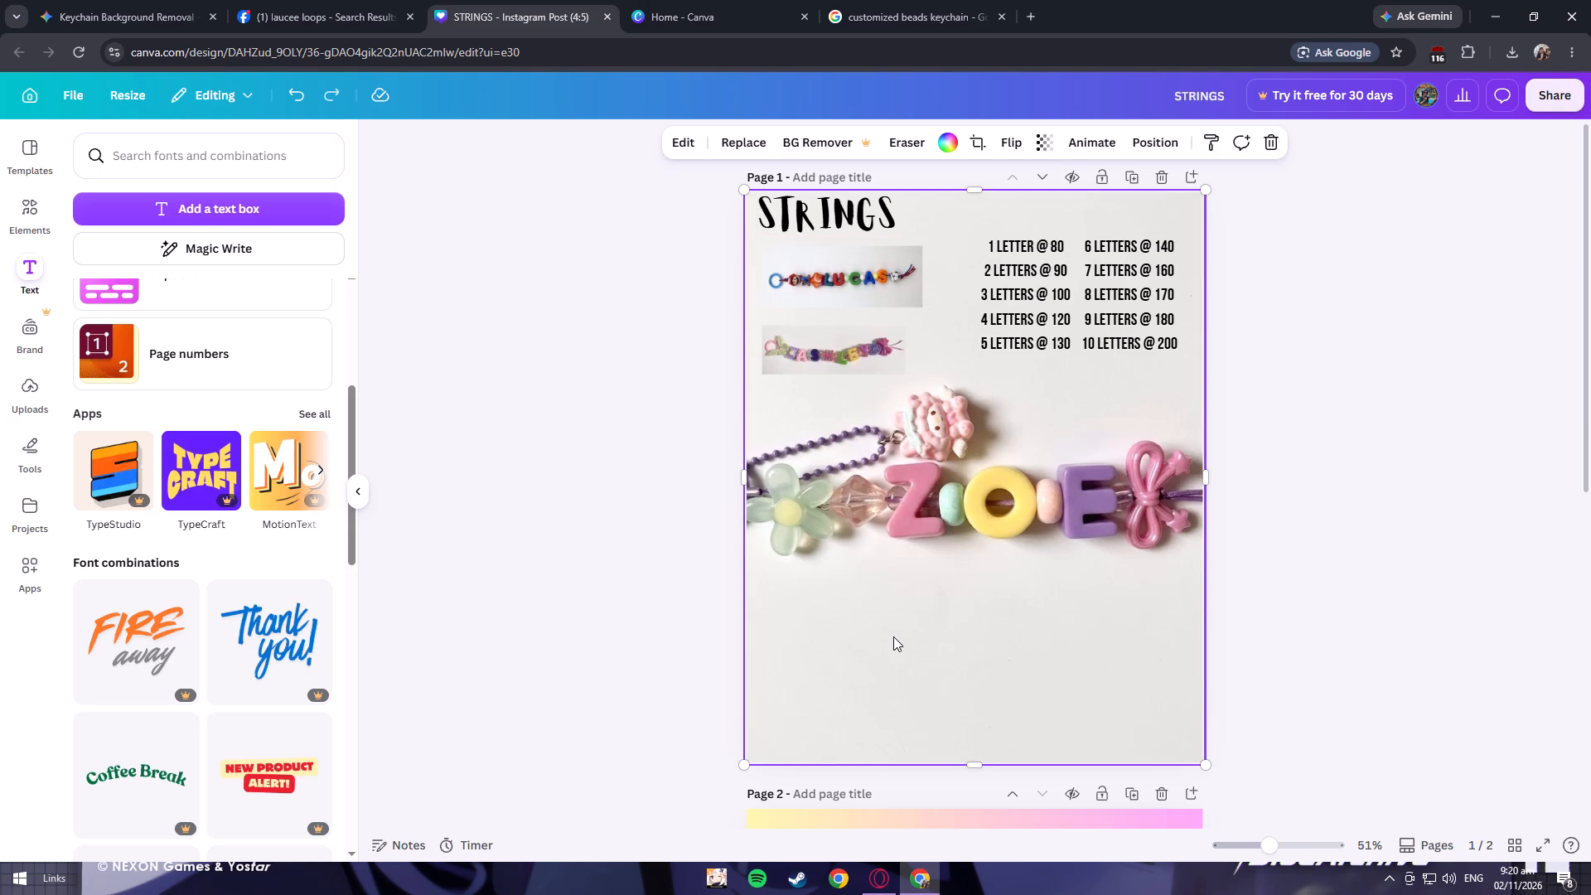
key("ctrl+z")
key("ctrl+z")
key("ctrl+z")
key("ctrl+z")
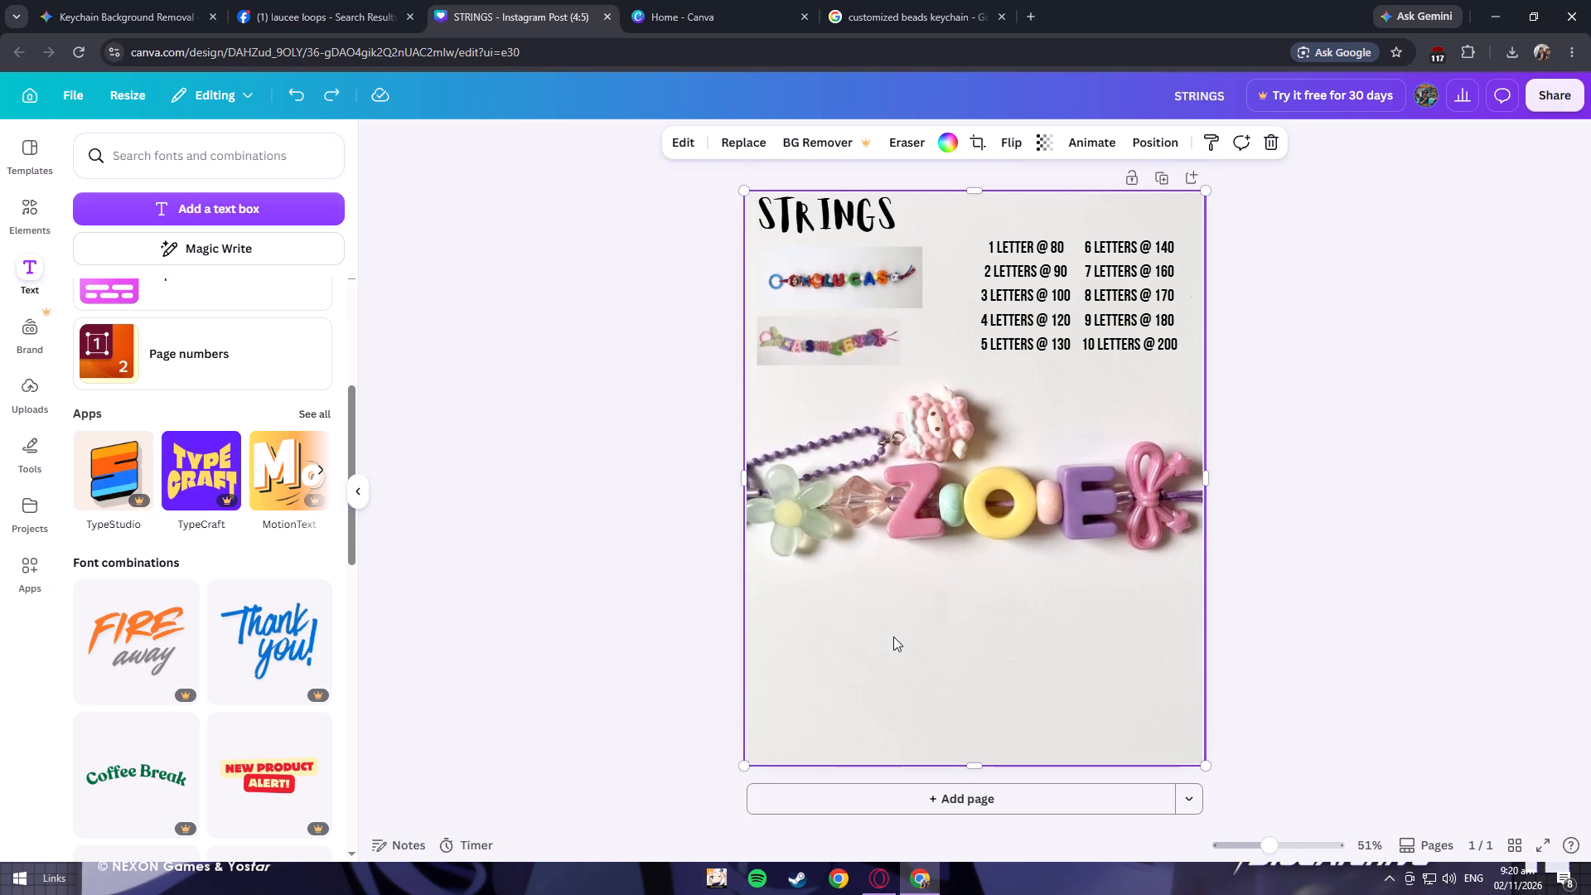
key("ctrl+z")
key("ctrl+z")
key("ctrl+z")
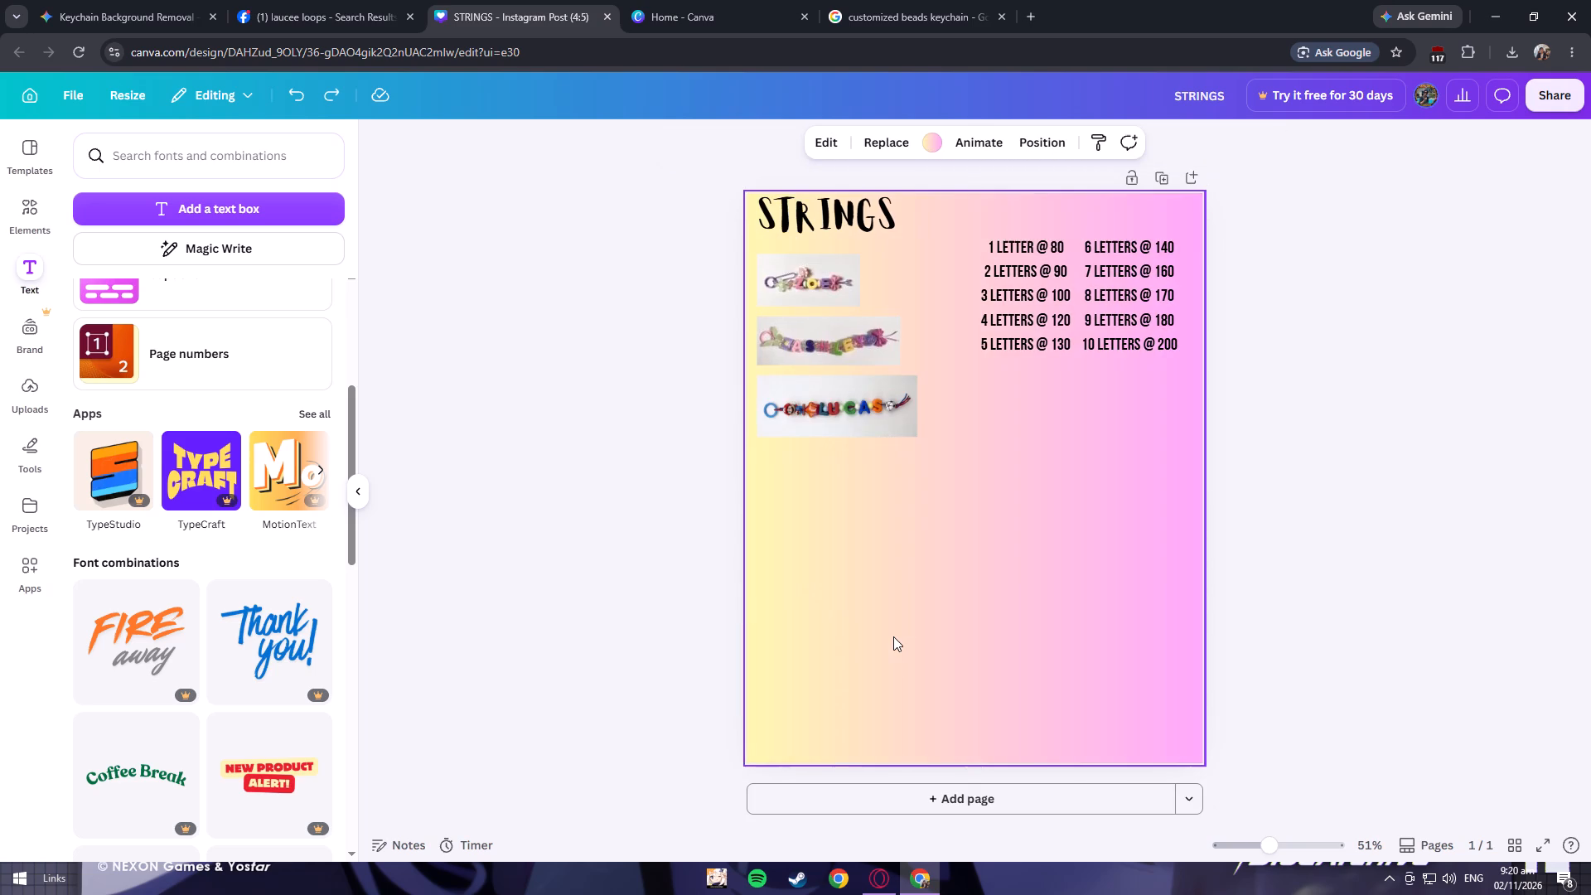
Add a text box below the keychain photos and enter "1 U-ring or O-ring", clearing the first entry and retyping it.
left_click(979, 566)
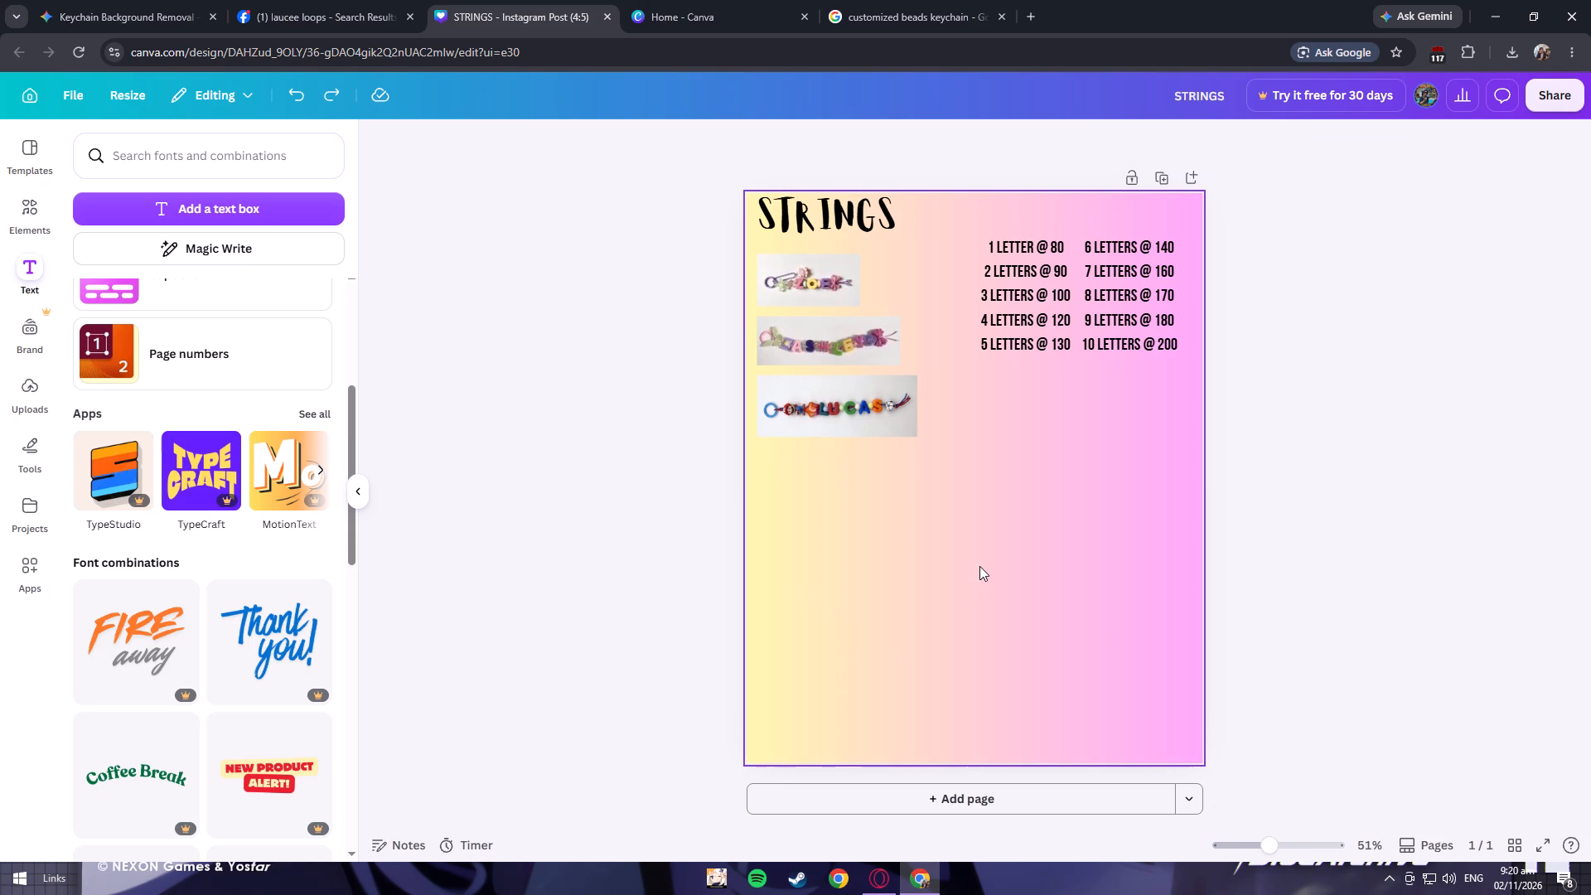
scroll(970, 568, "up", 3)
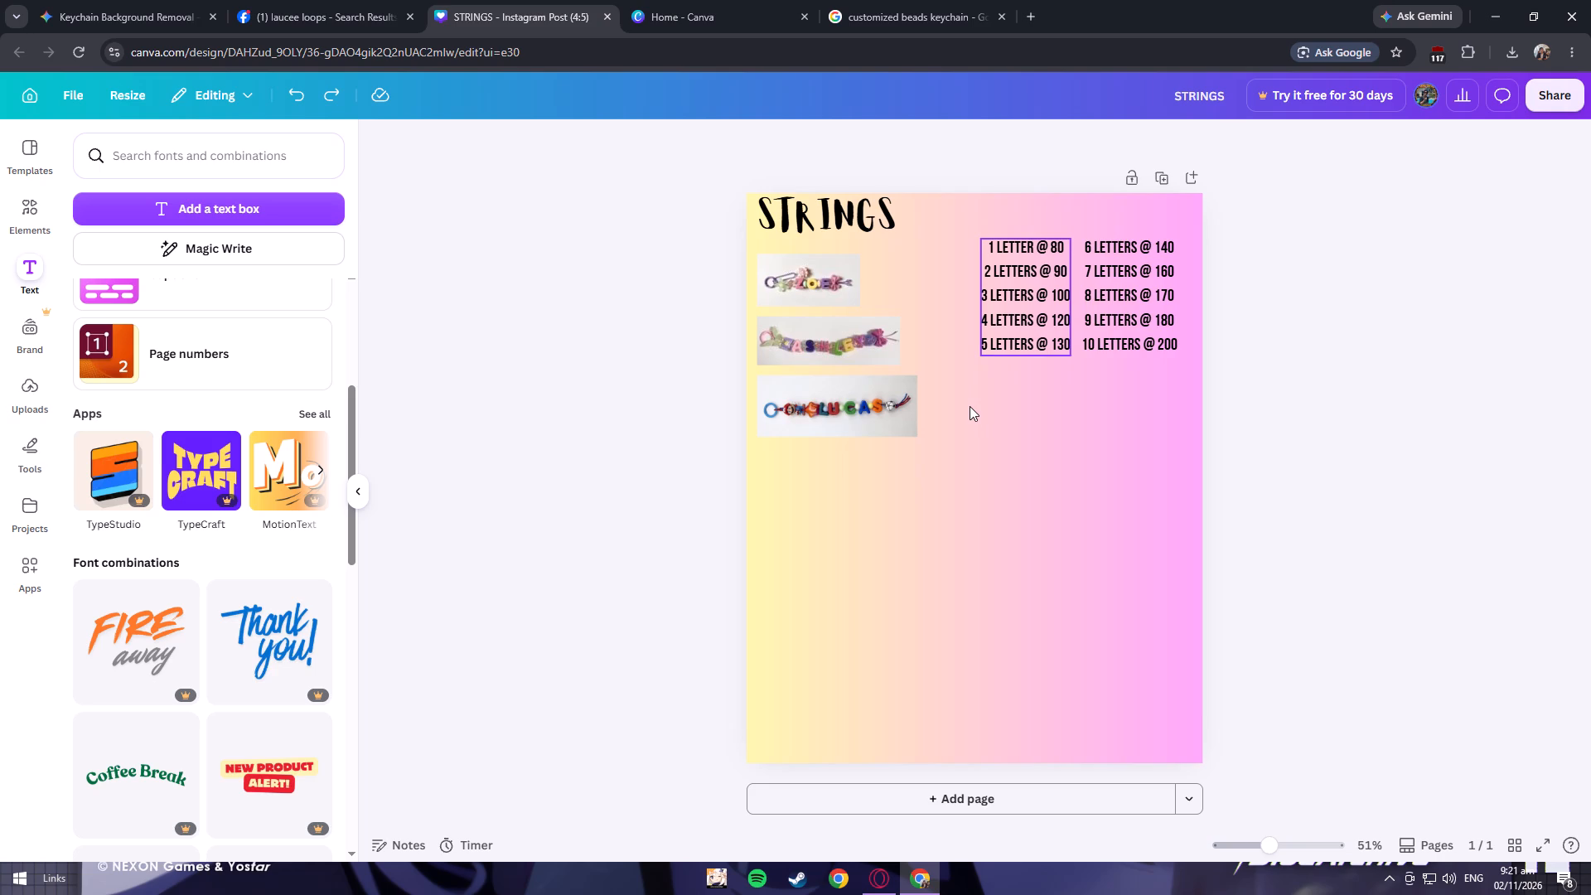
left_click(292, 208)
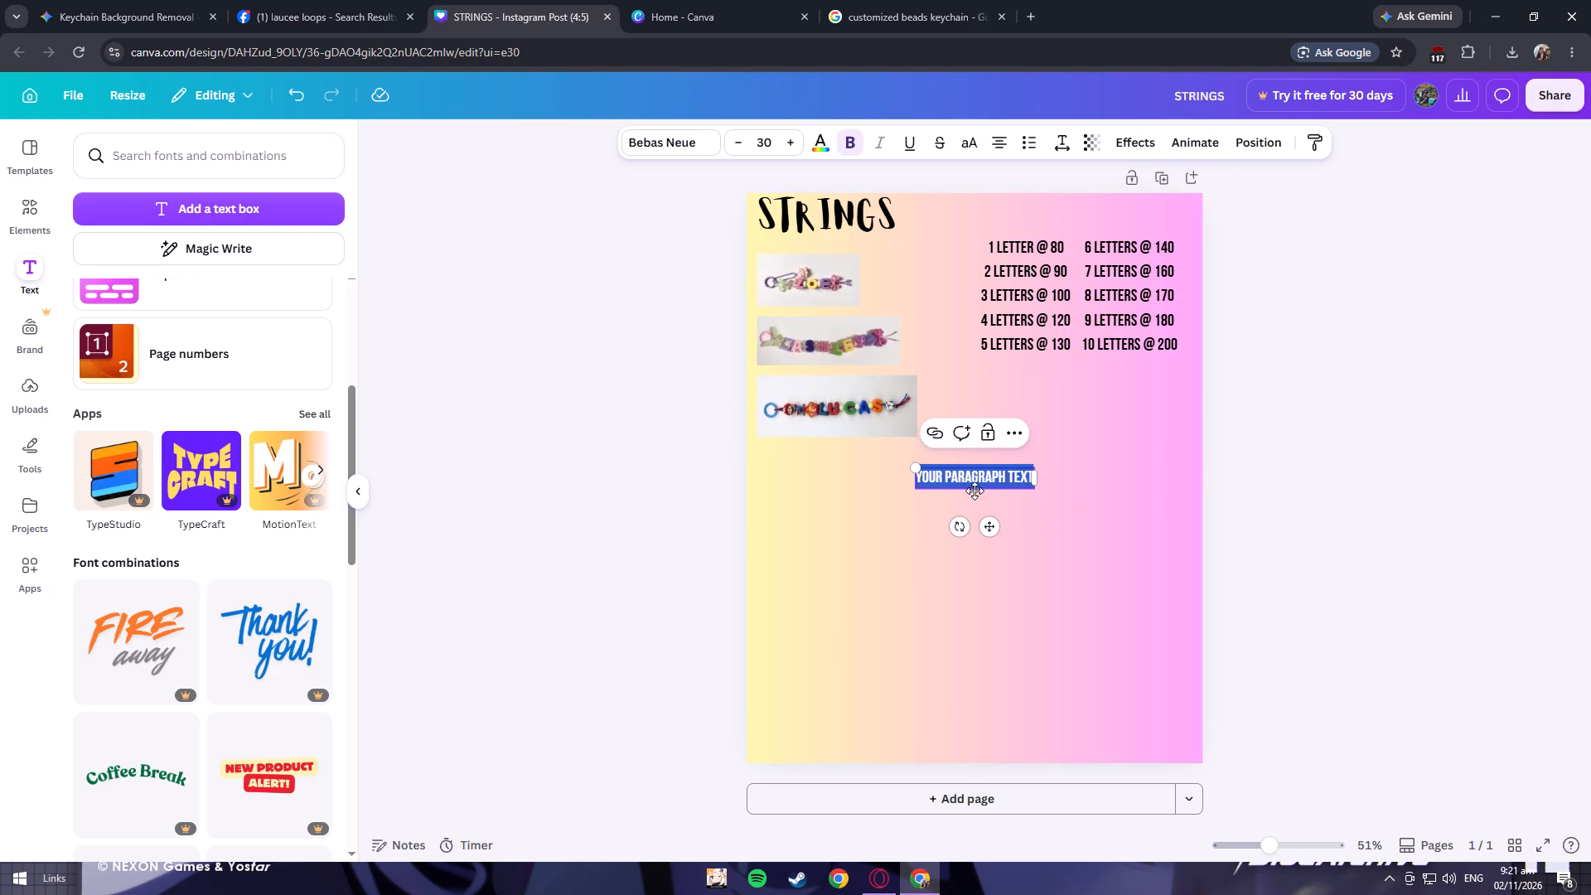
type("1 U-ring")
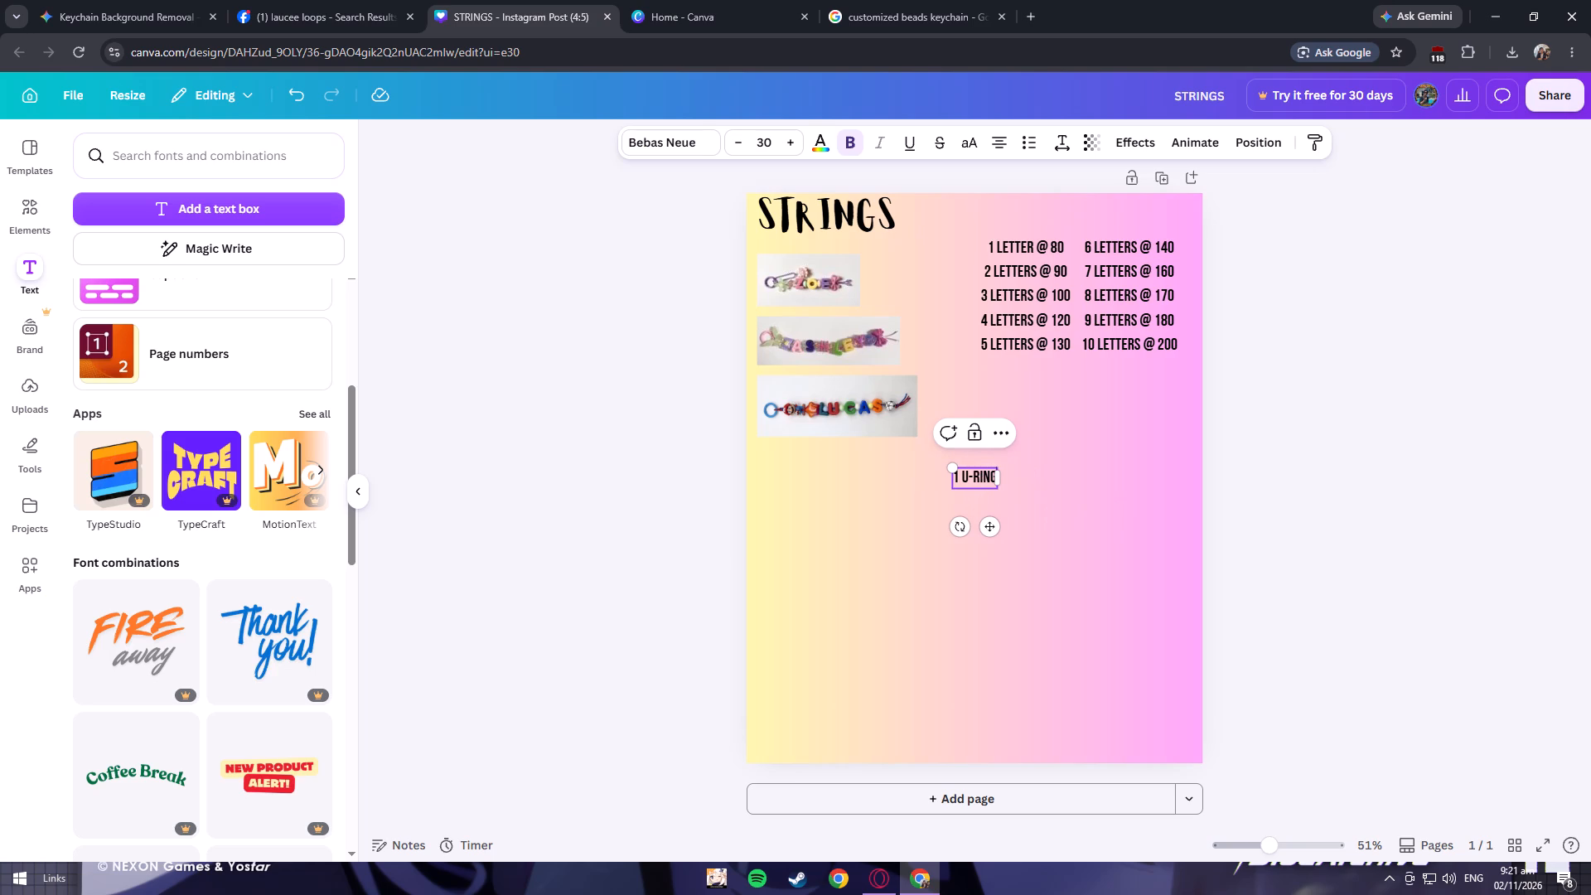
key("space")
type("or O-ro")
key("BackSpace")
type("ing")
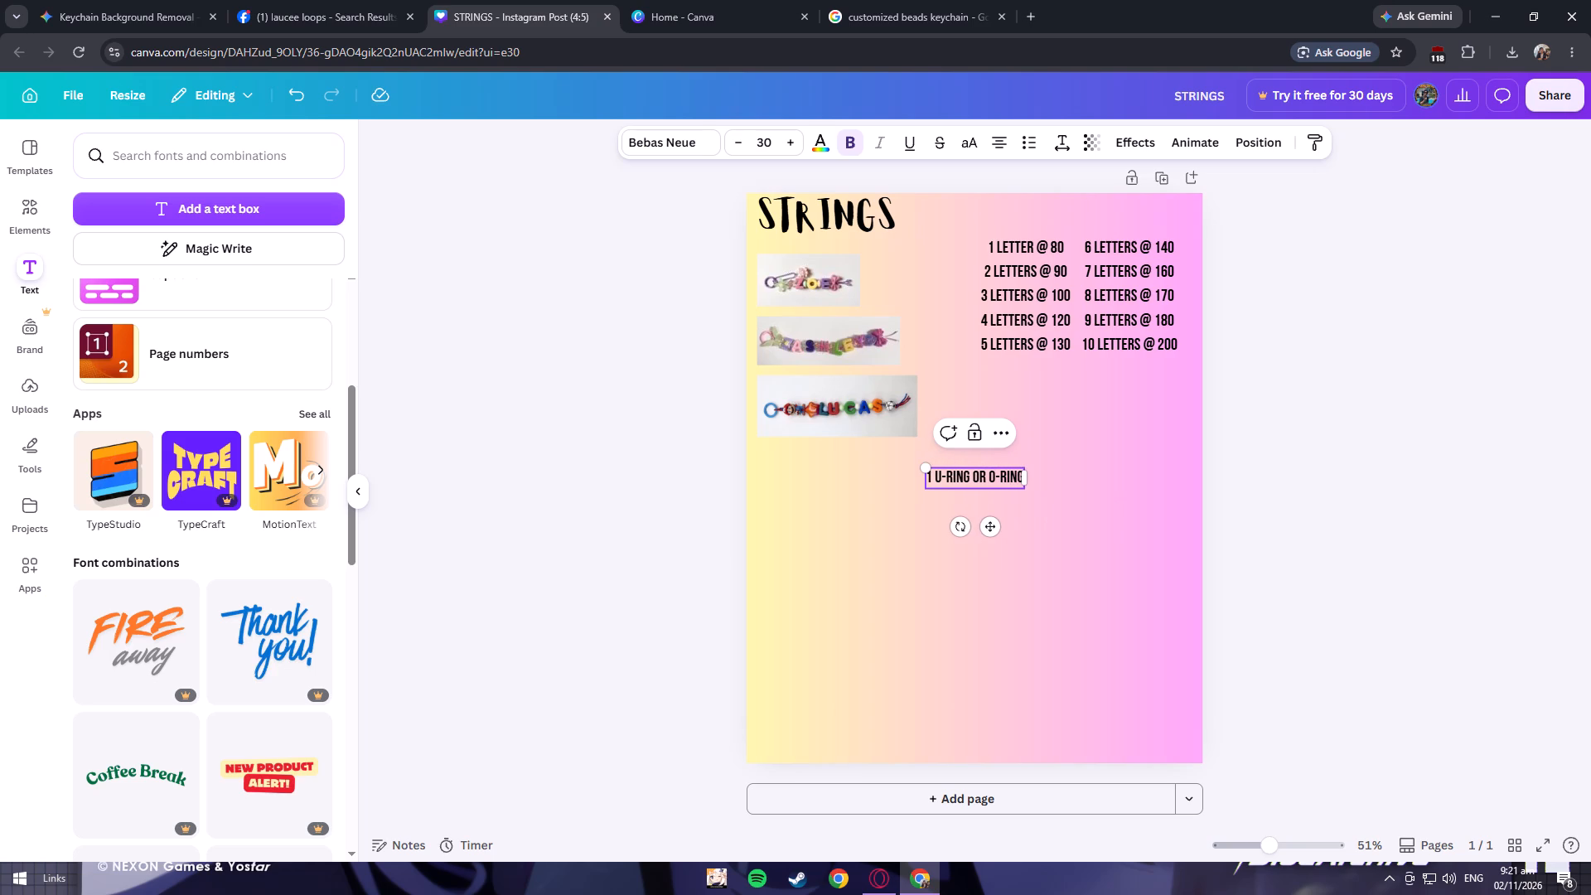
key("ctrl+a")
key("BackSpace")
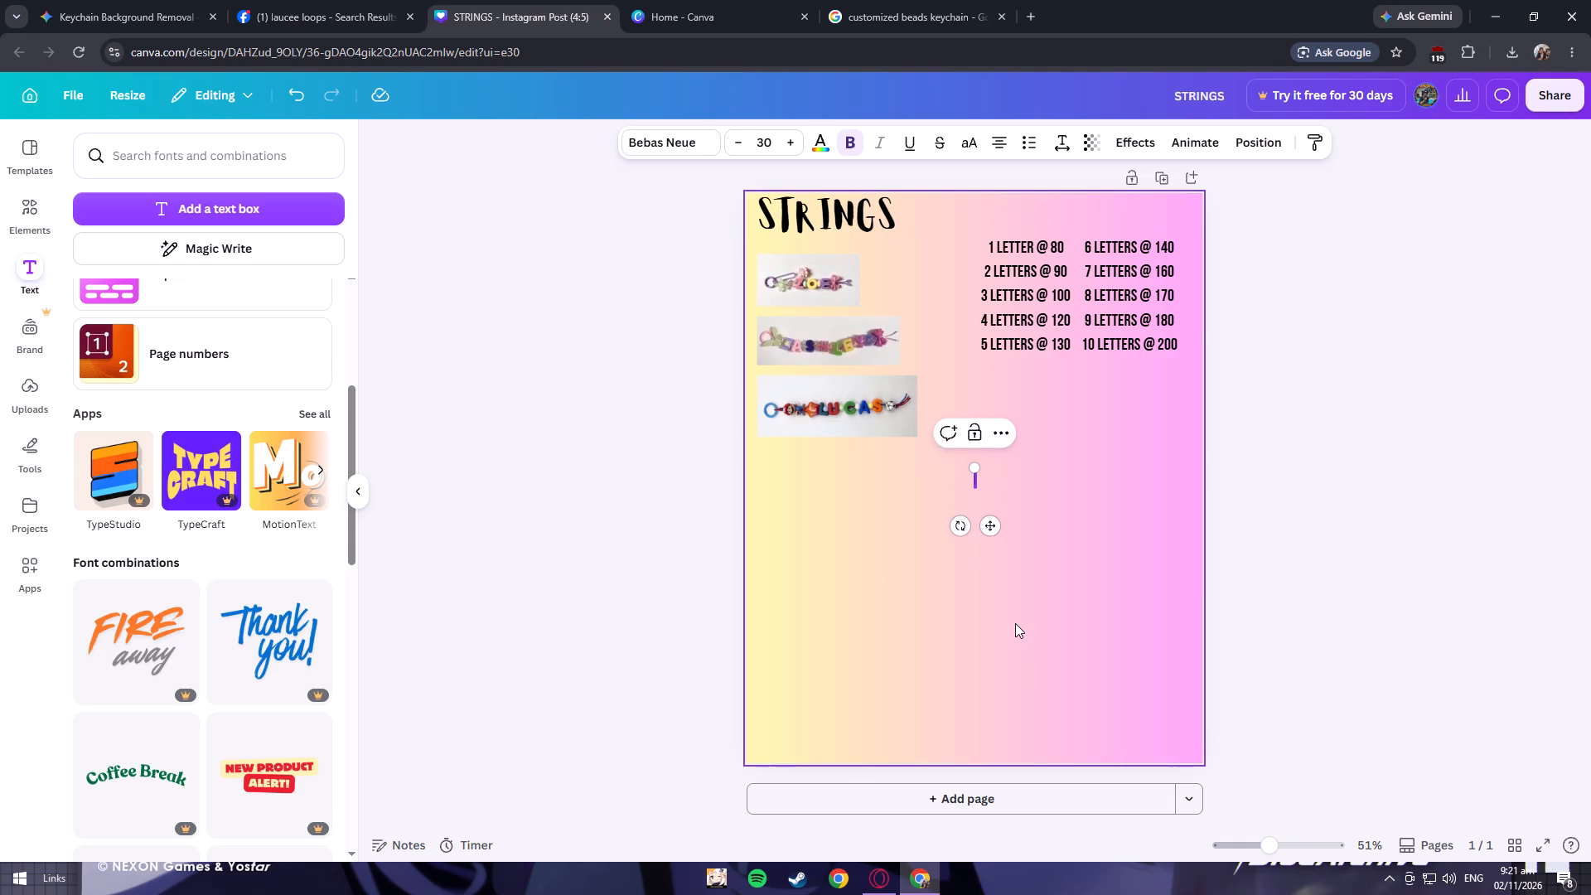
type("1 U")
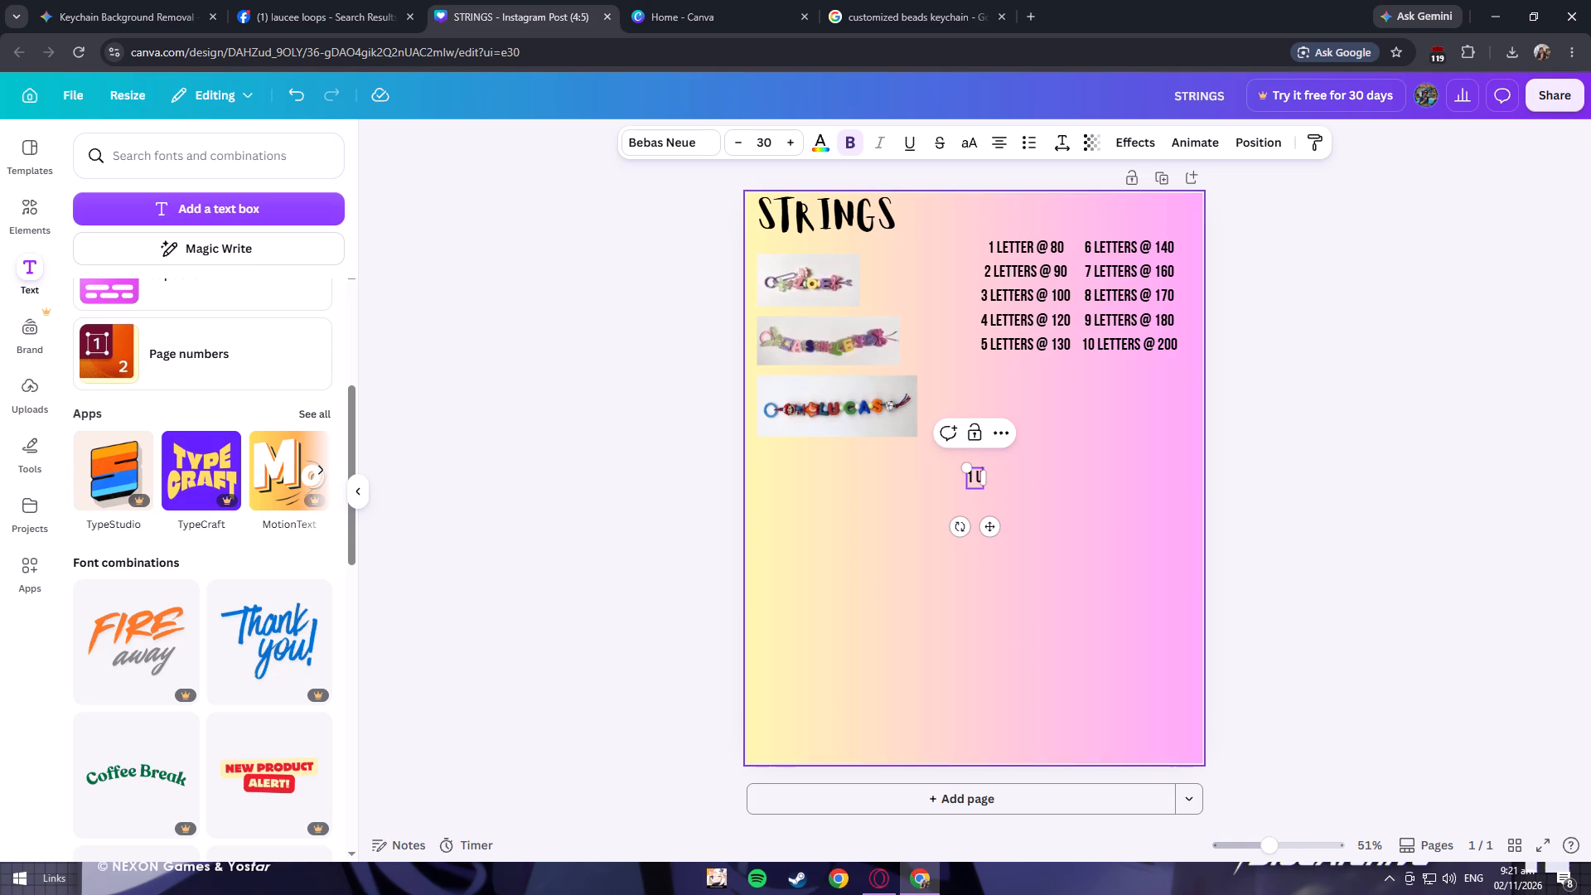
type("-ring o")
type("r O-ring")
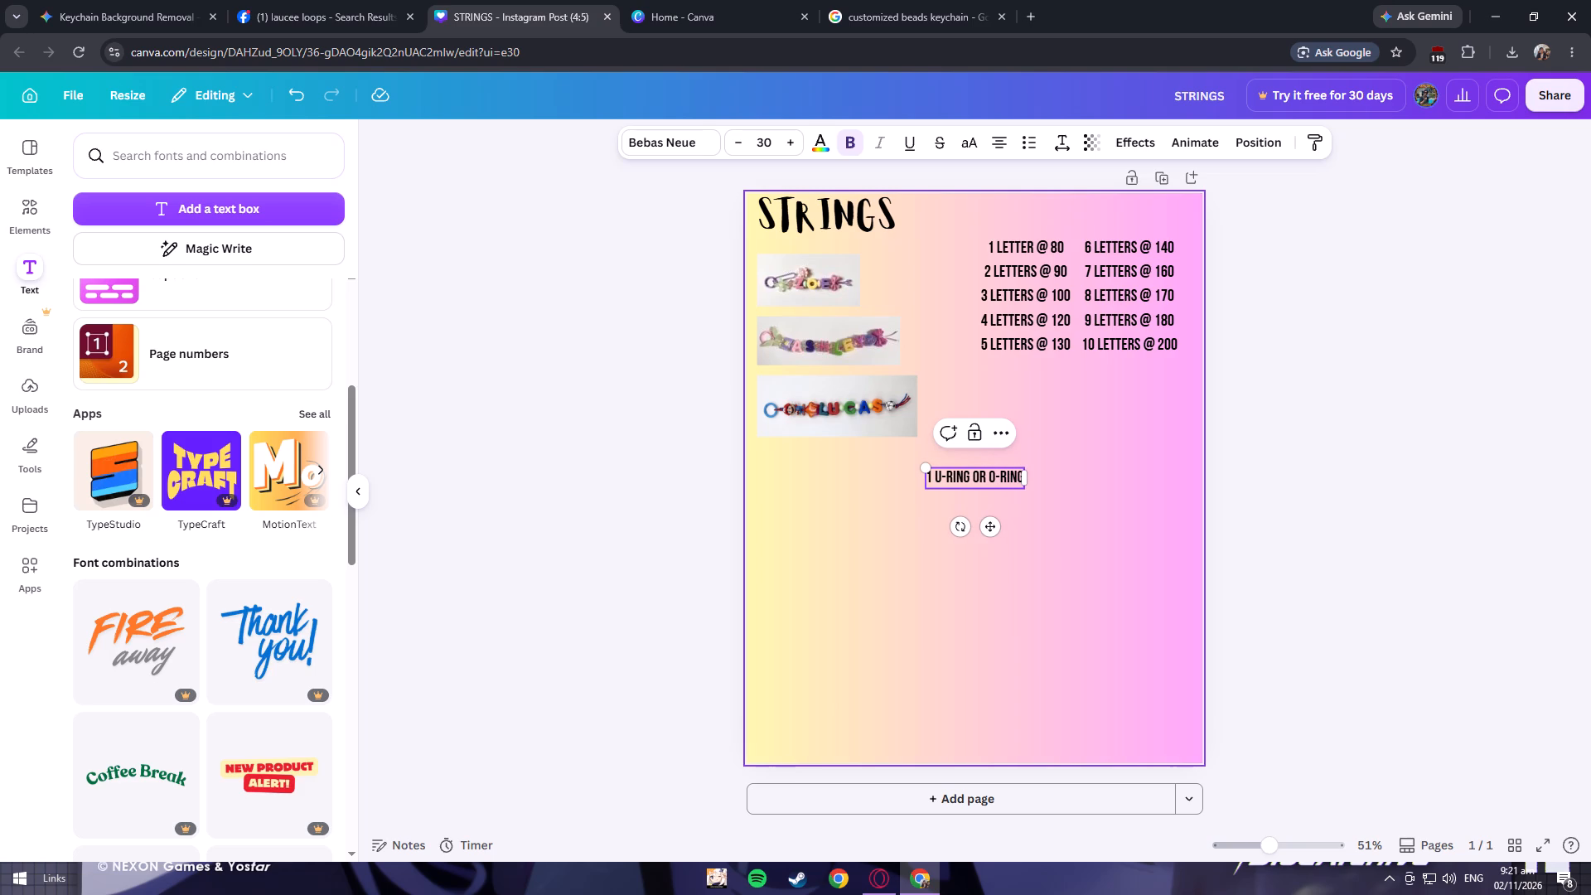
Extend the U-ring text with "2 beads, 1 Letter, 1 pendant".
key("space")
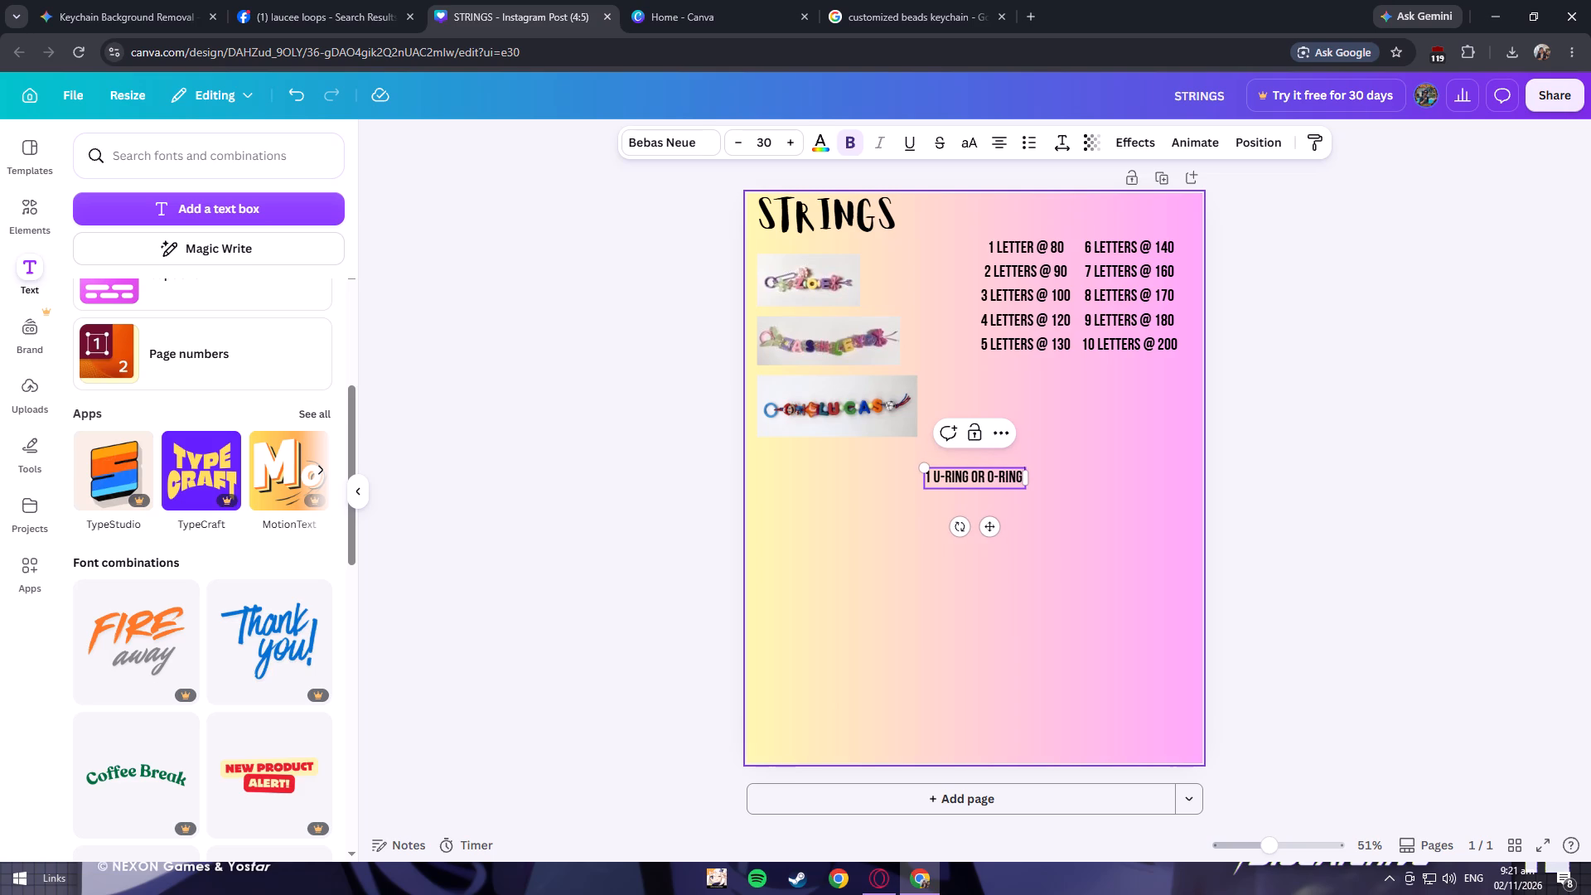
type("2")
key("space")
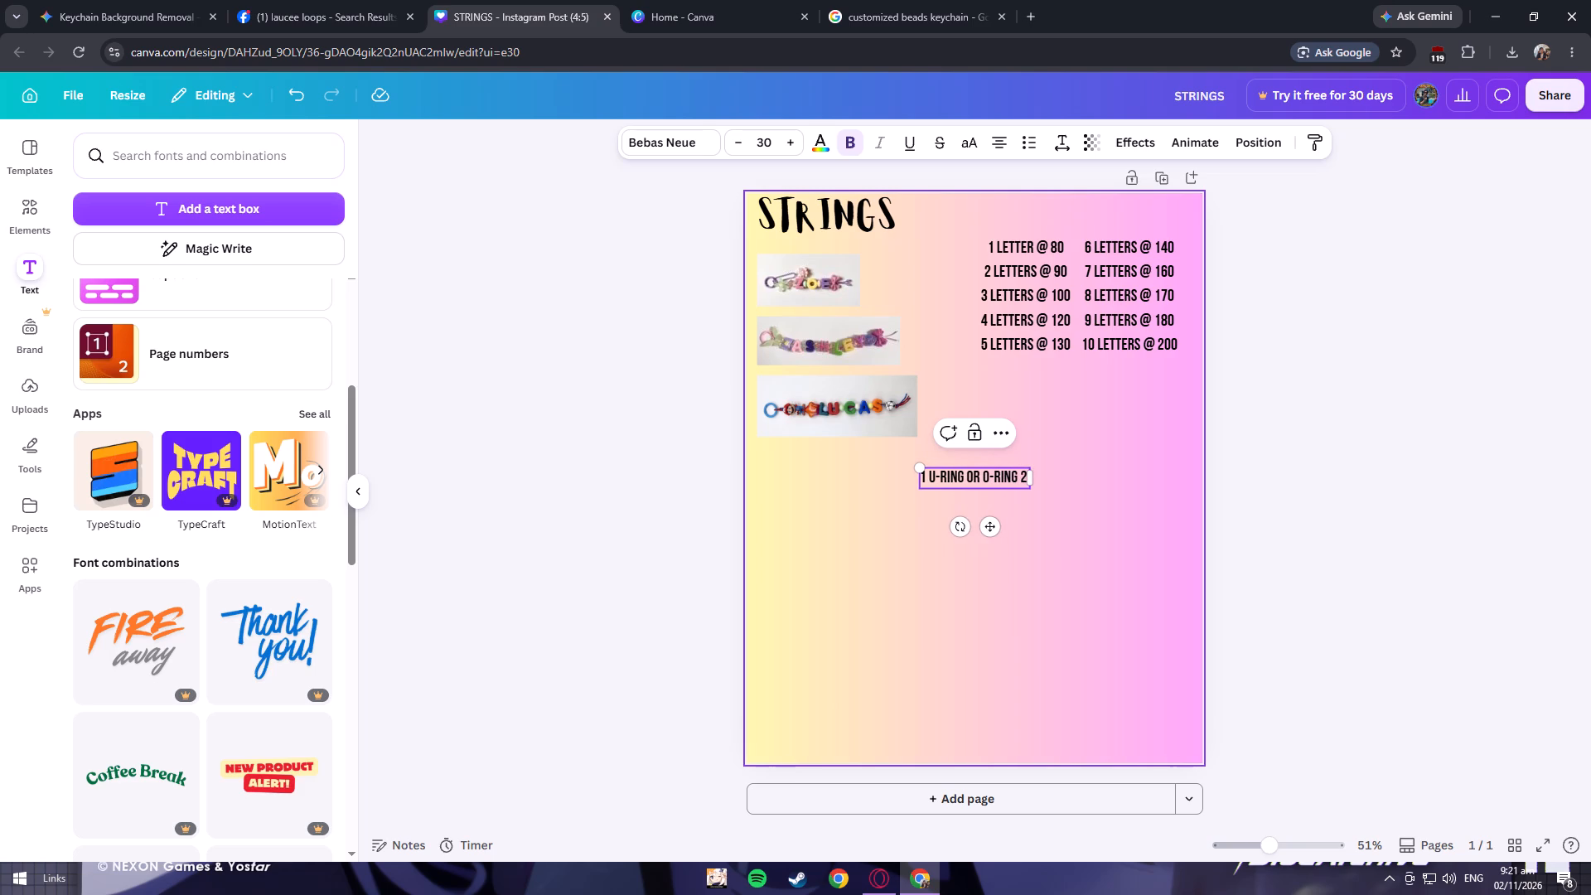
type("beads")
key("comma")
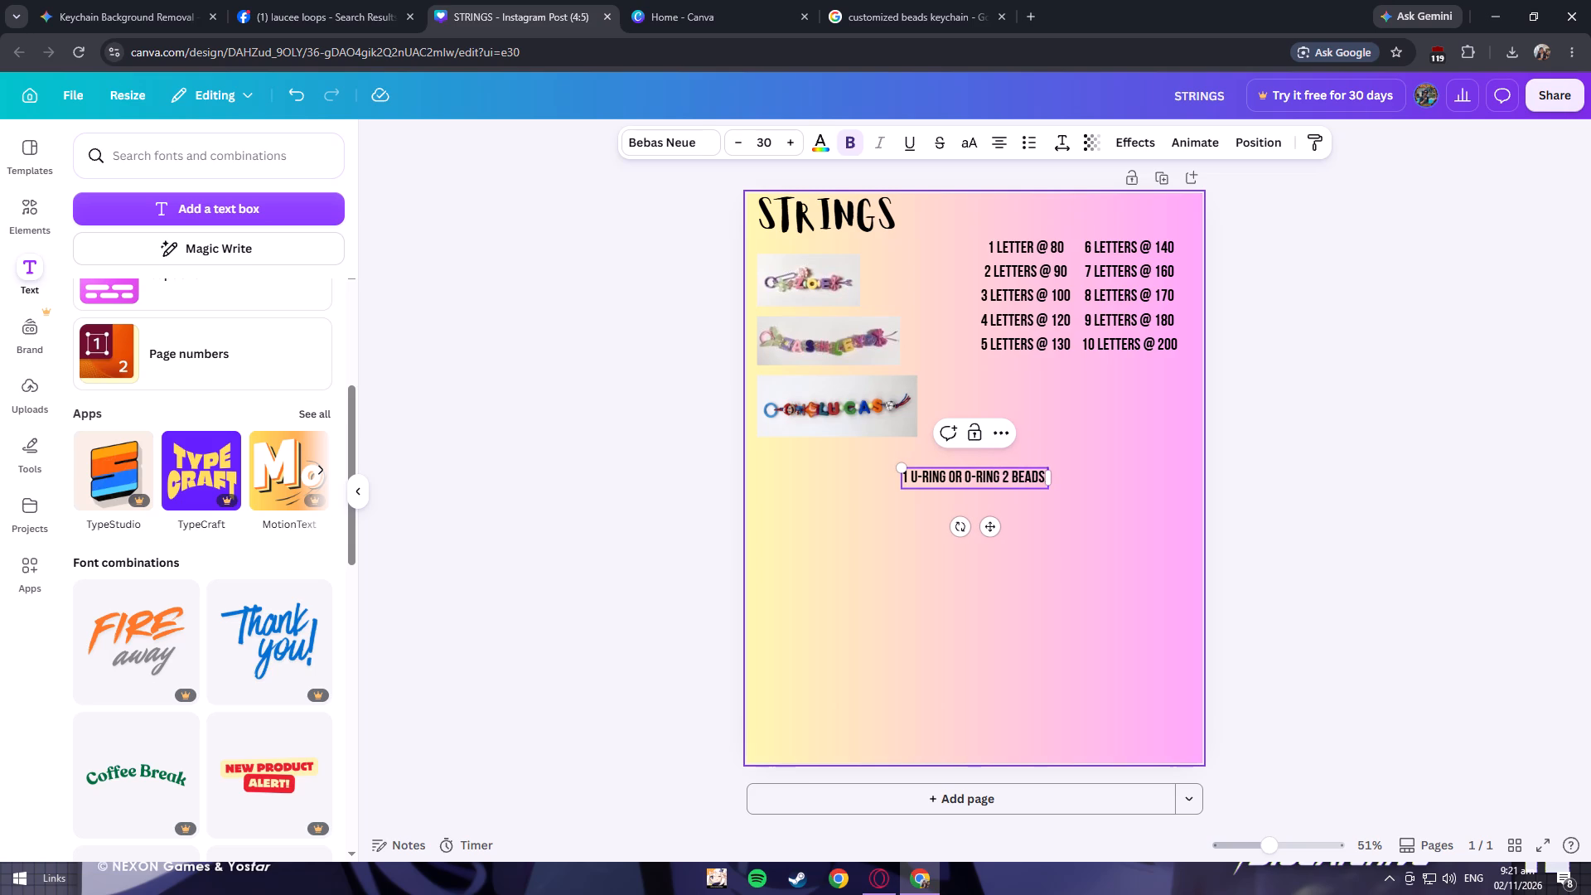
key("space")
type("1 Letter")
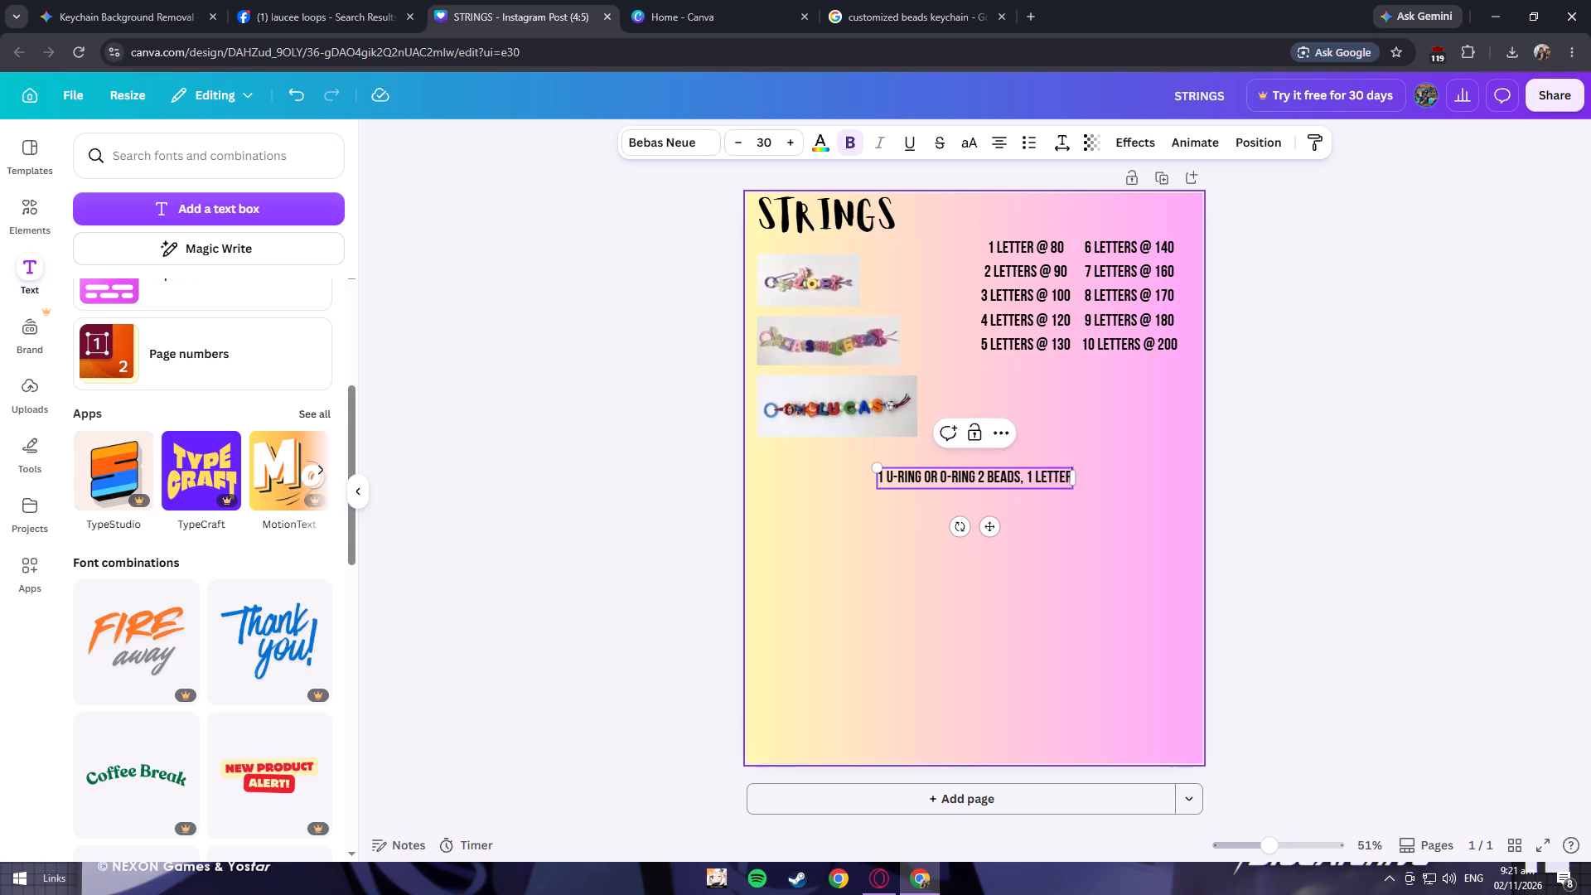
type(",")
key("space")
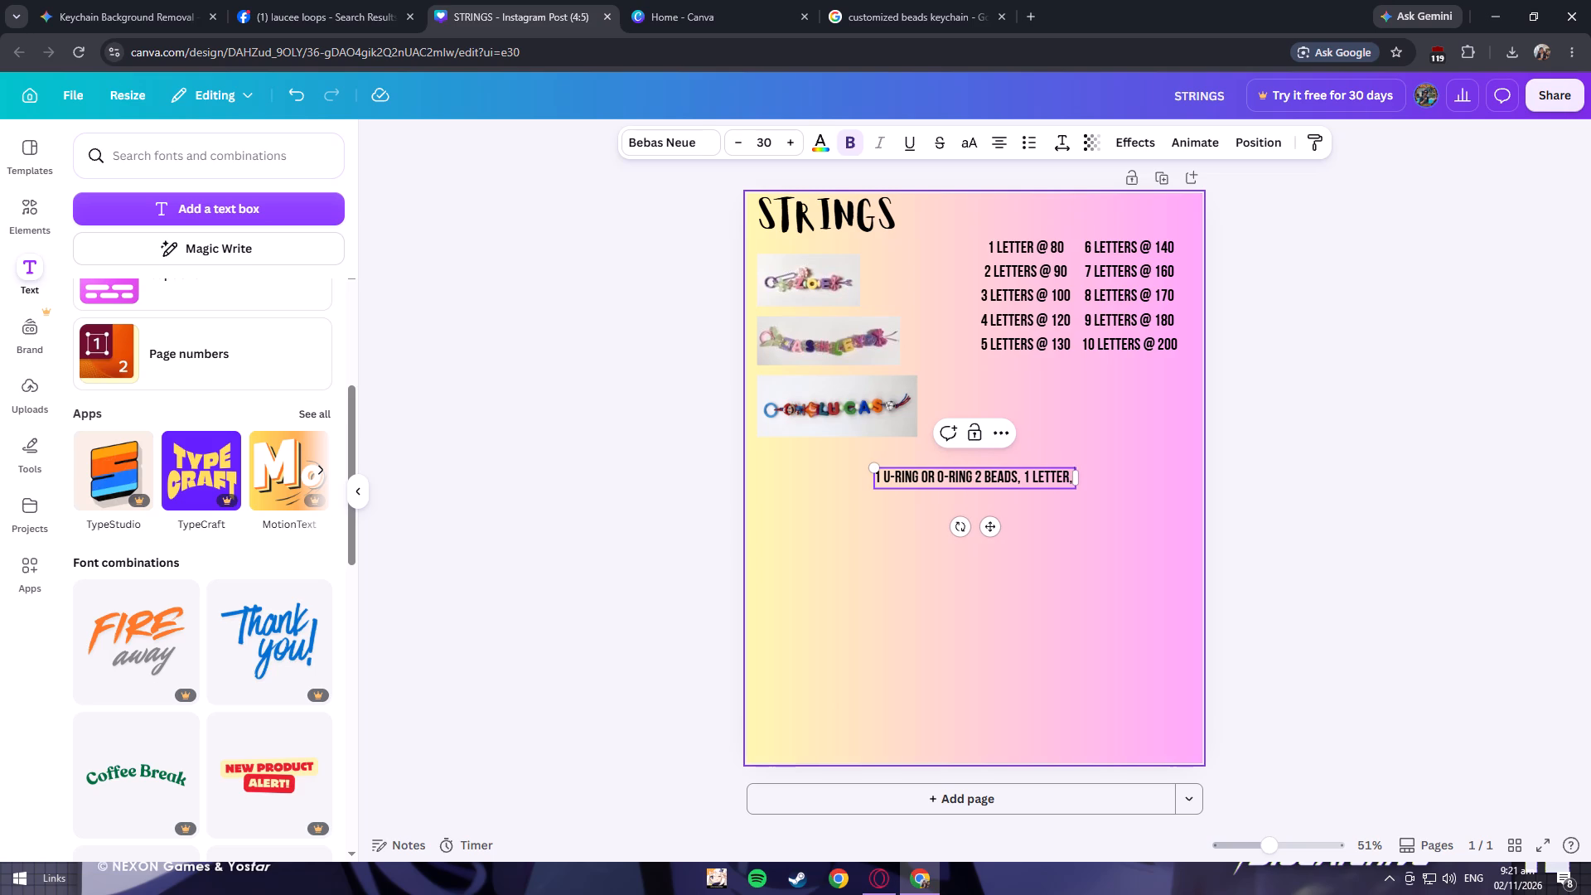
type("1 pendant")
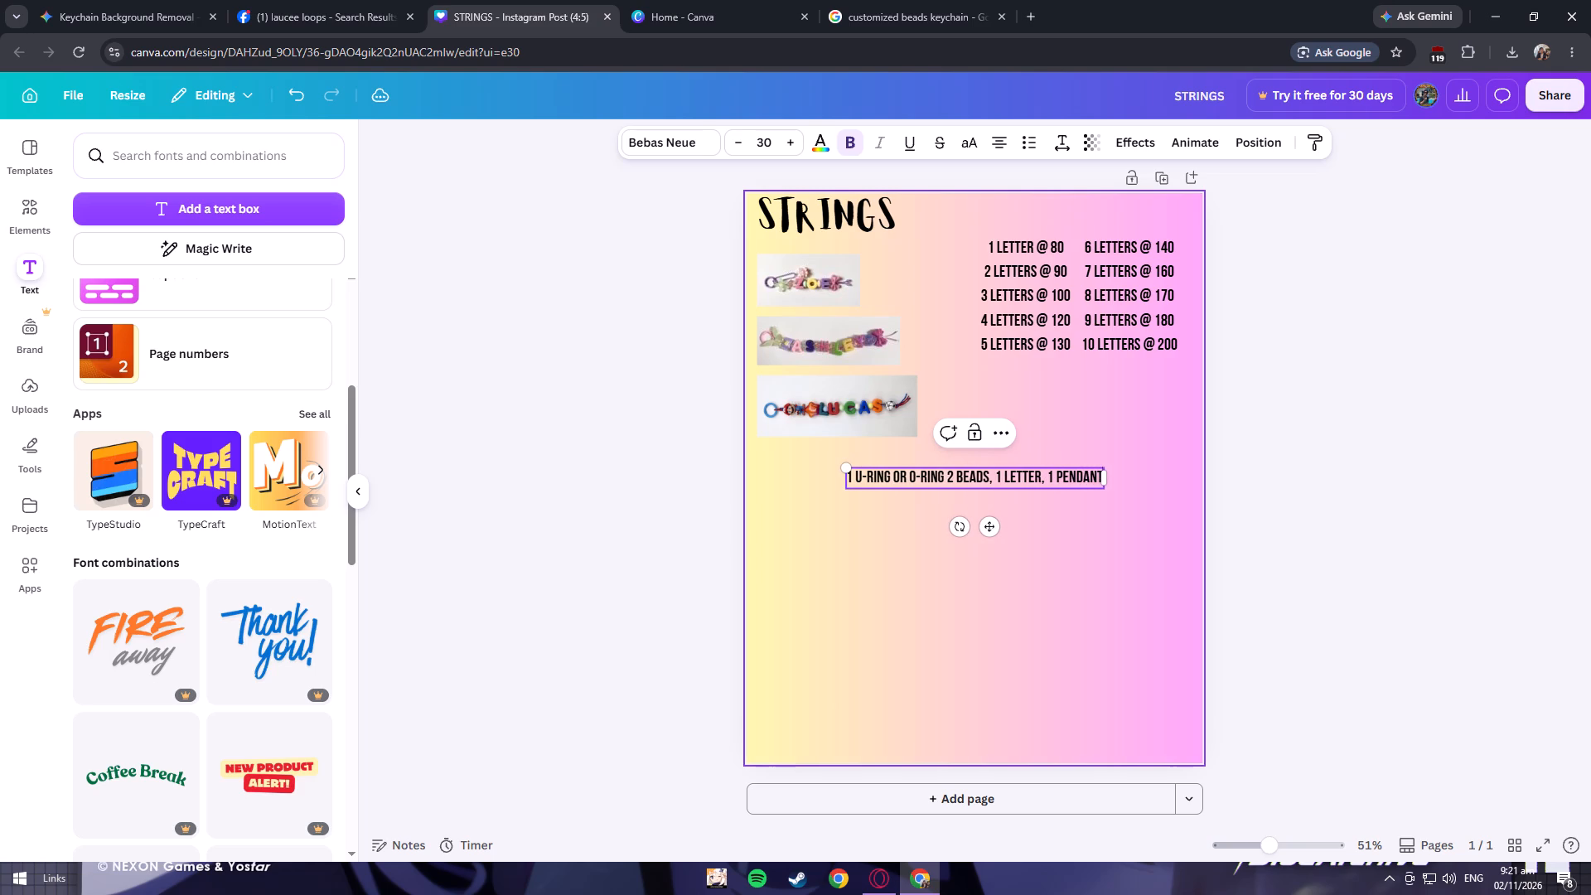
Complete the U-ring text with "charm1 spacers, thisck polyester string".
key("space")
type("charm")
type("1 spacers")
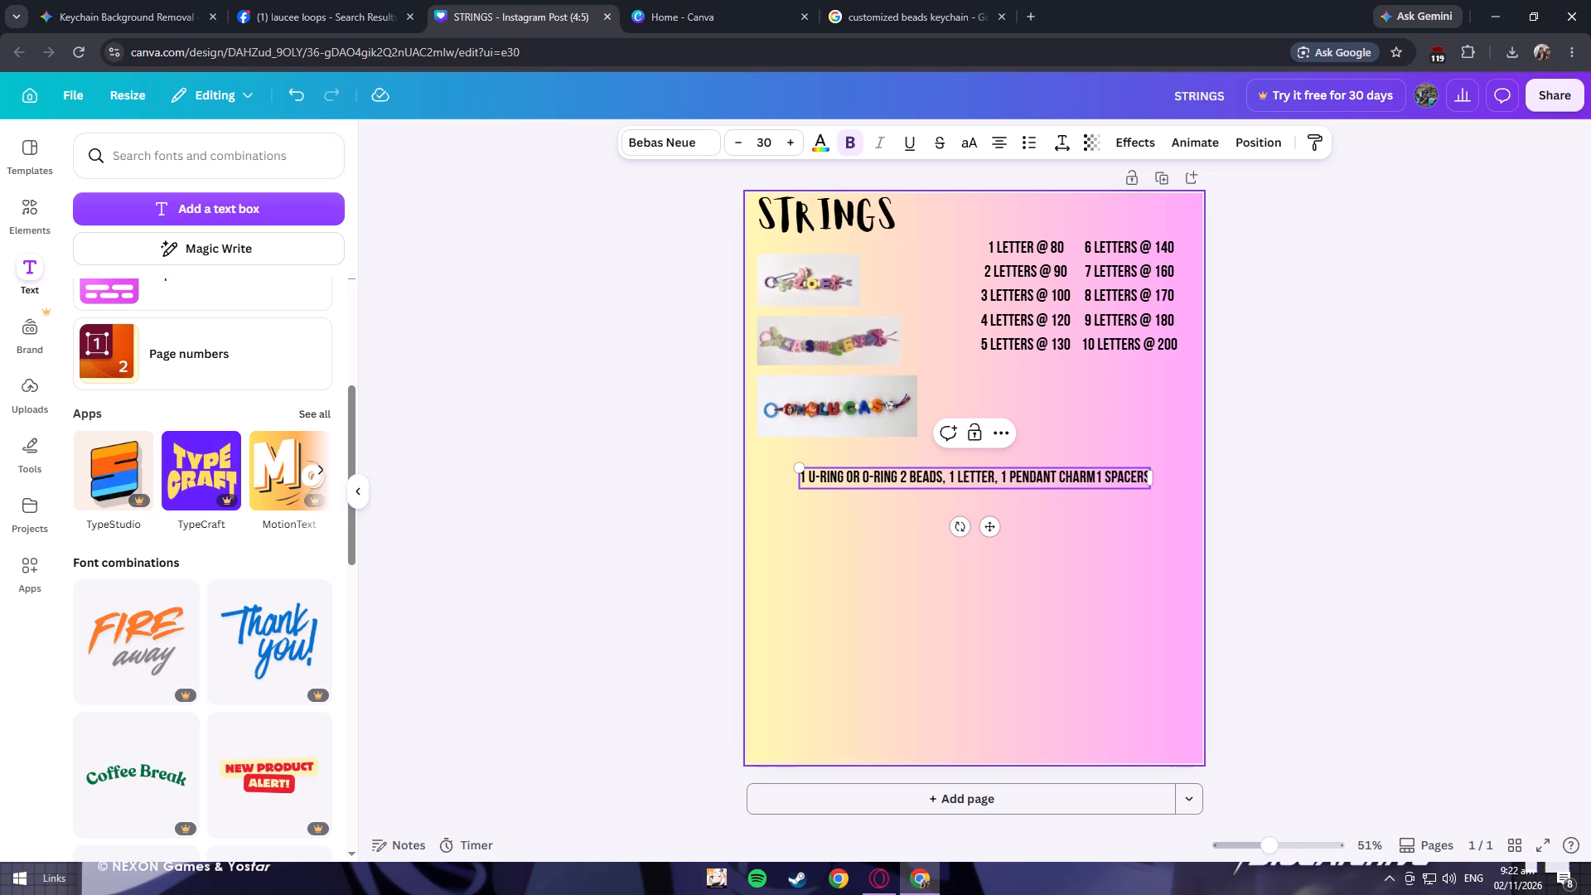
type(", thisck")
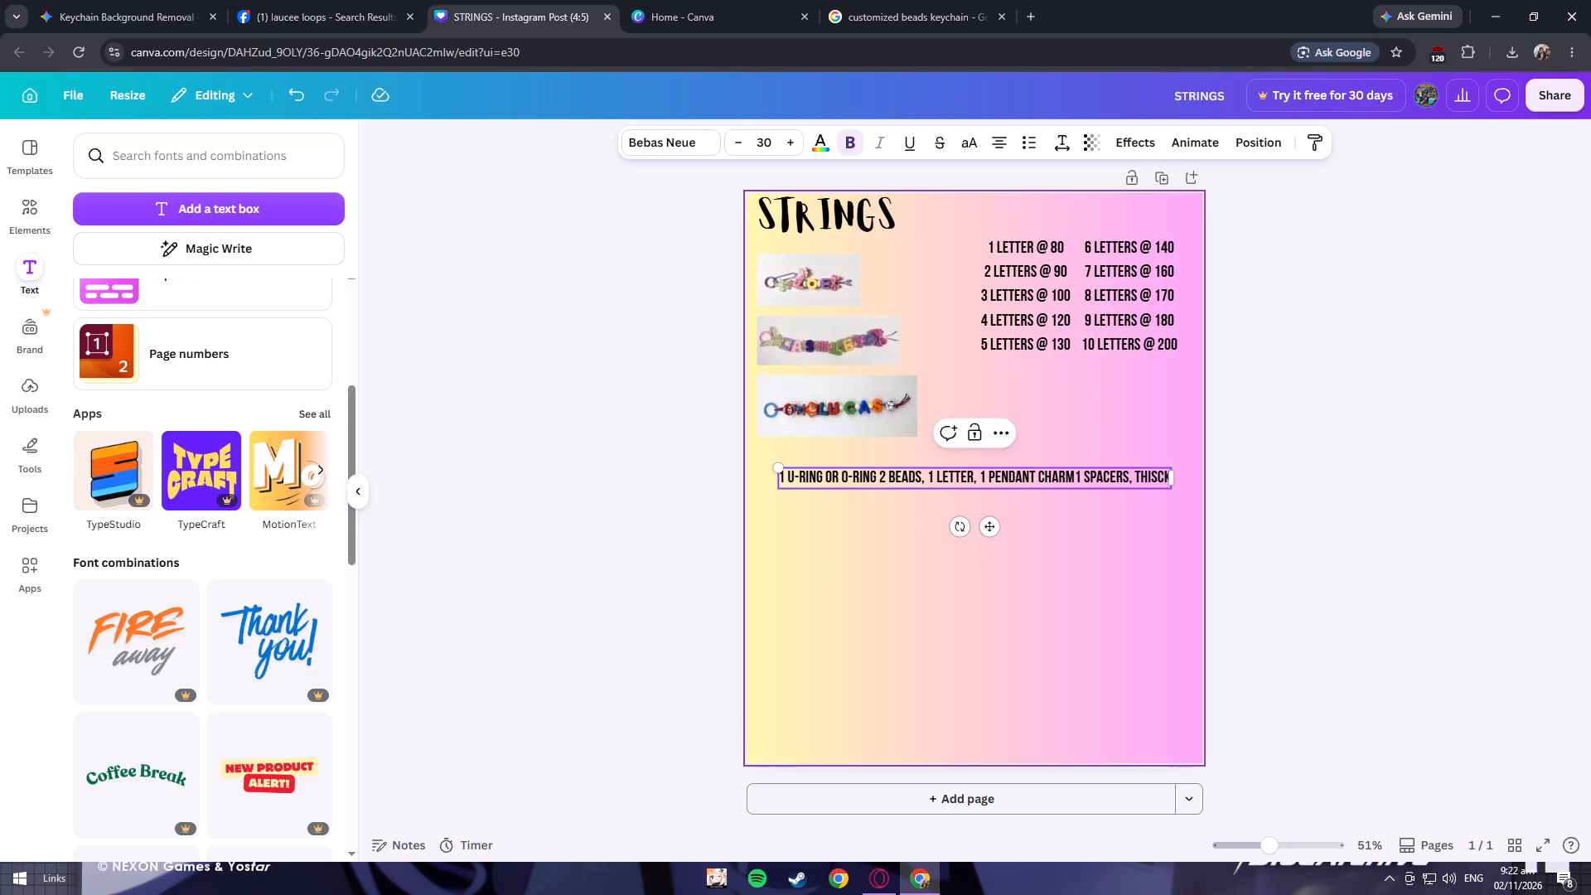
key("space")
type("poly")
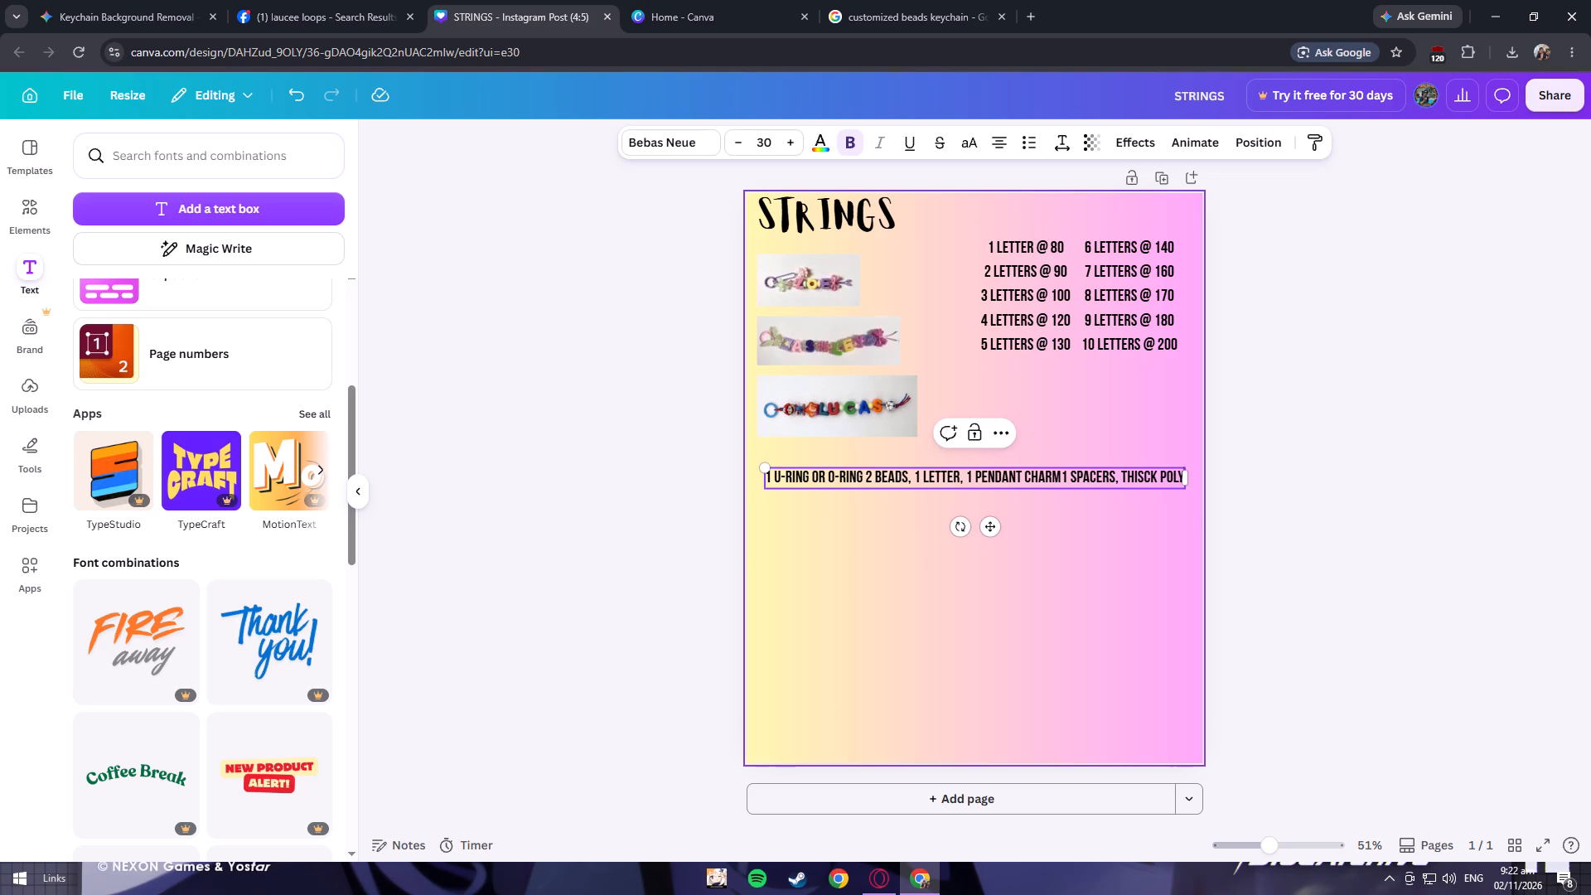
type("es")
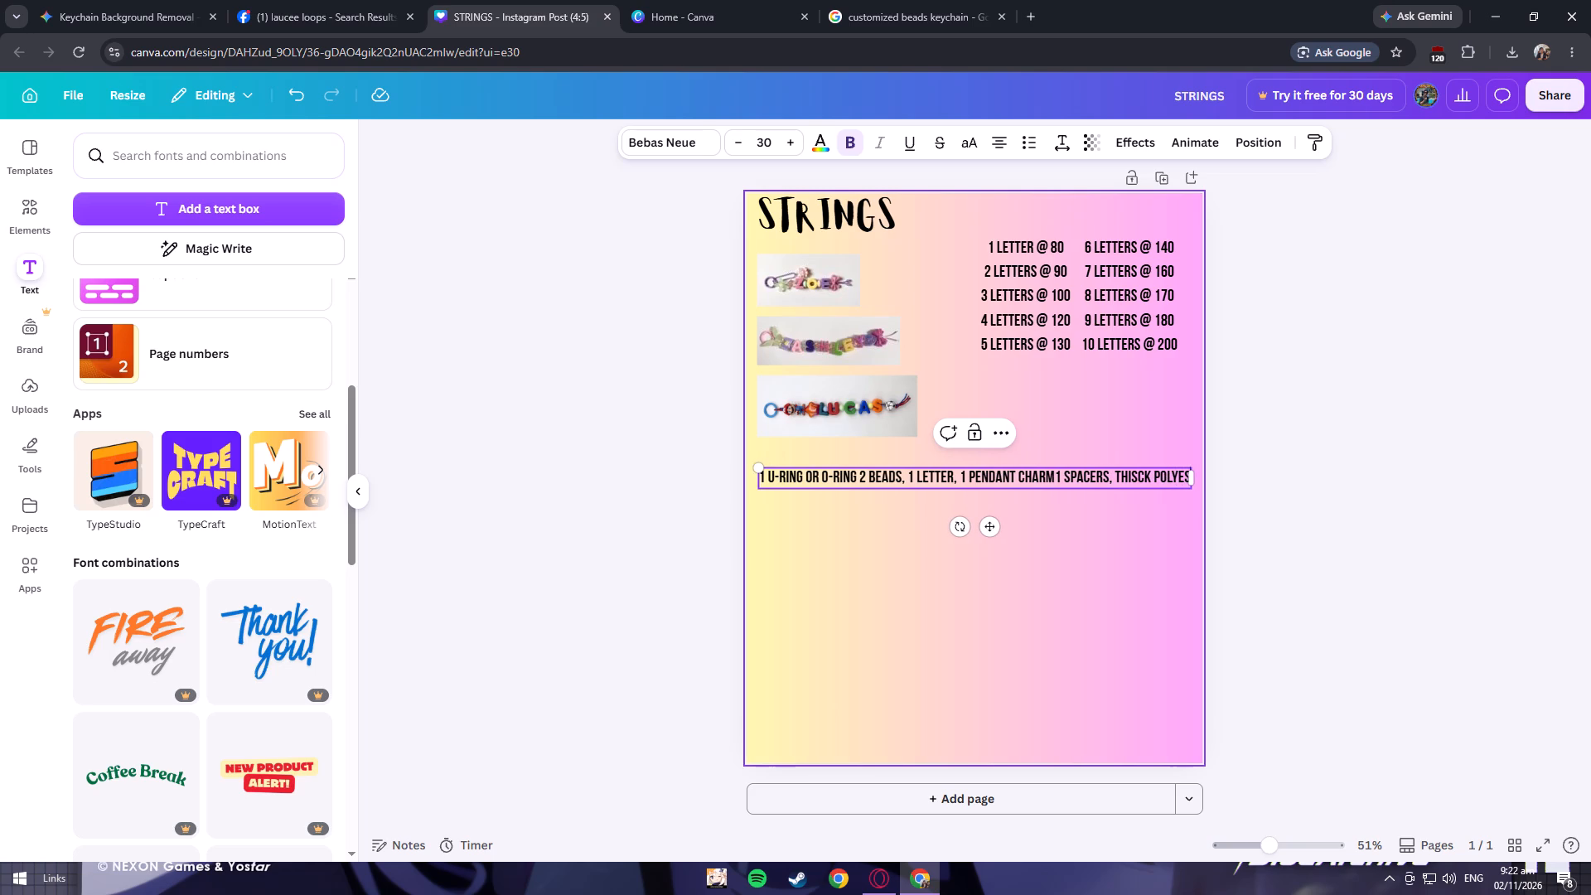
type("ter string")
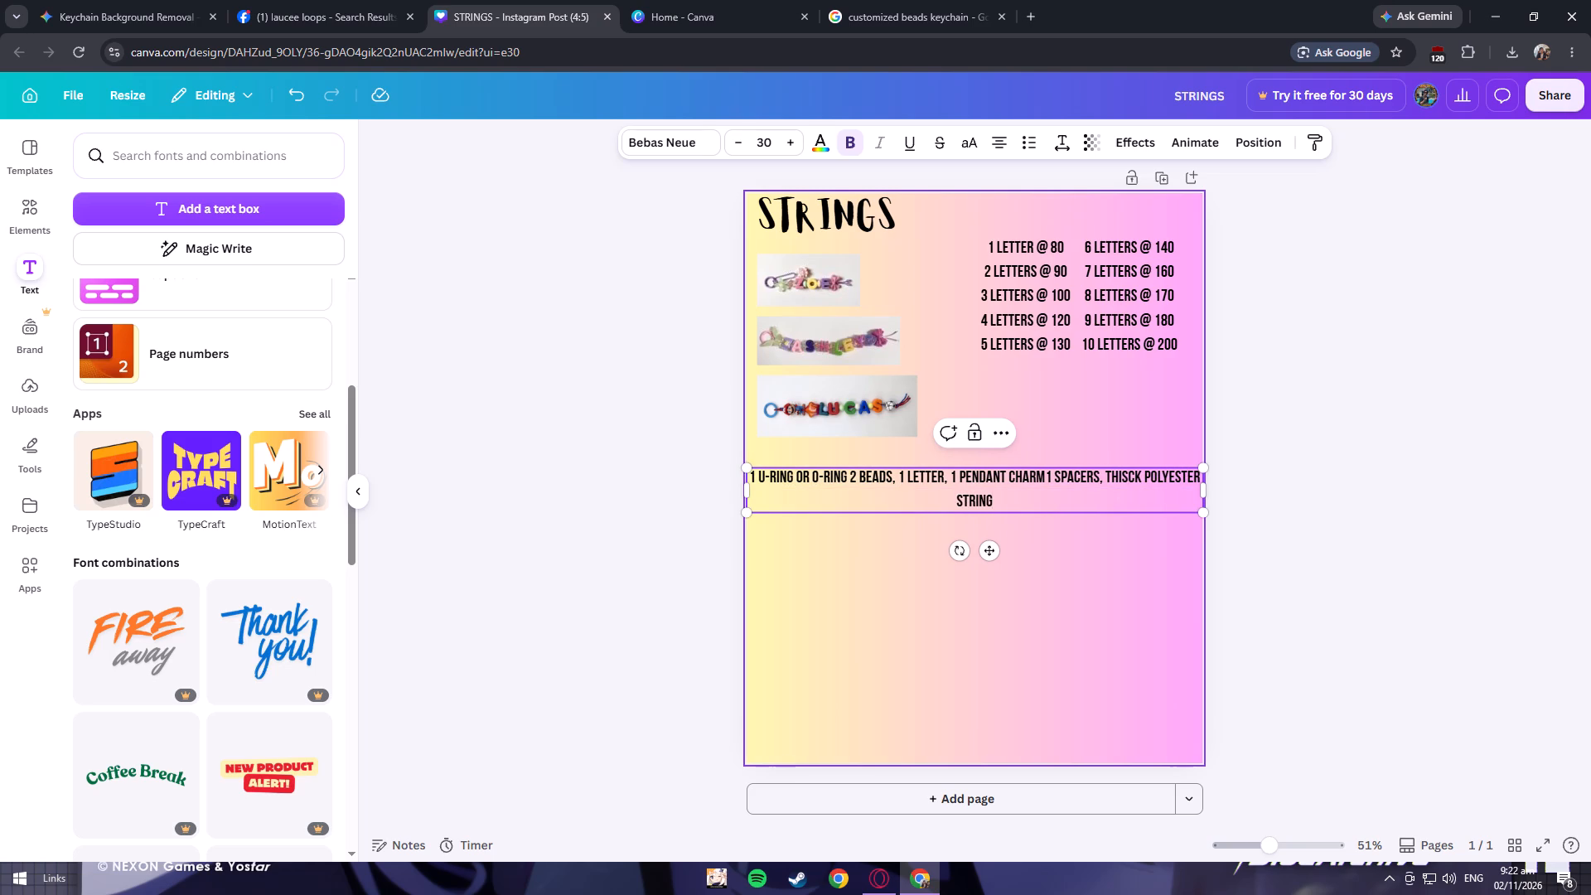
Change the whole U-ring text to the Montserrat font and remove its bold formatting.
key("ctrl+a")
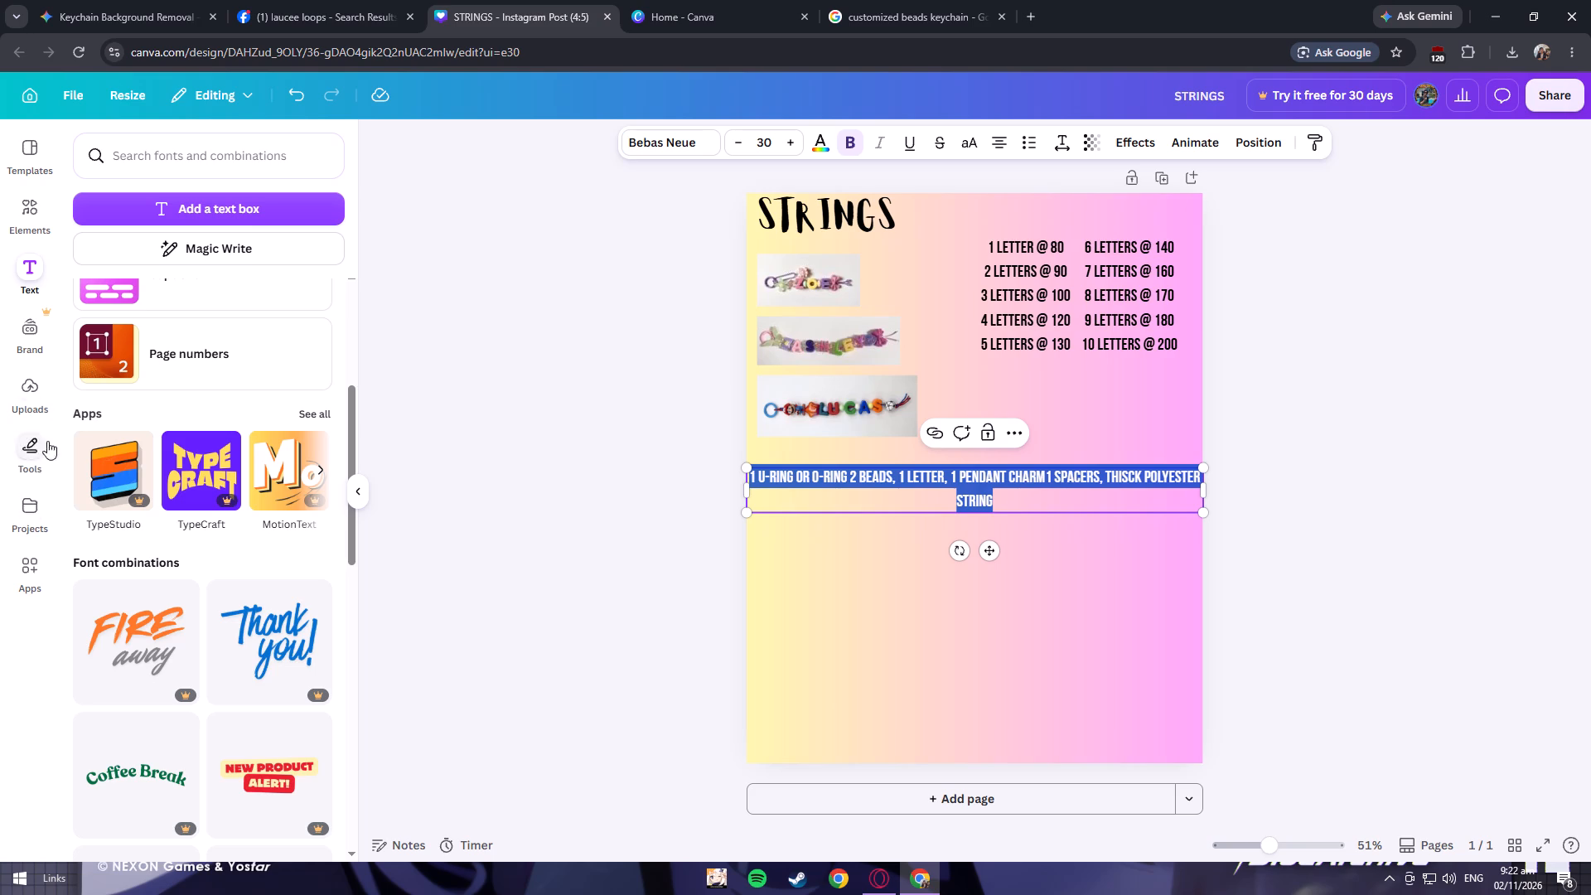
left_click(701, 142)
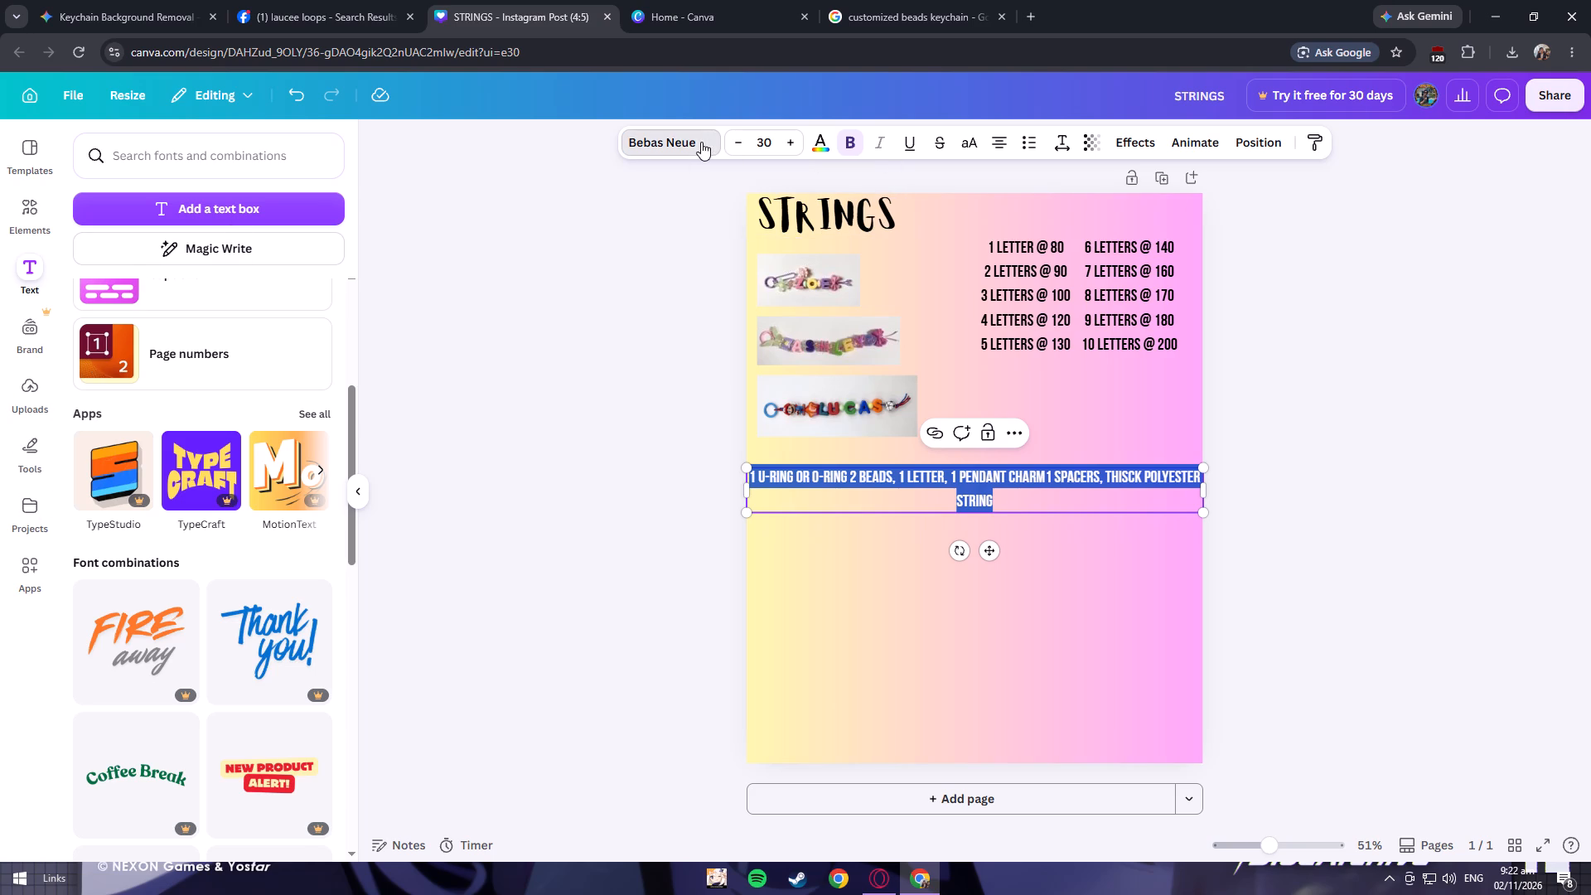
scroll(186, 518, "up", 7)
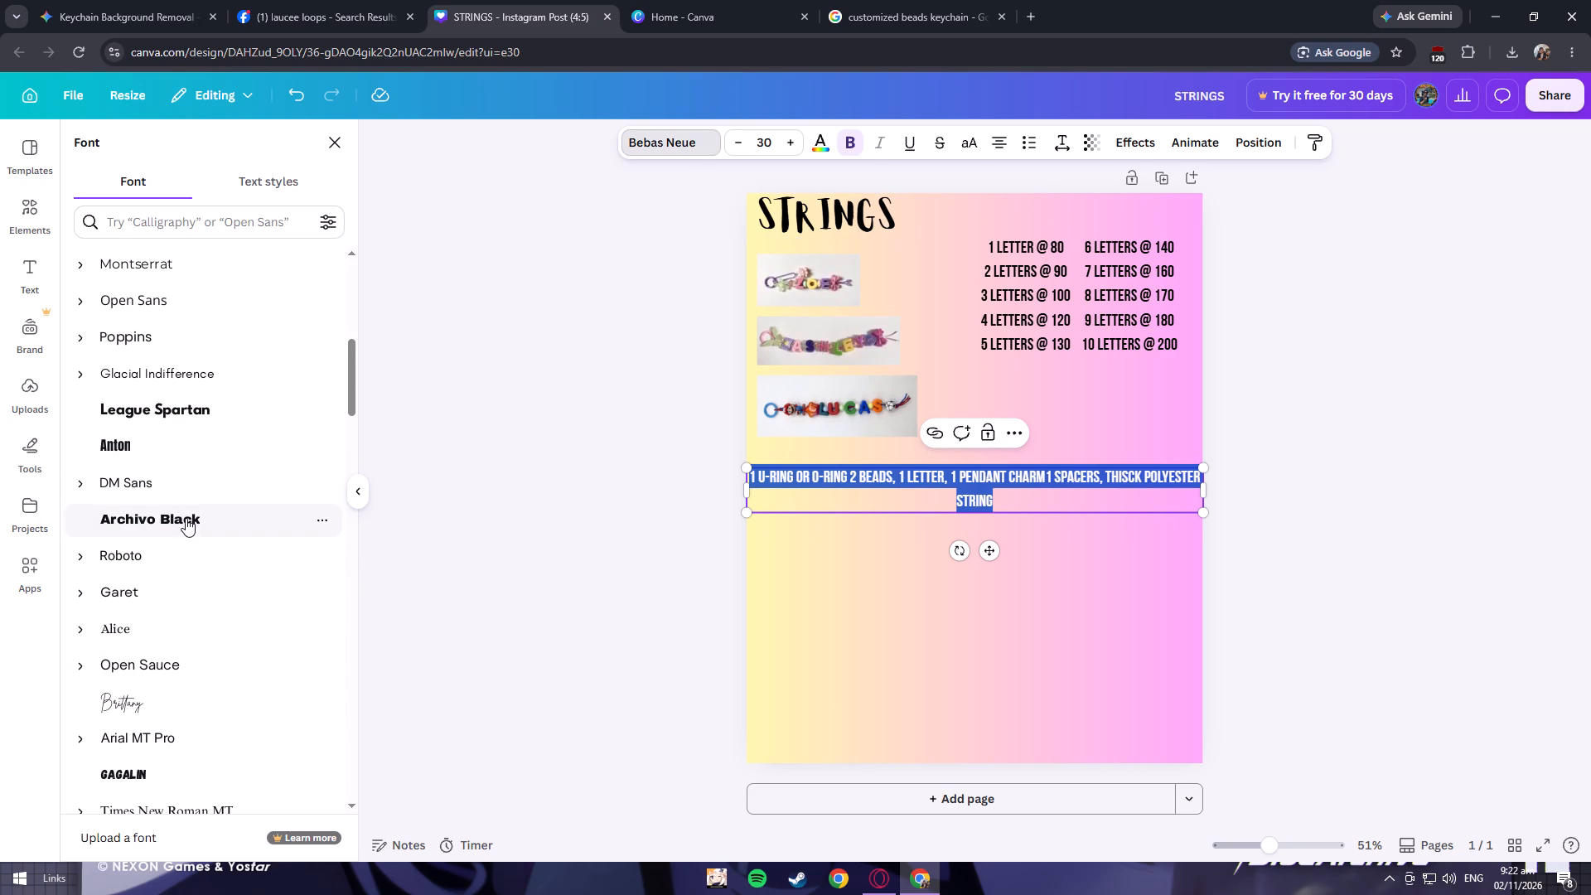
left_click(215, 273)
scroll(236, 564, "up", 3)
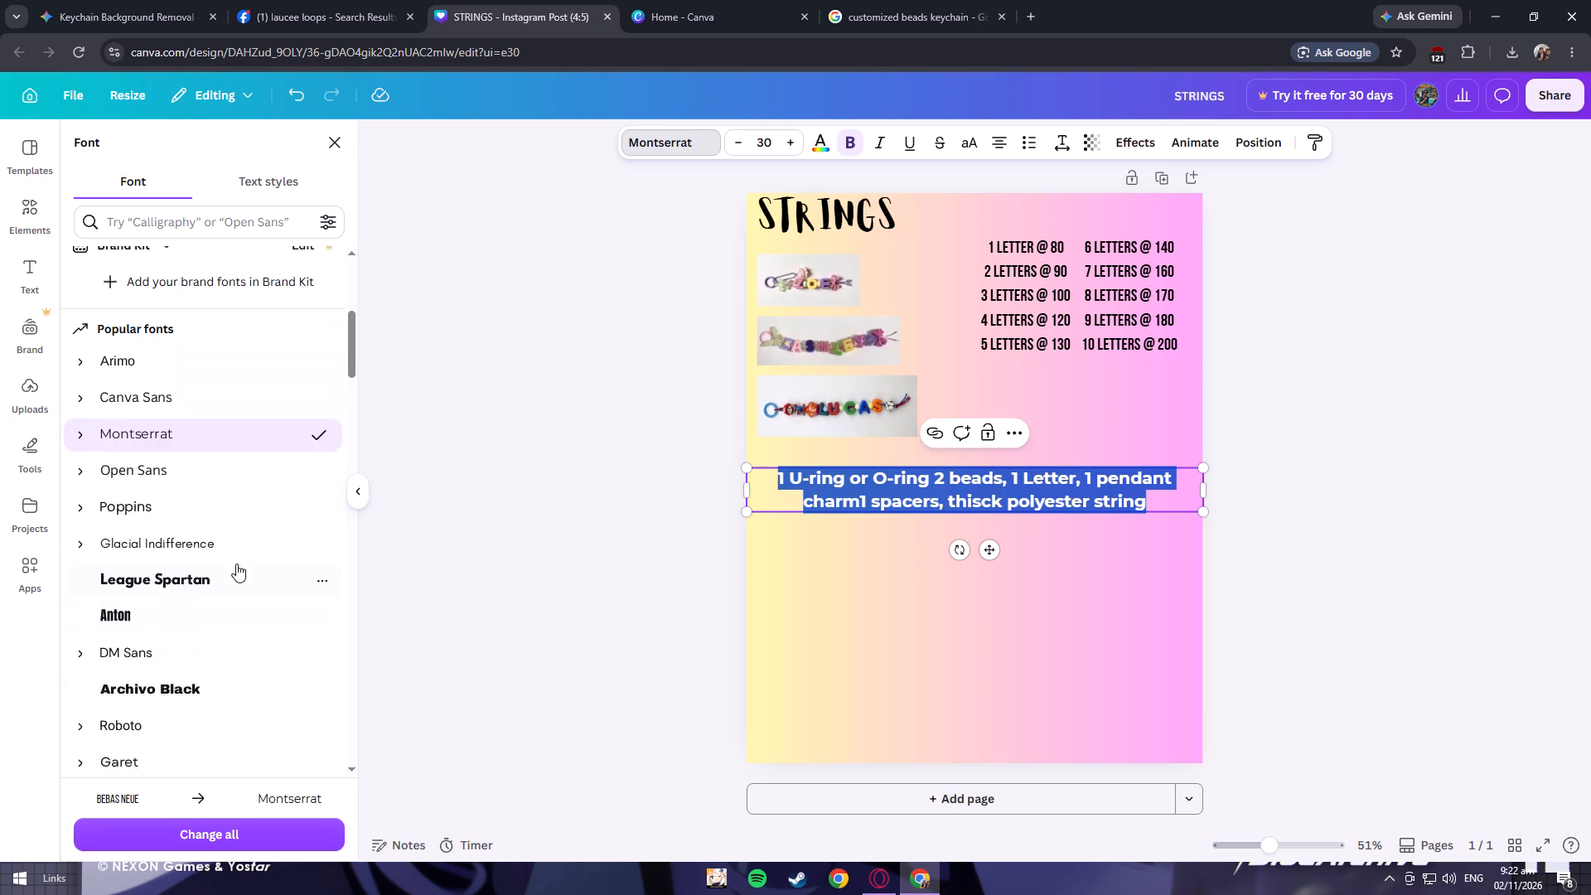
scroll(236, 564, "up", 1)
left_click(844, 136)
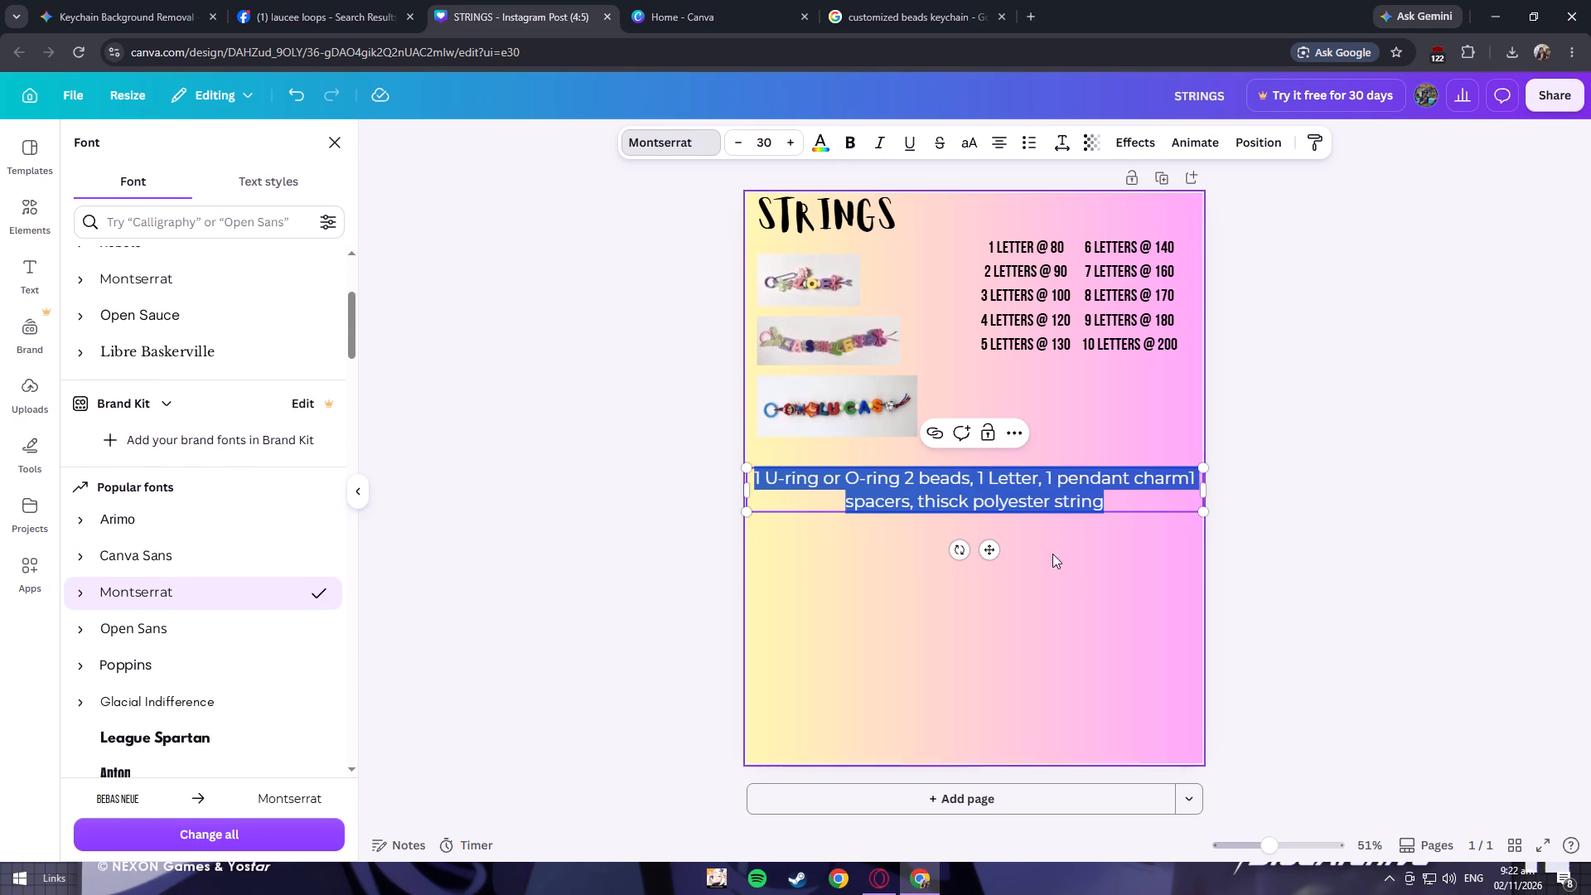
Make only the words "1 U-ring or O-ring 2 beads," bold.
left_click(842, 483)
left_click_drag(754, 480, 875, 479)
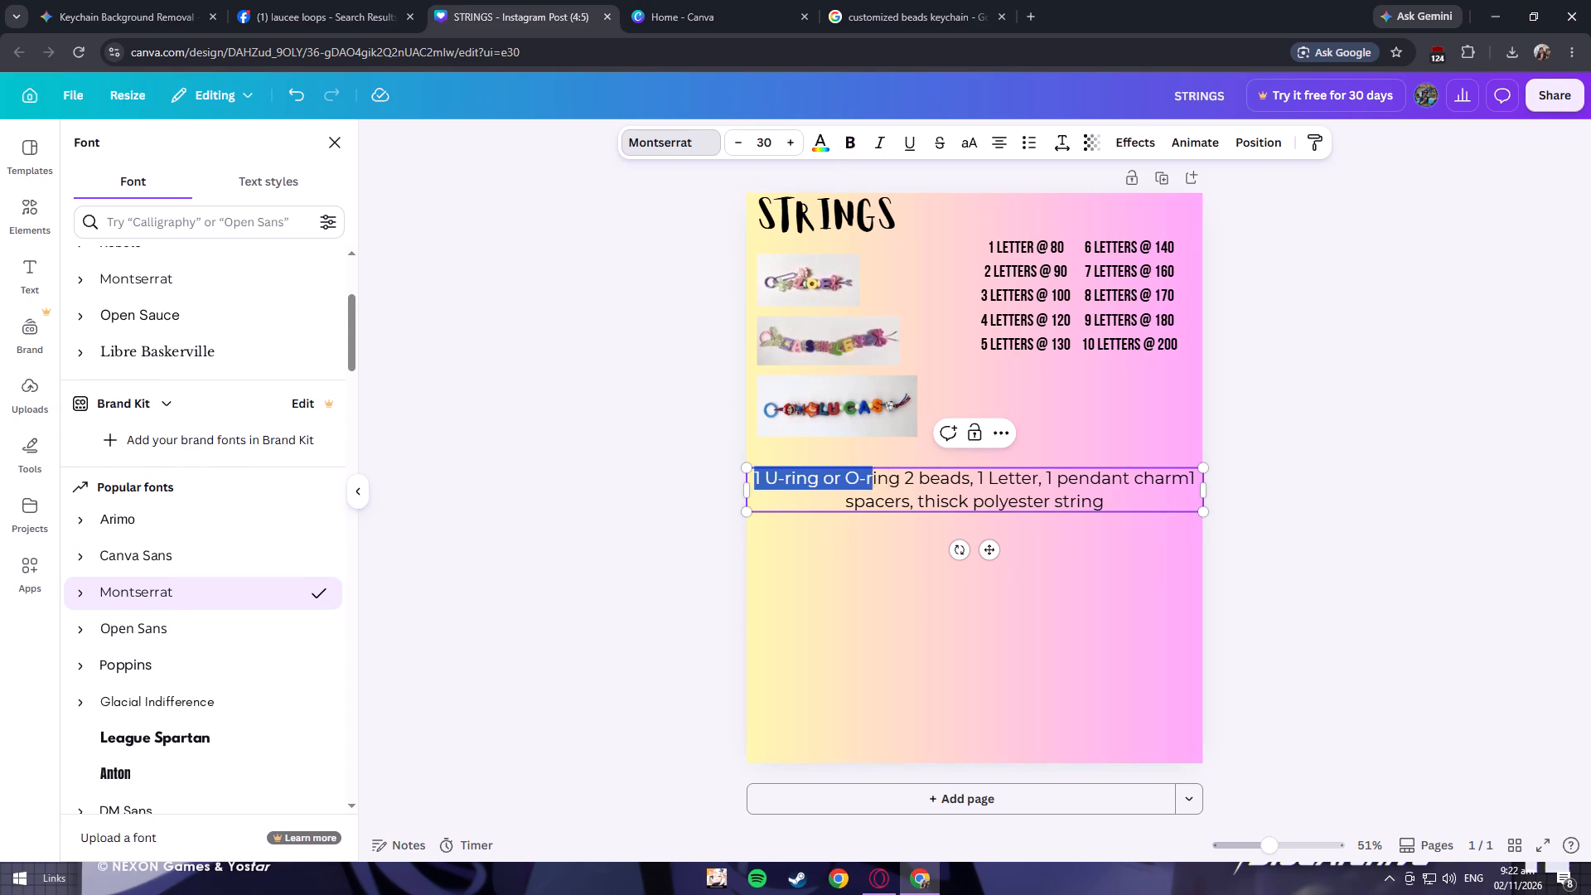
left_click_drag(875, 479, 972, 475)
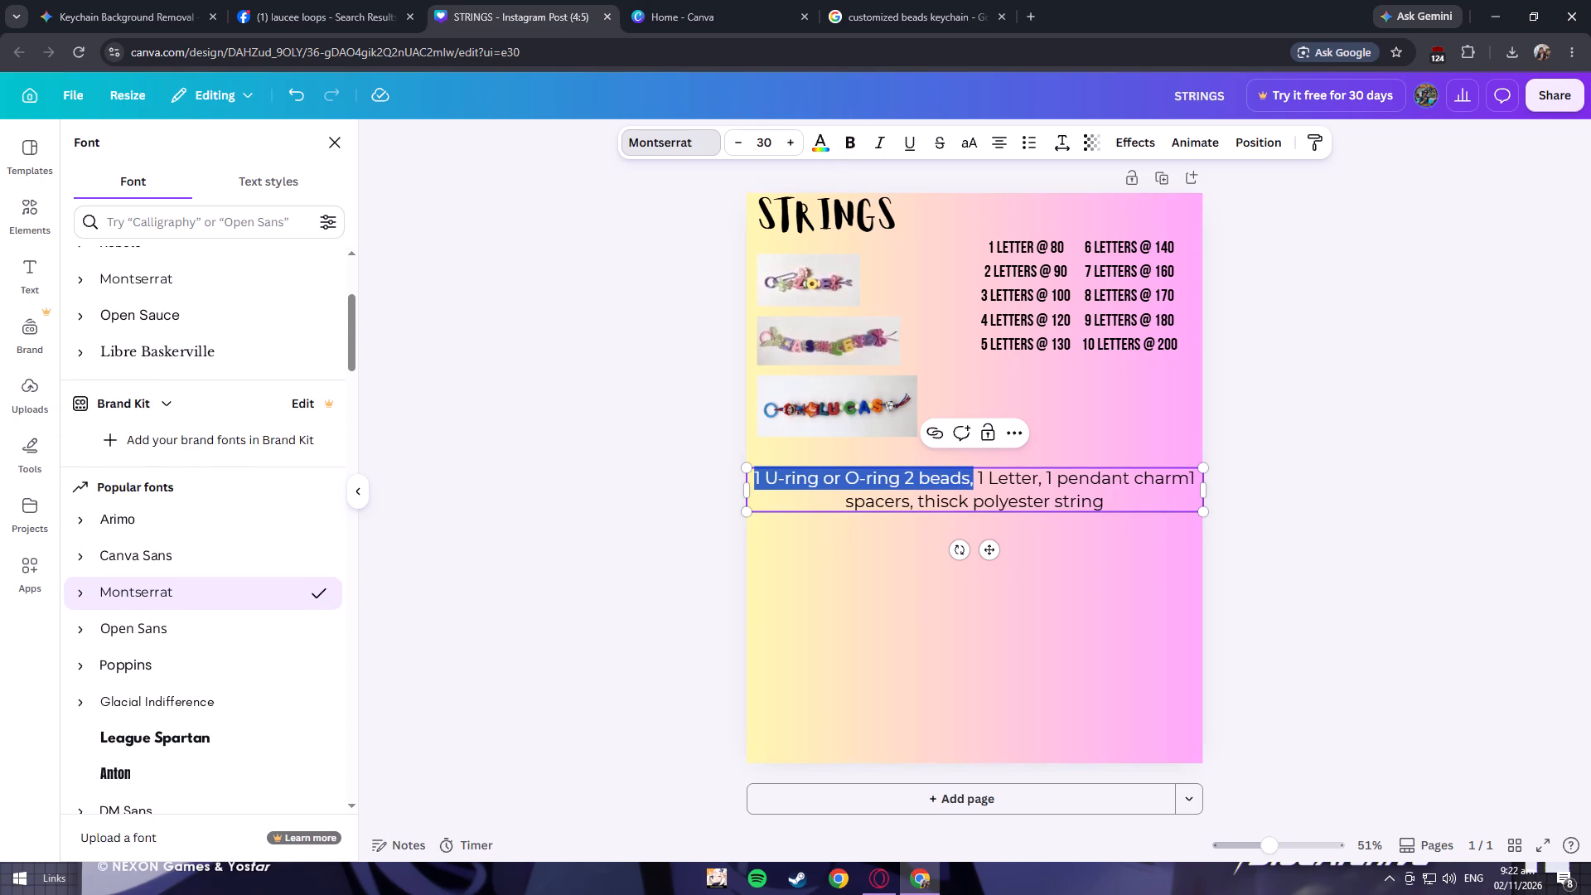
key("ctrl+b")
left_click(1103, 656)
Reduce the font size of the entire U-ring text to 28.
left_click(1071, 501)
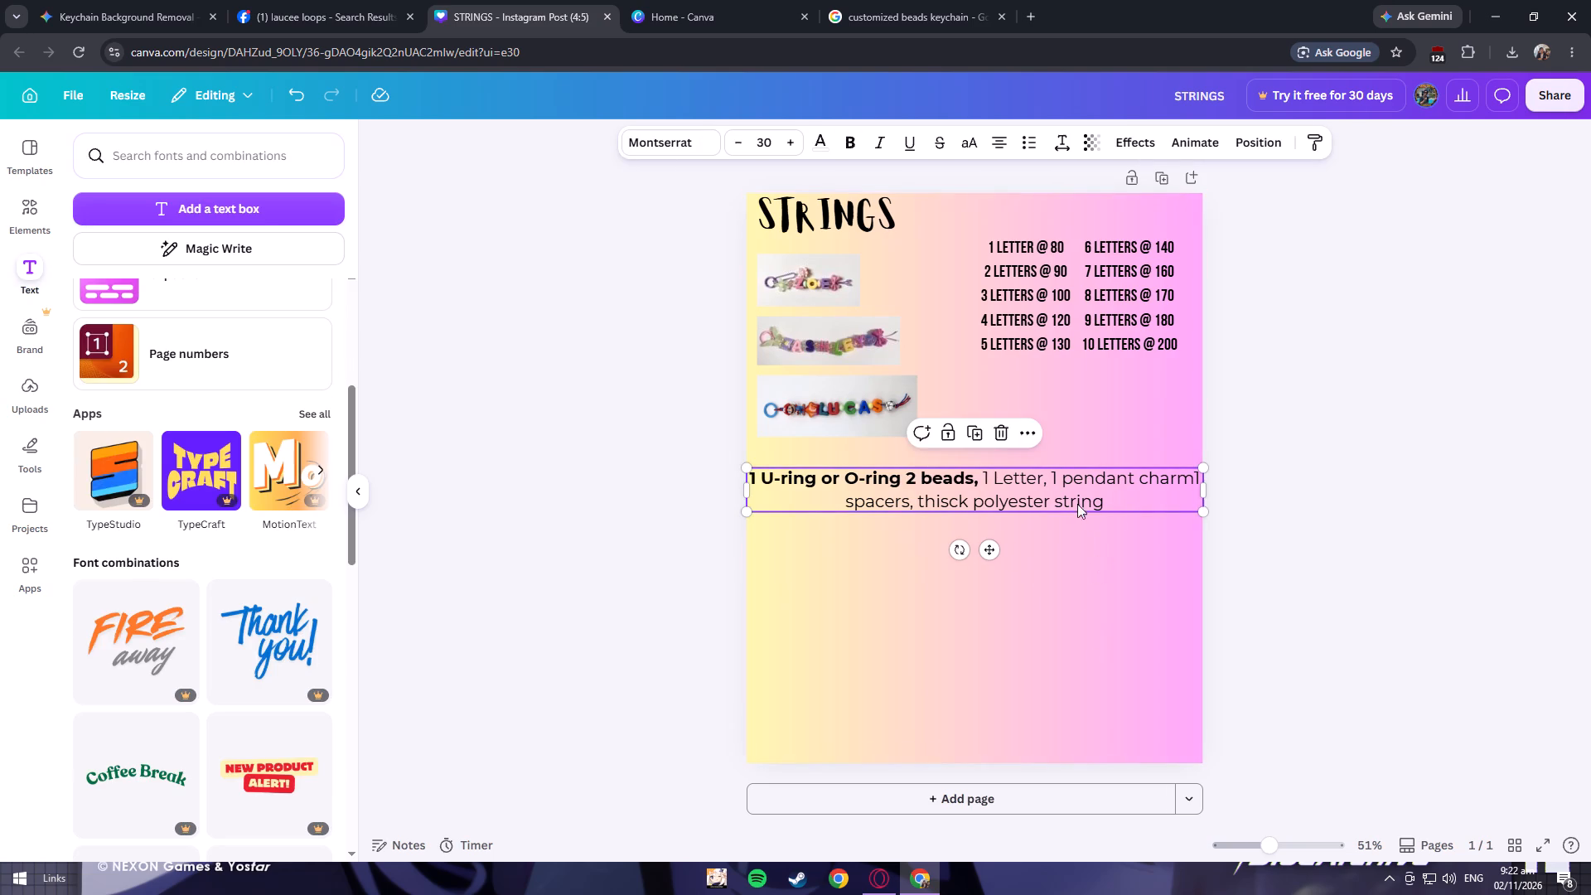
left_click(1158, 505)
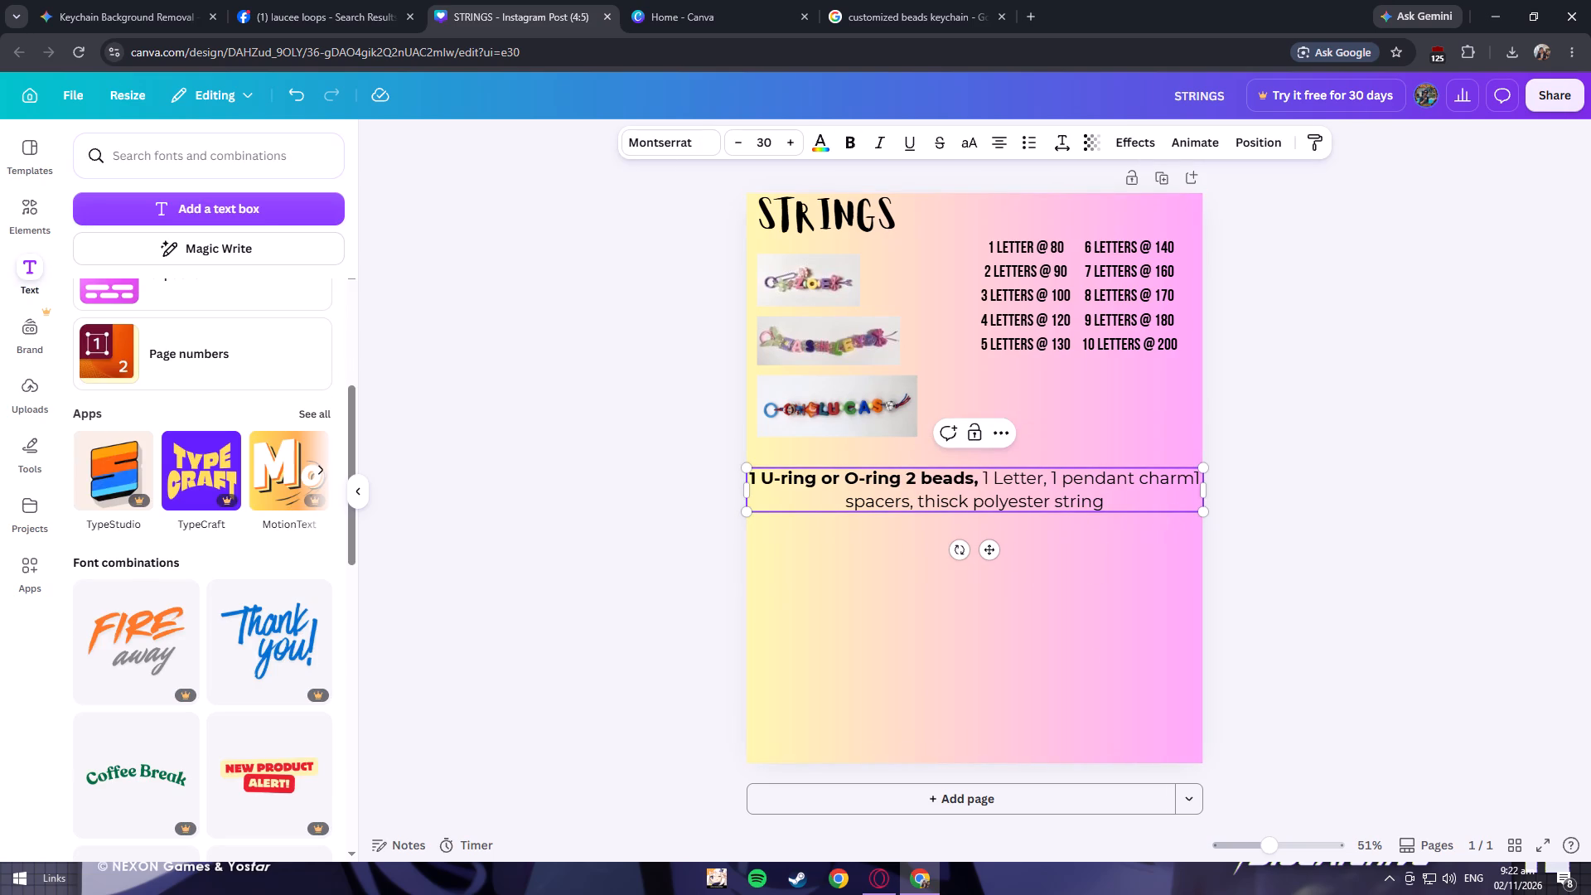
left_click(1148, 500)
key("ctrl+a")
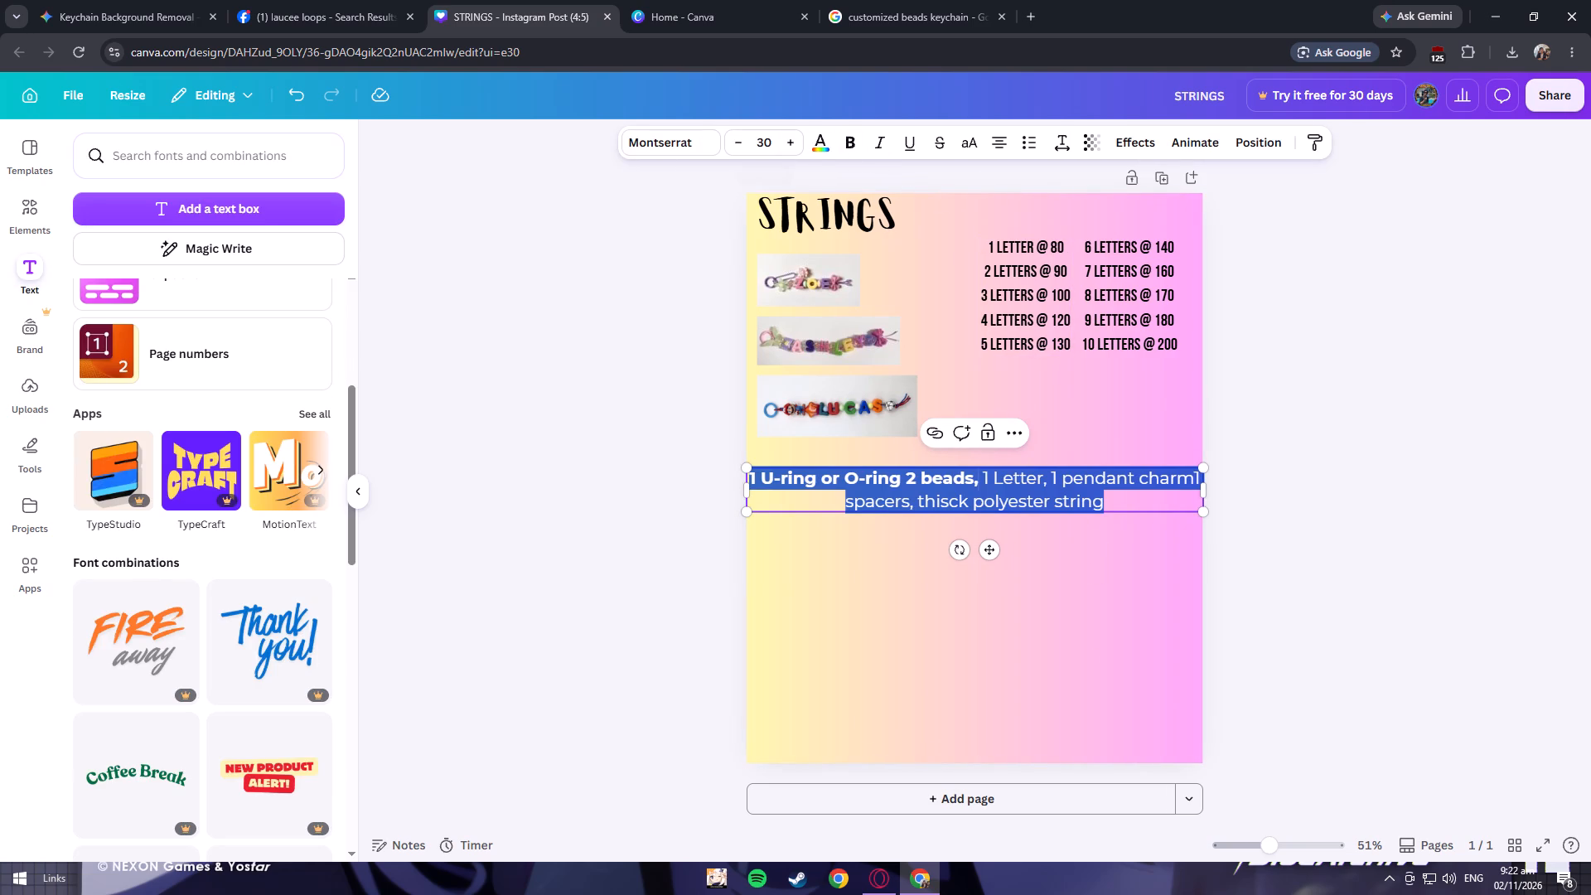
left_click(737, 144)
left_click(737, 144)
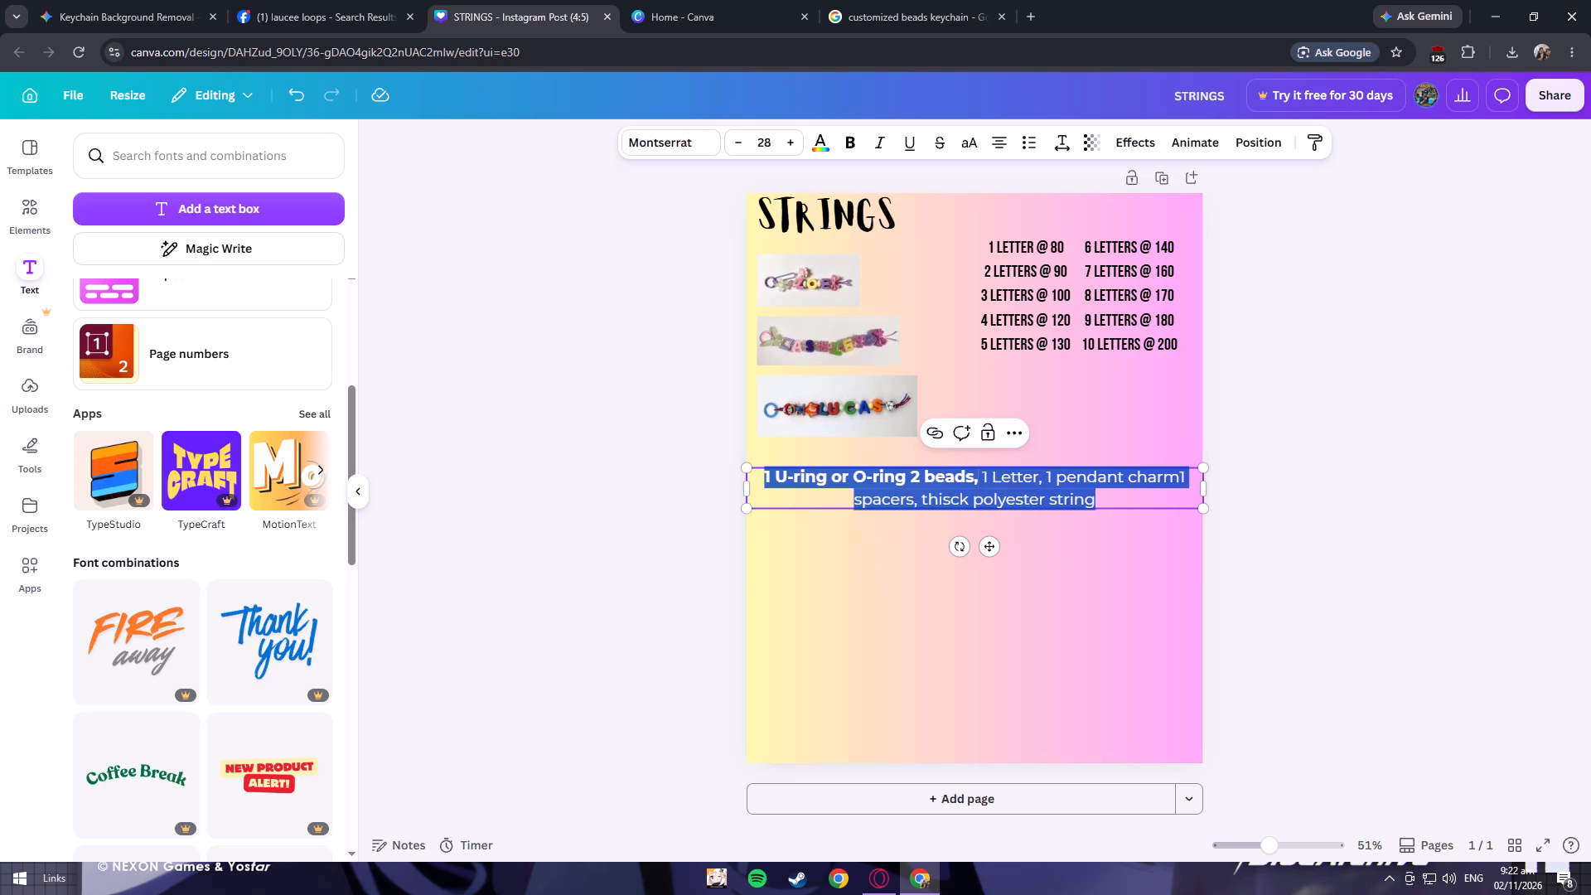
left_click(1154, 534)
Scale the U-ring text box down to font size 24.4 and narrow it to about 794 wide.
left_click(1158, 487)
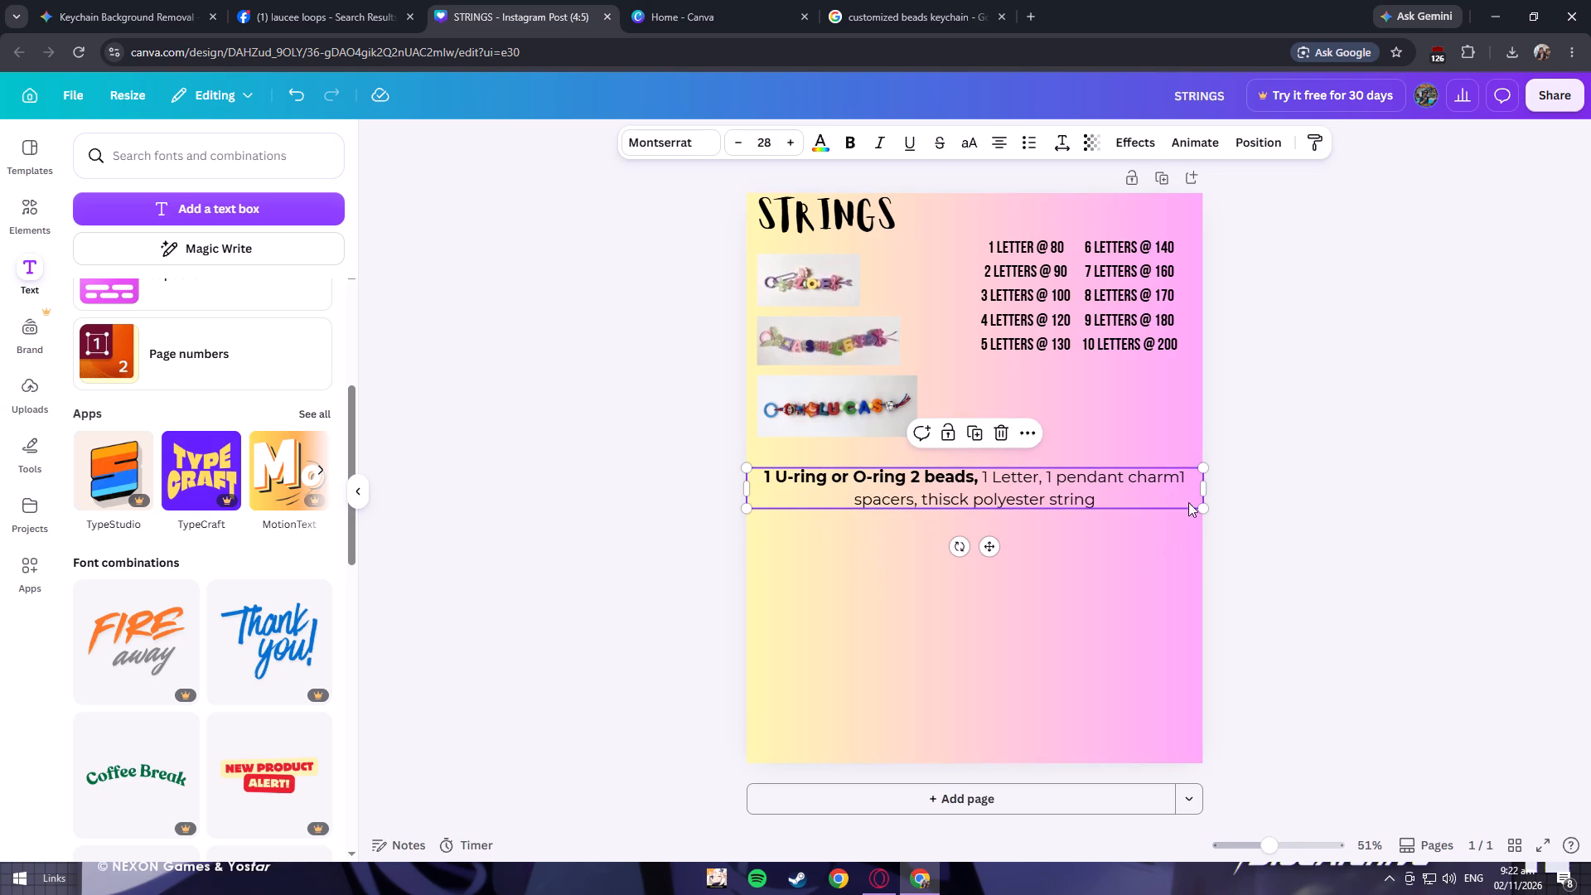
left_click_drag(1203, 508, 1145, 494)
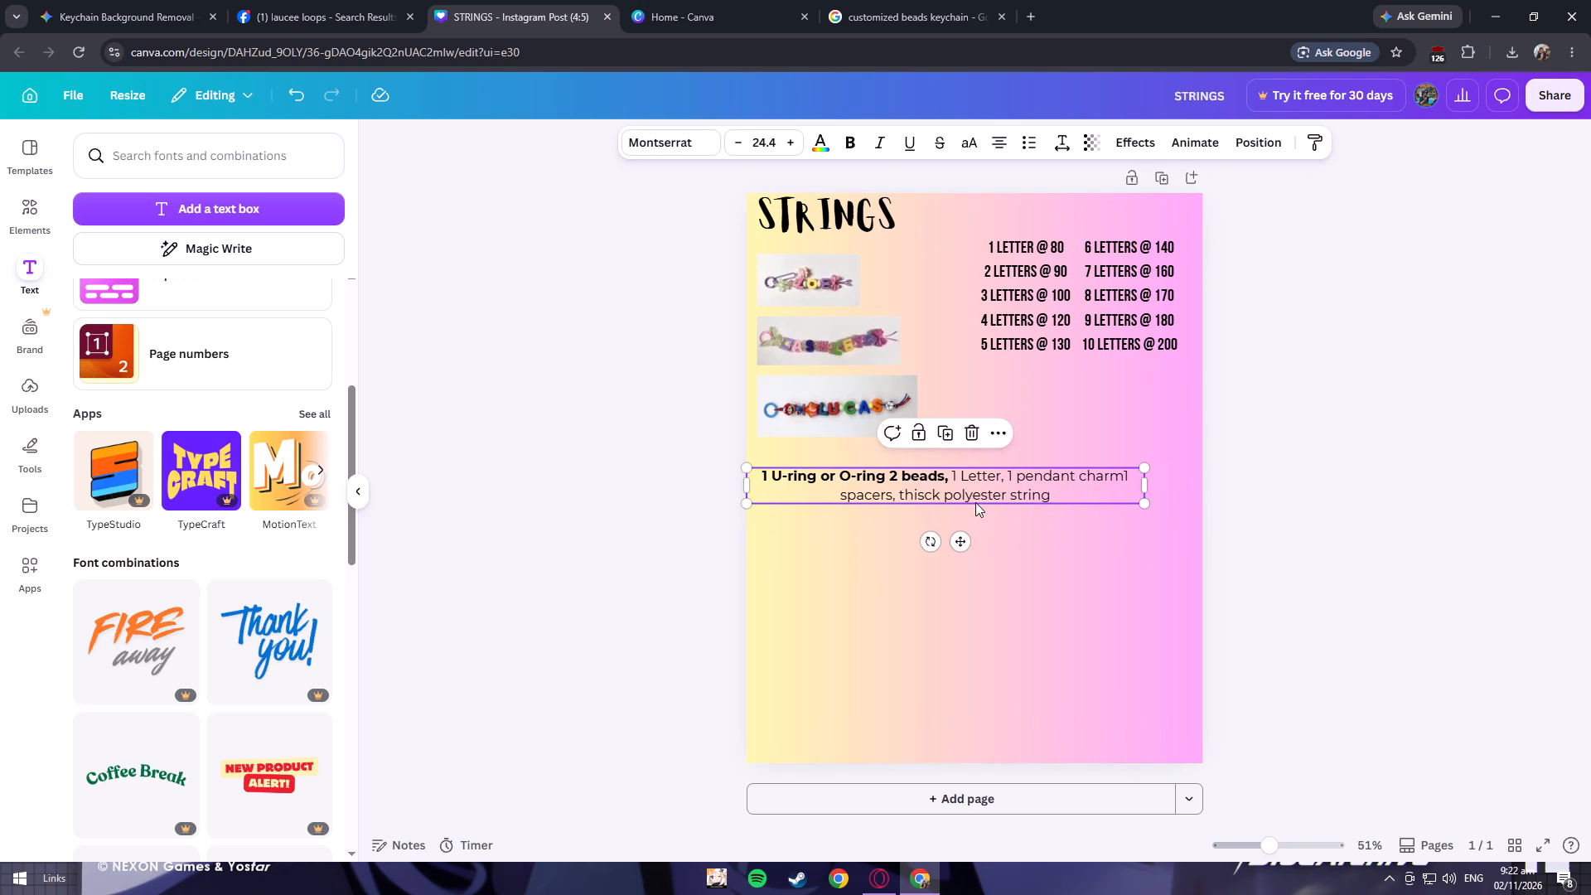
left_click(975, 502)
left_click_drag(746, 485, 809, 485)
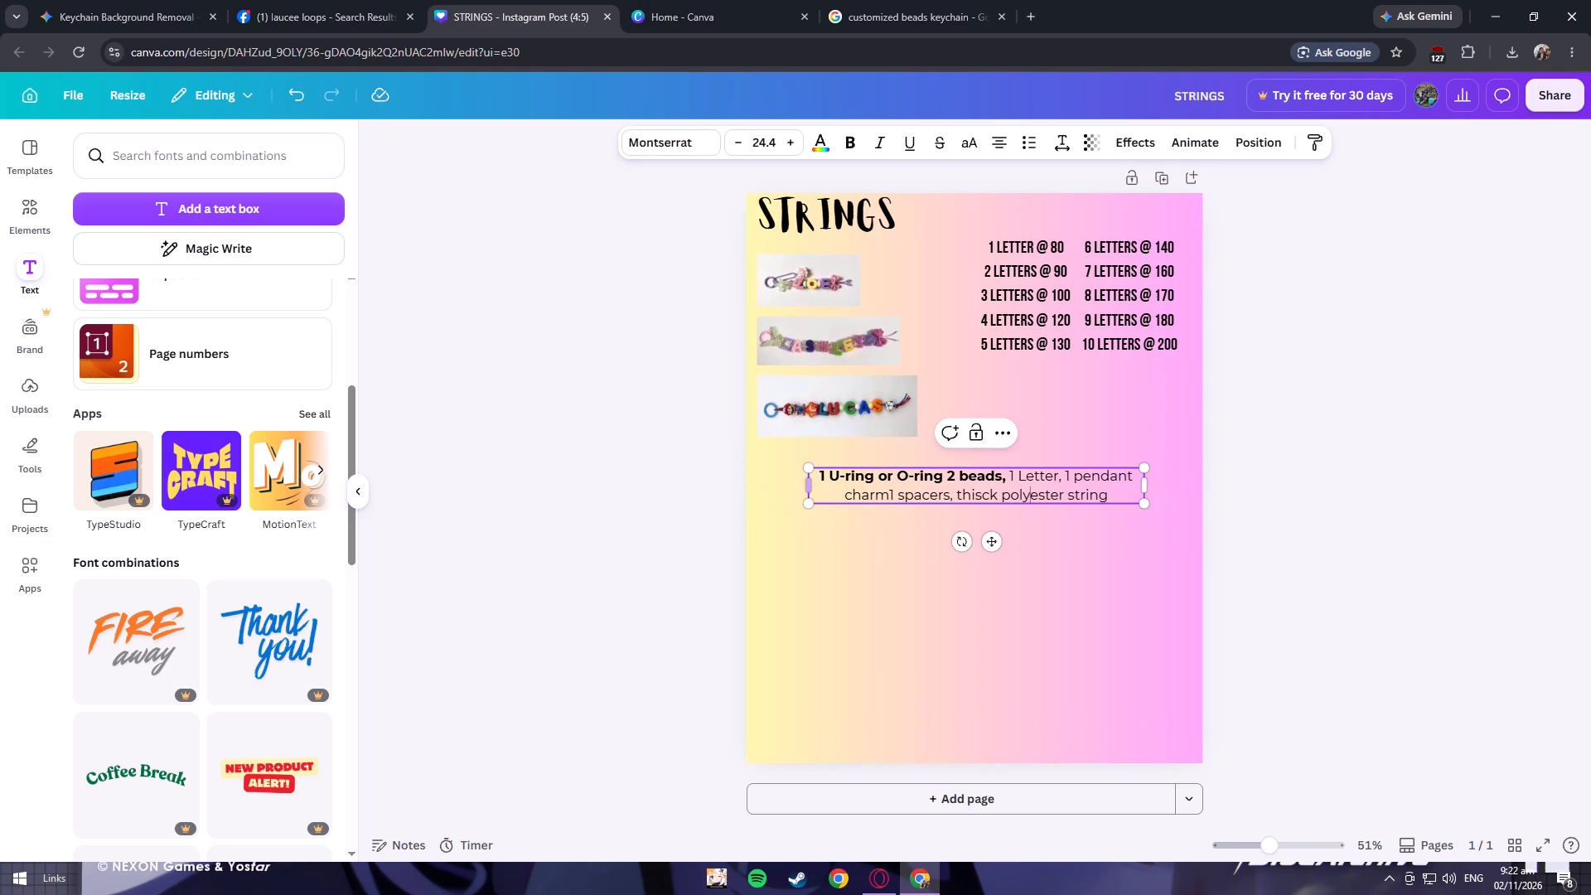
Enlarge the U-ring text box to font size 26.1 by extending it toward the page's left edge.
left_click(941, 503)
left_click_drag(810, 500, 820, 526)
left_click_drag(815, 506, 809, 549)
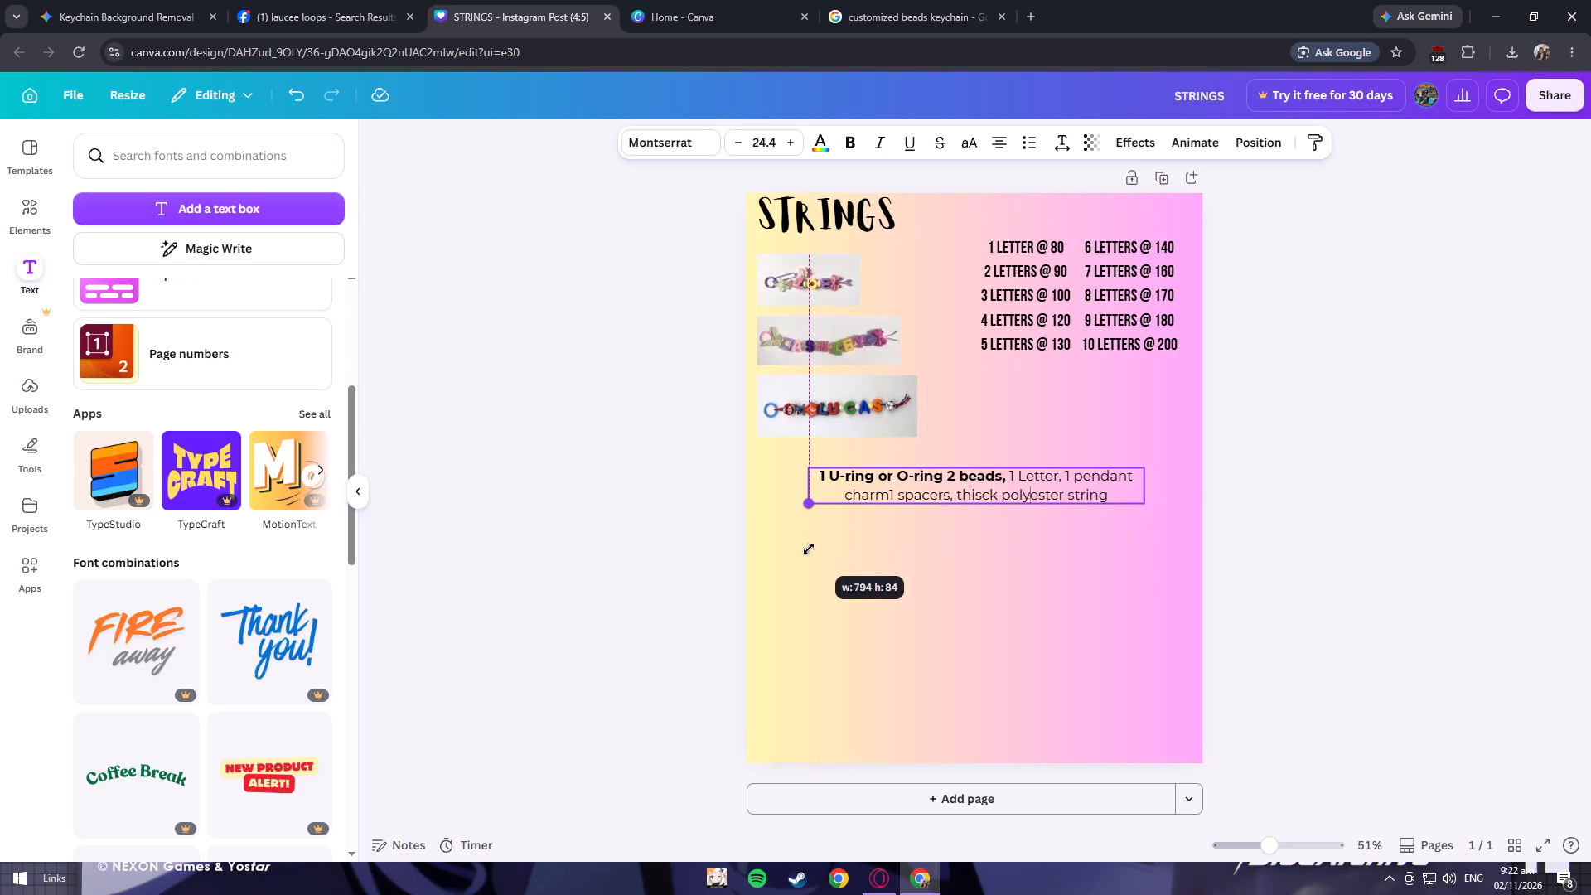
left_click_drag(809, 549, 798, 637)
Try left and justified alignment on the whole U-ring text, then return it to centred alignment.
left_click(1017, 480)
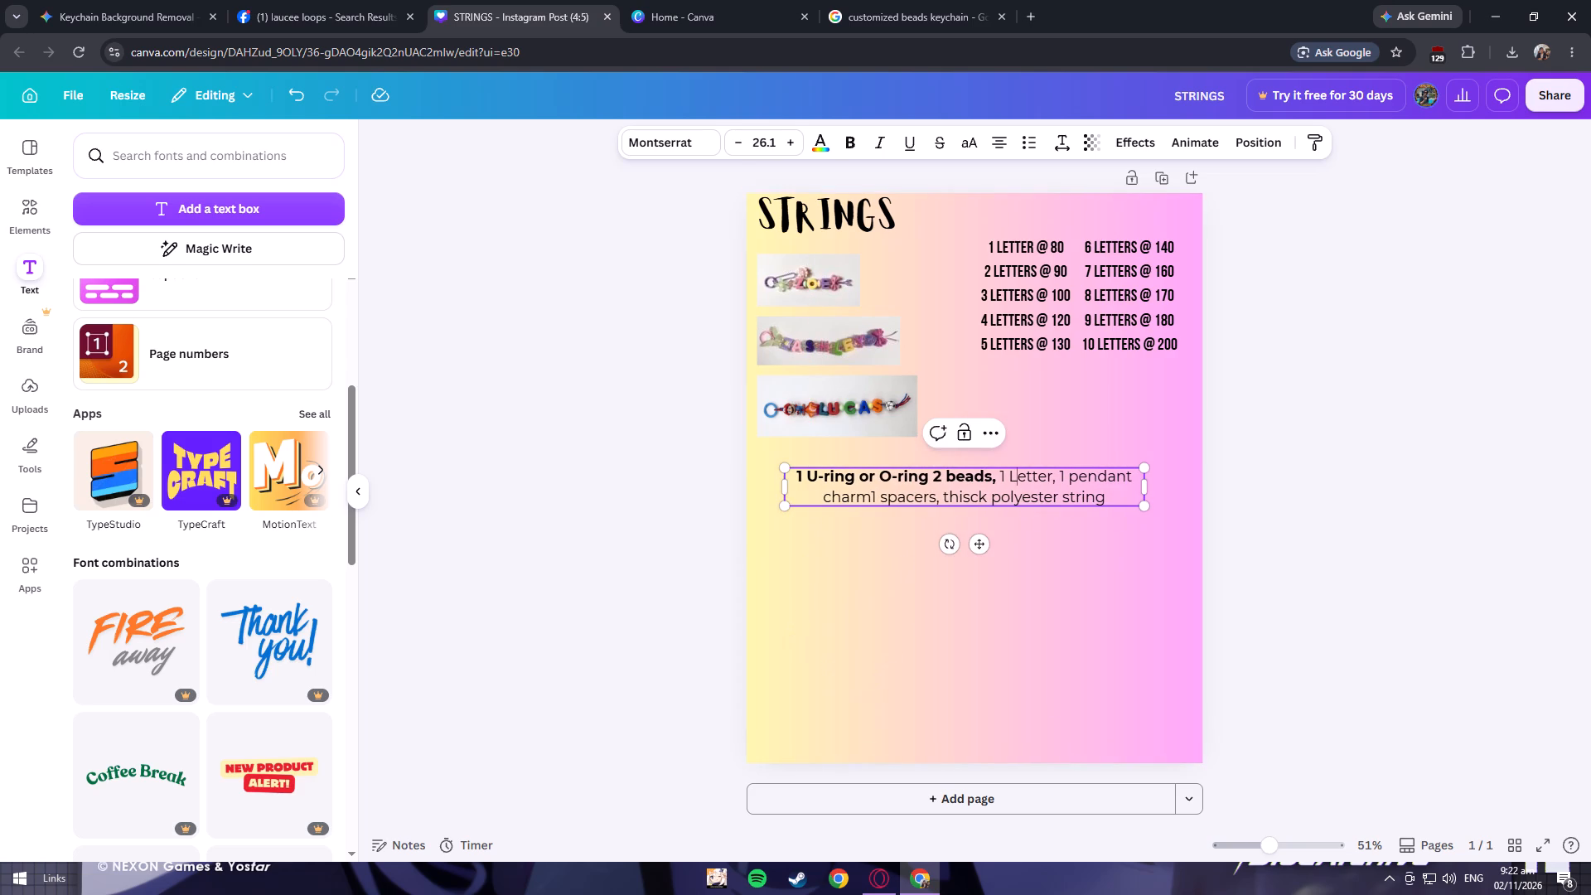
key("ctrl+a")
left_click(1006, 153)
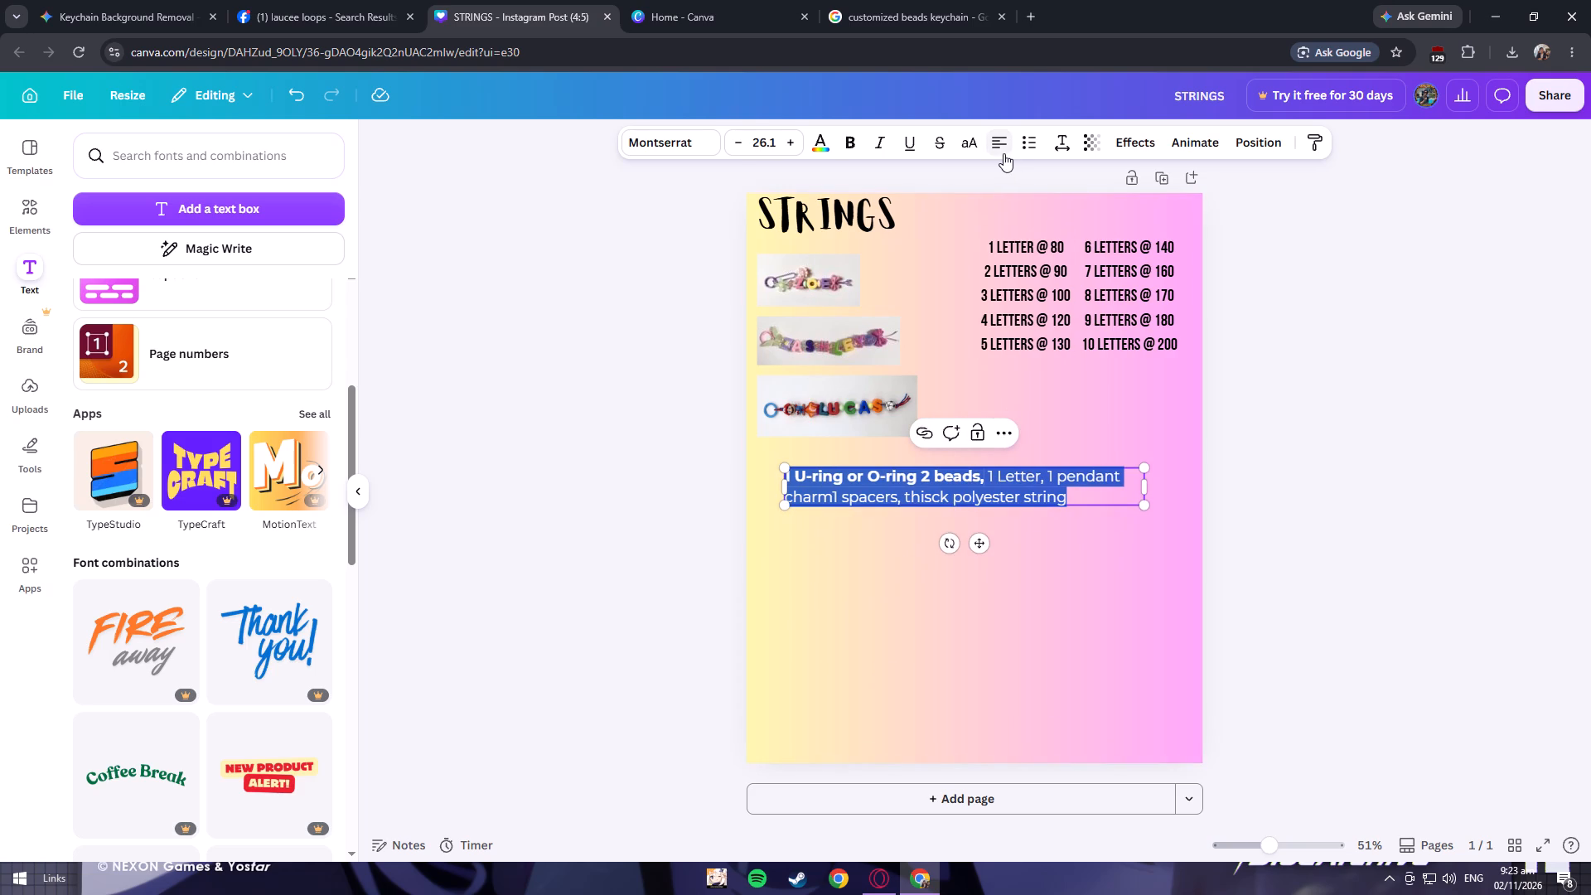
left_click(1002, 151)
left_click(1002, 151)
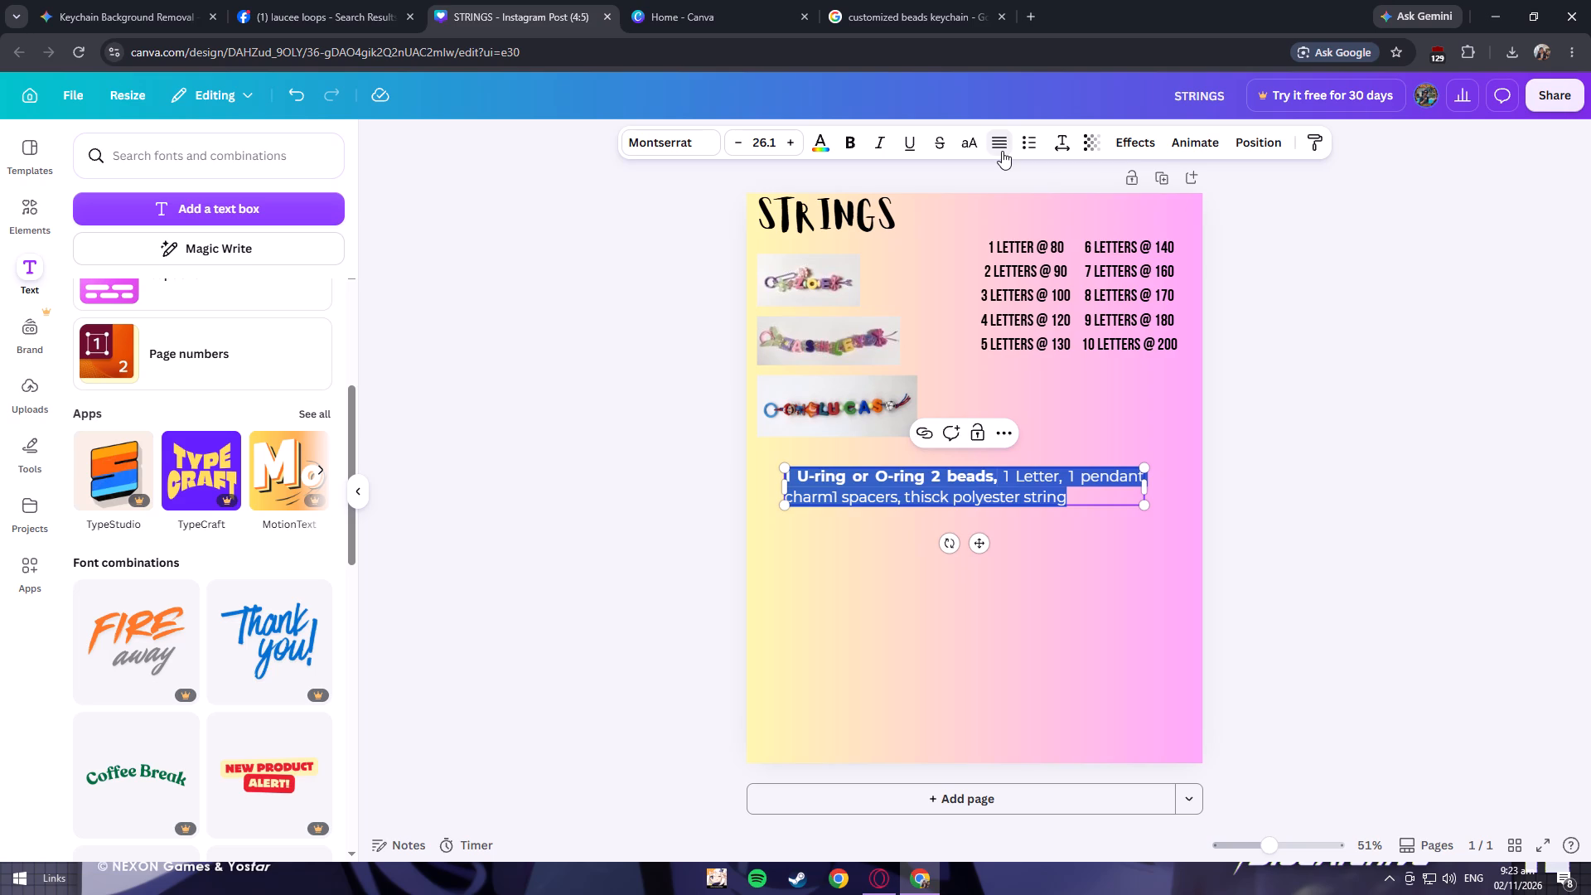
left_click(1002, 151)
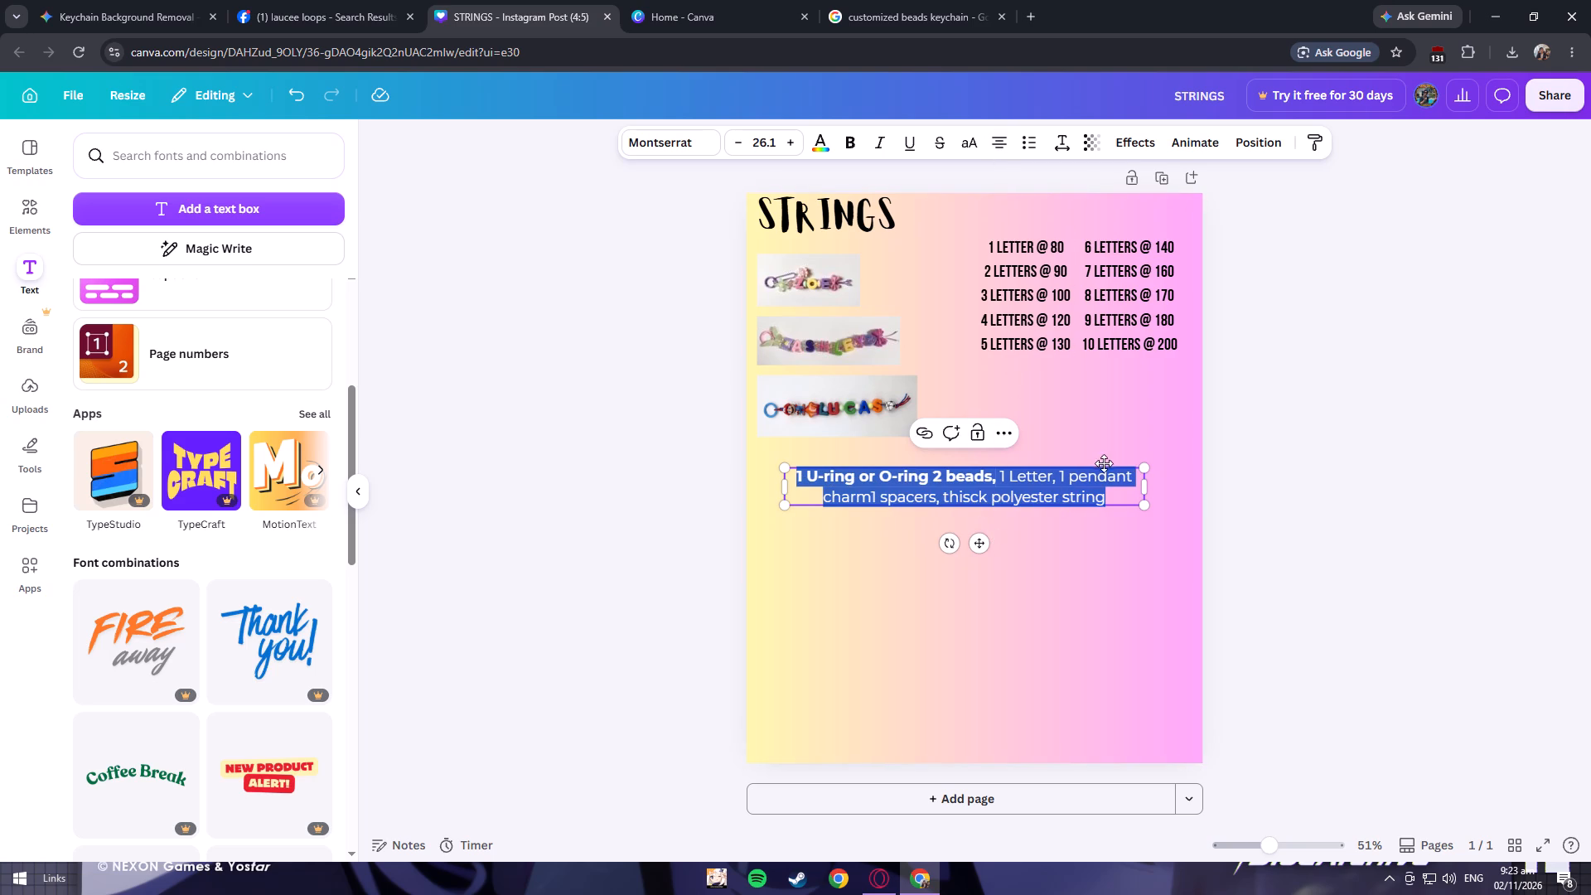
Add an empty line at the end of the U-ring text.
left_click(1137, 499)
key("Return")
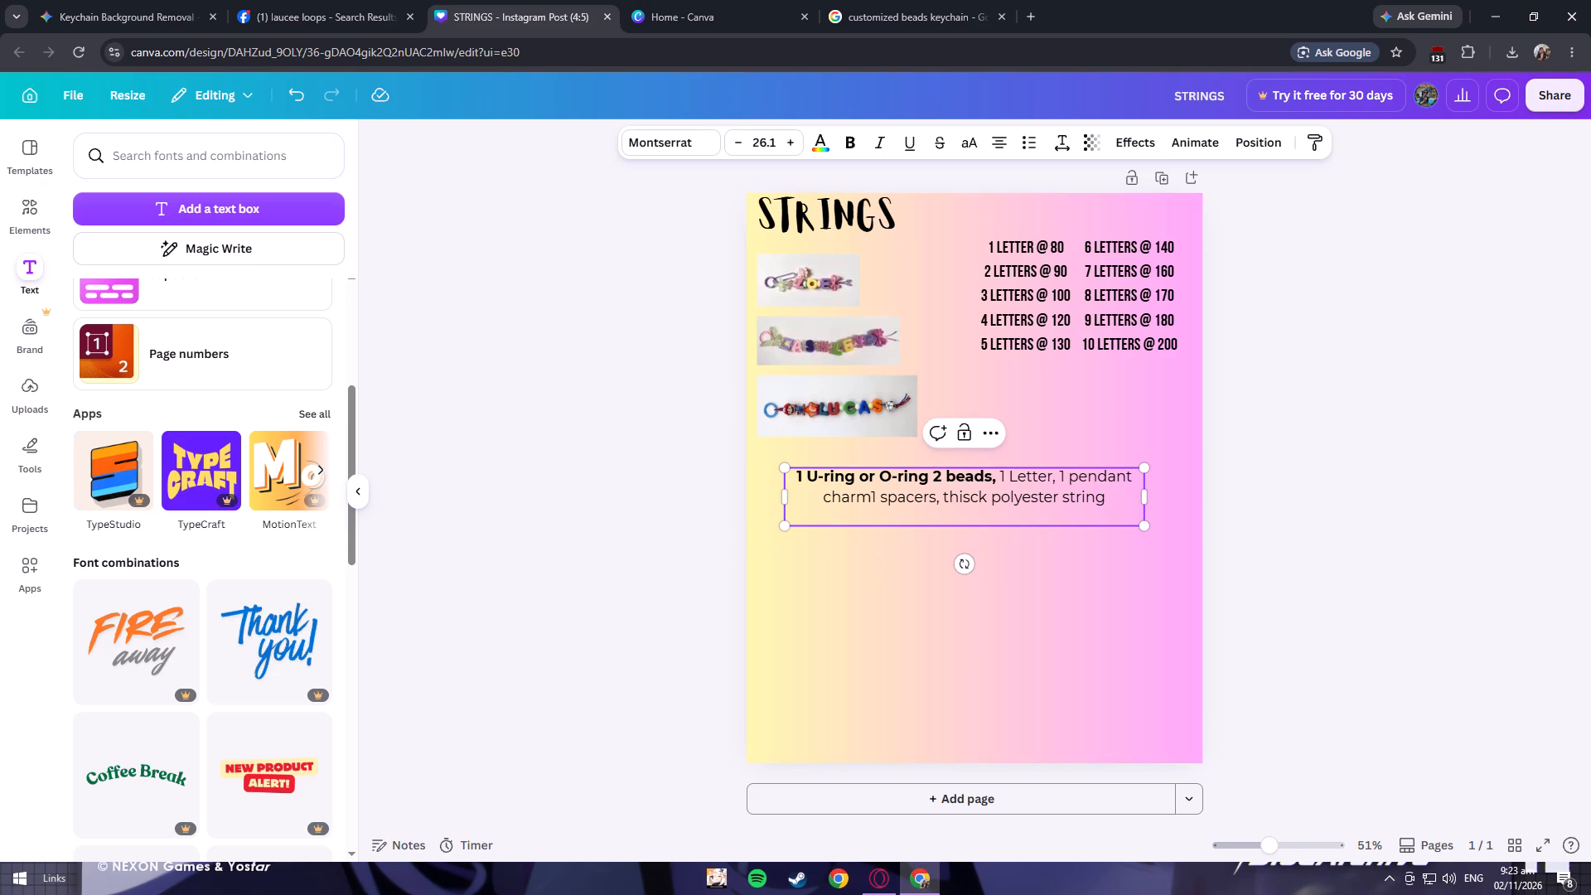
left_click(1149, 506)
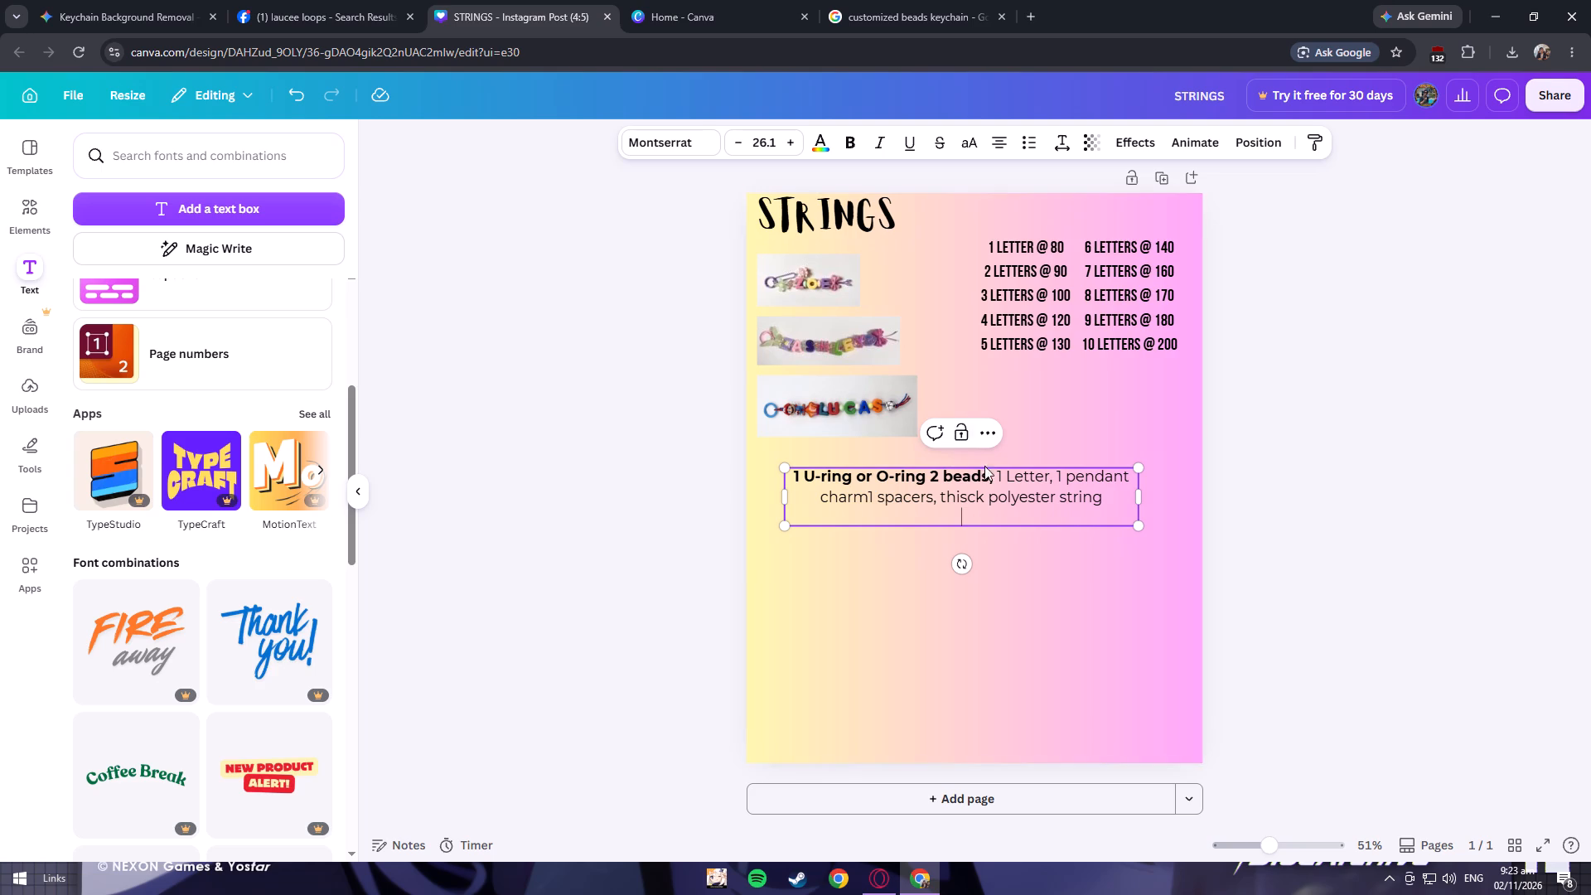
Set the entire U-ring text to font size 40, then scale its box down to font size 34.7.
left_click(1021, 506)
key("ctrl+a")
left_click(768, 142)
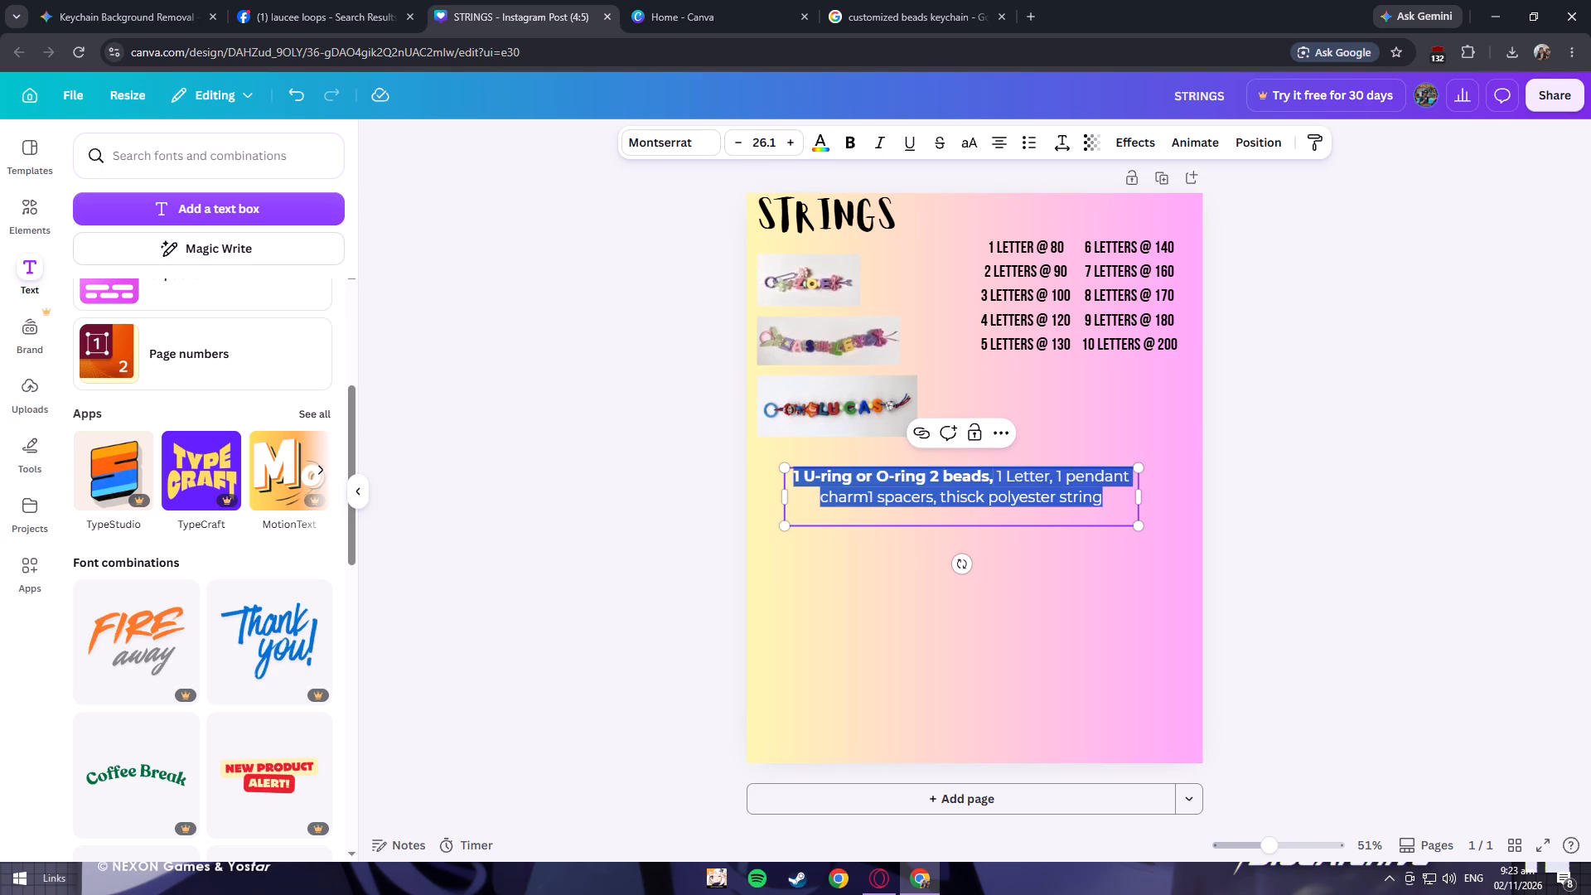
type("40")
key("Return")
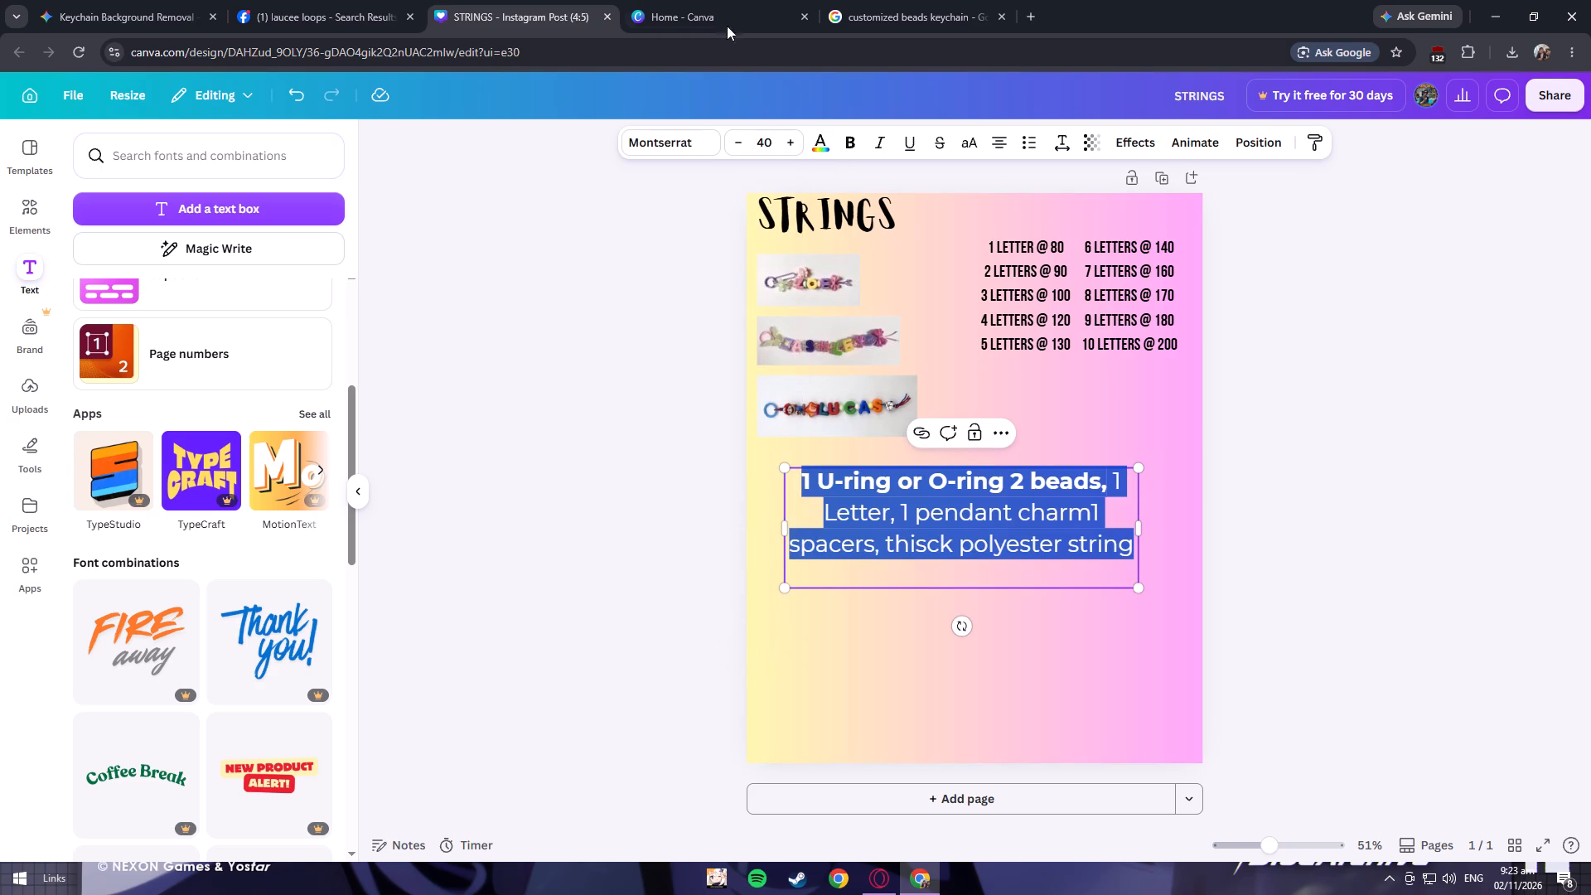
left_click_drag(1137, 588, 1091, 568)
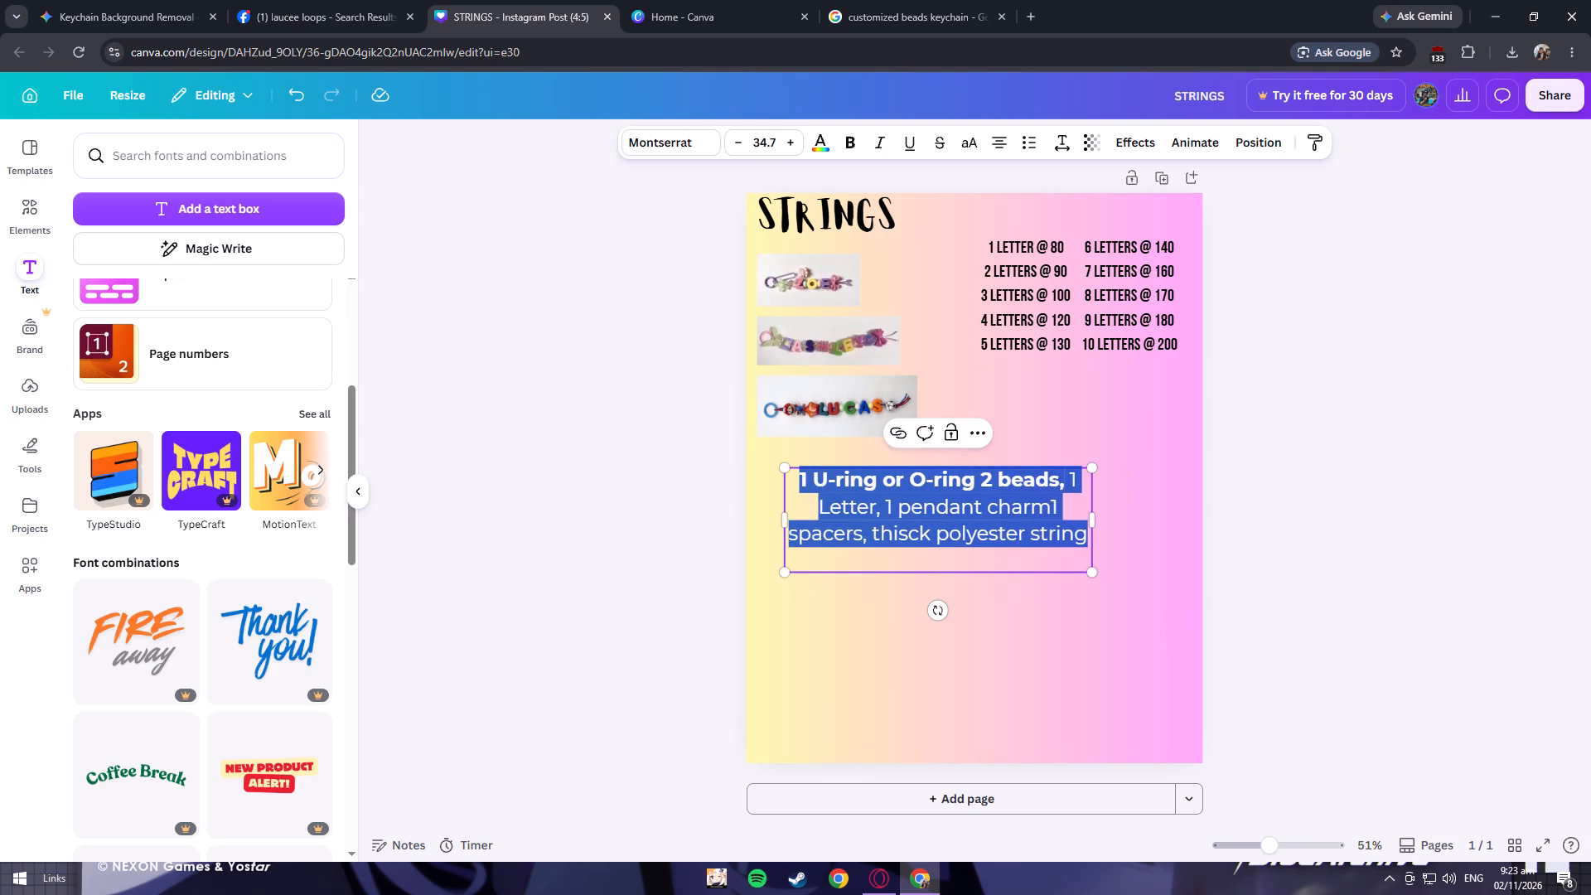
Move the U-ring text box directly below the letter price list, beside the third keychain photo.
left_click(967, 490)
left_click_drag(954, 549, 994, 508)
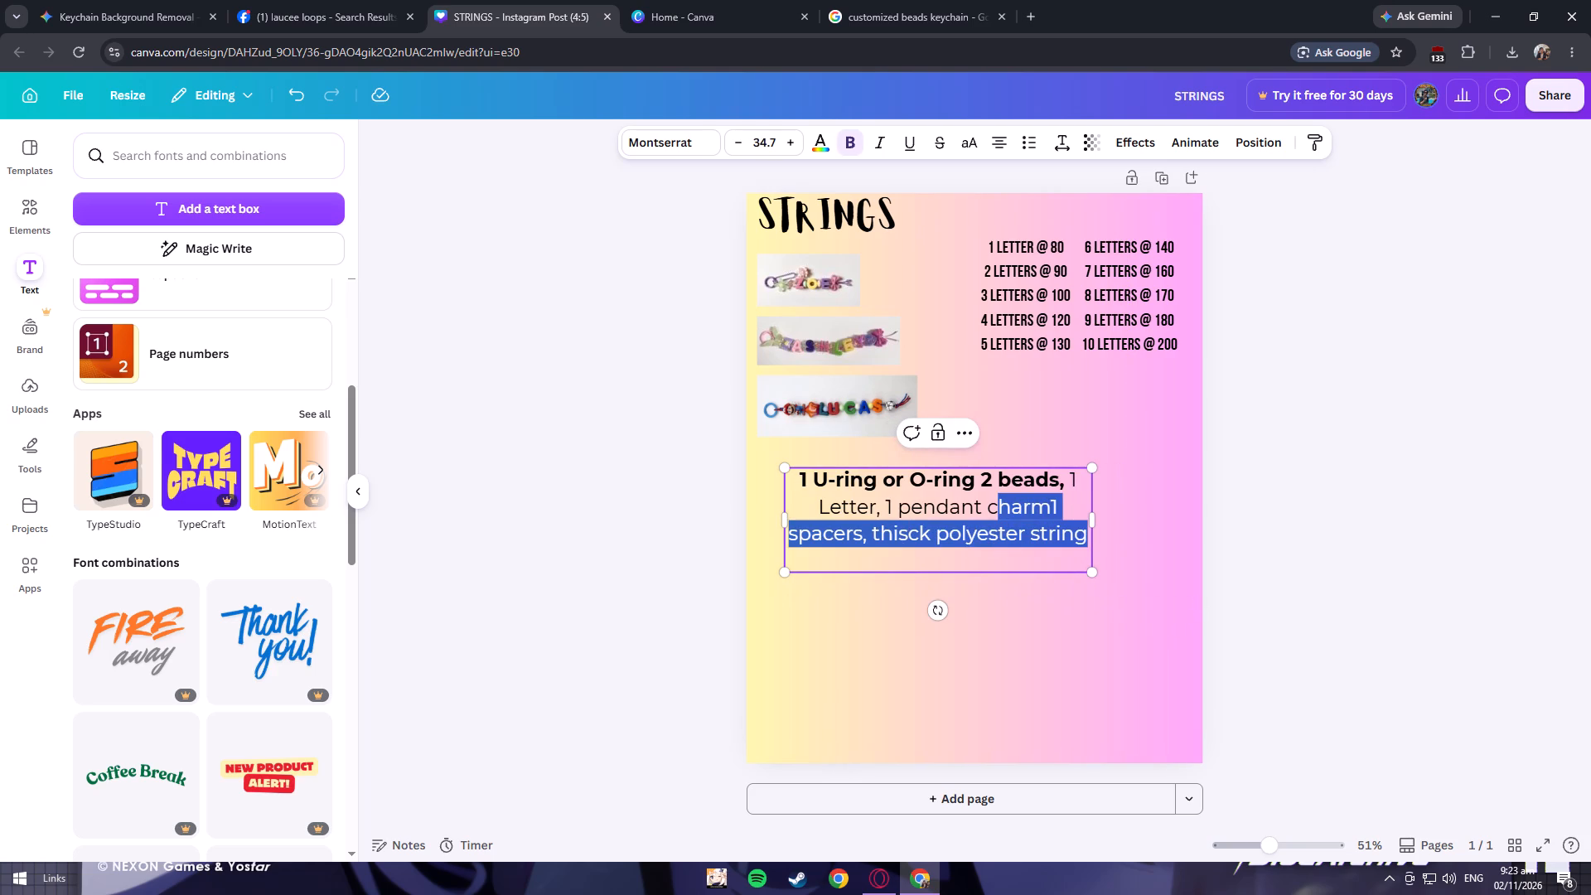
left_click_drag(994, 508, 995, 505)
left_click_drag(958, 472, 971, 467)
left_click_drag(983, 465, 1031, 430)
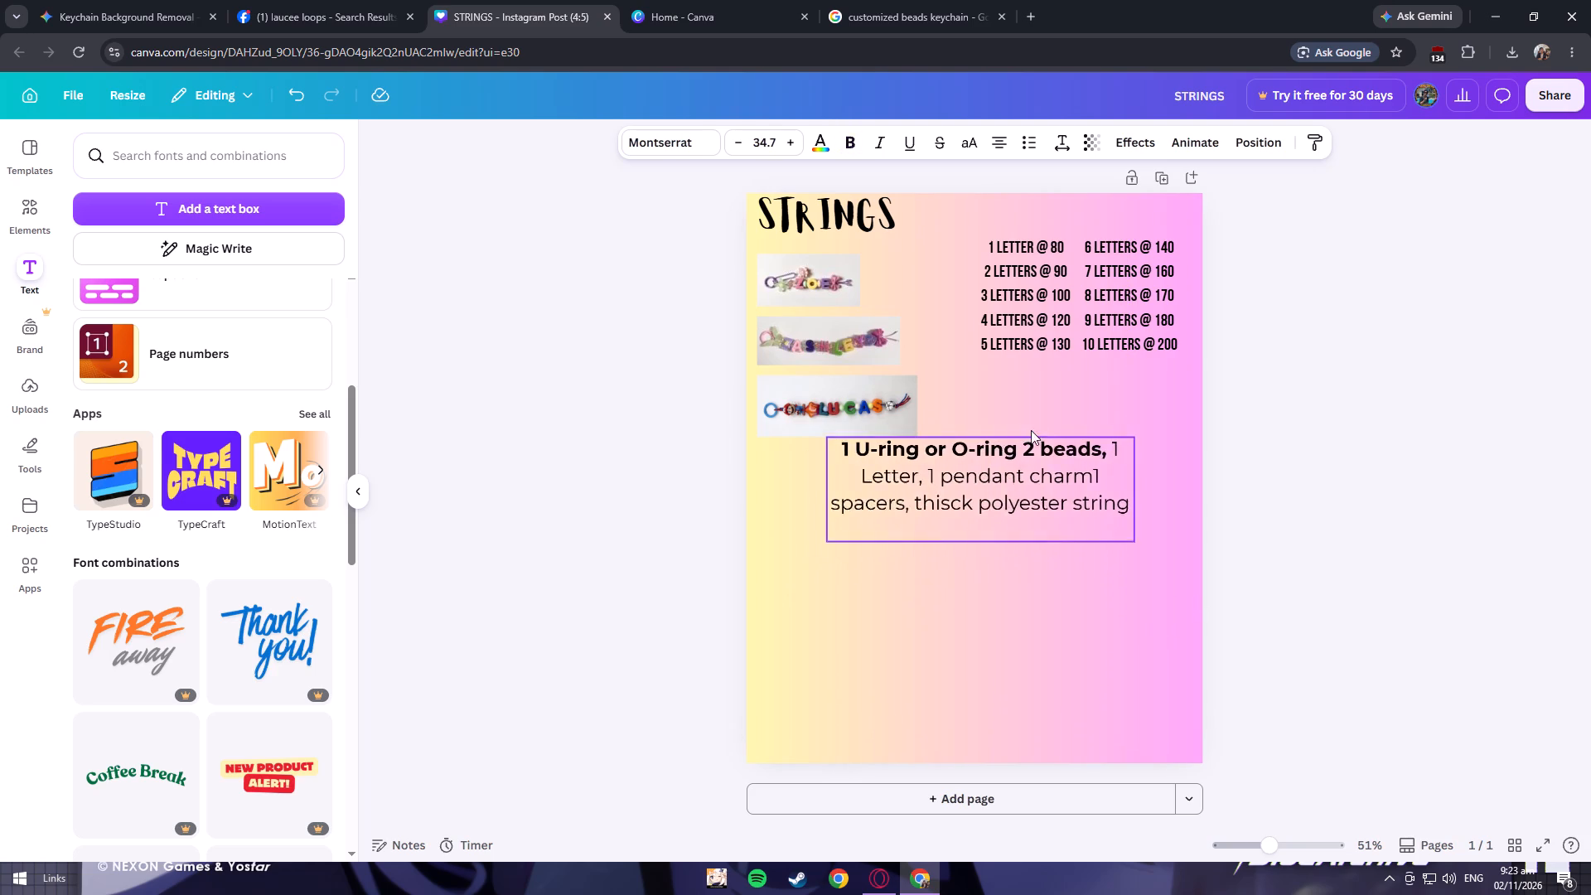
left_click_drag(1031, 430, 1100, 366)
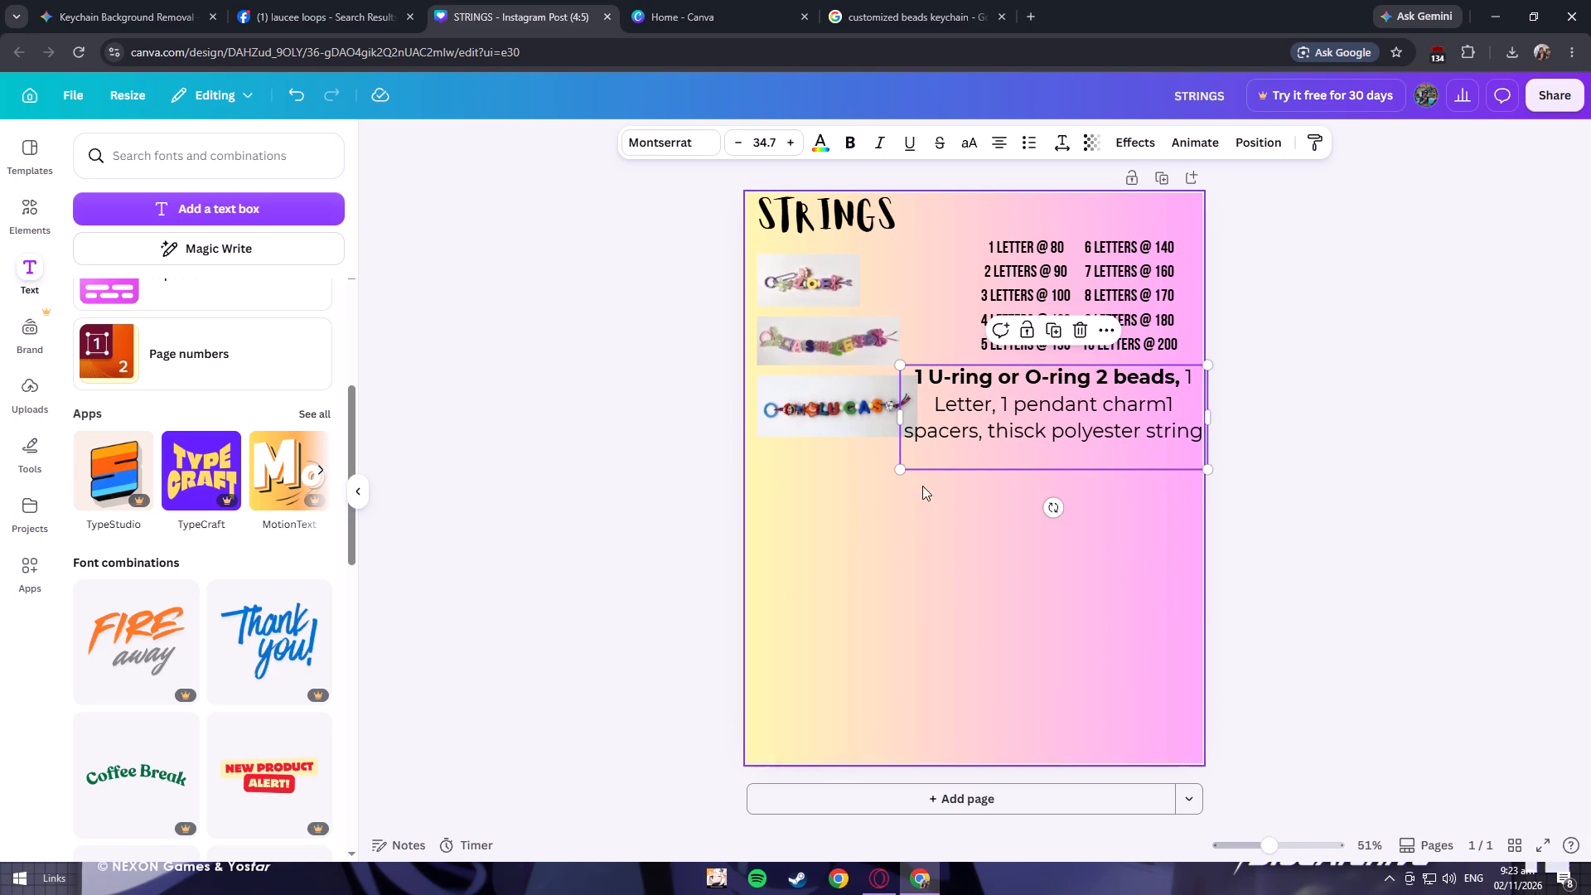
Scale the U-ring text down to font size 31.8 and fit it between the third keychain photo and the page edge.
left_click_drag(905, 467, 927, 465)
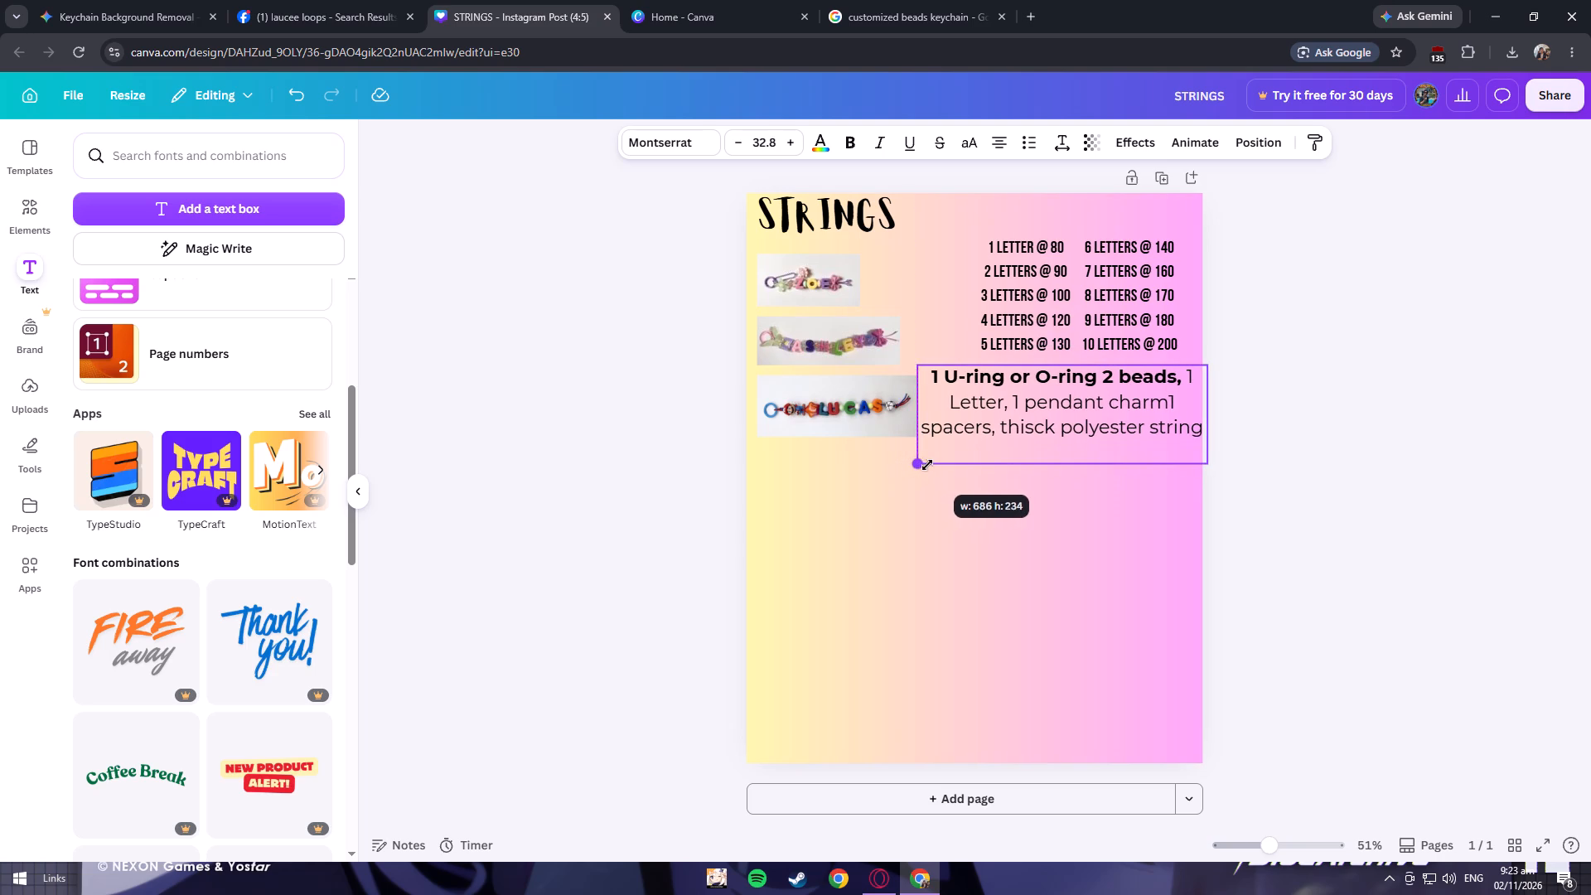
left_click_drag(927, 465, 932, 463)
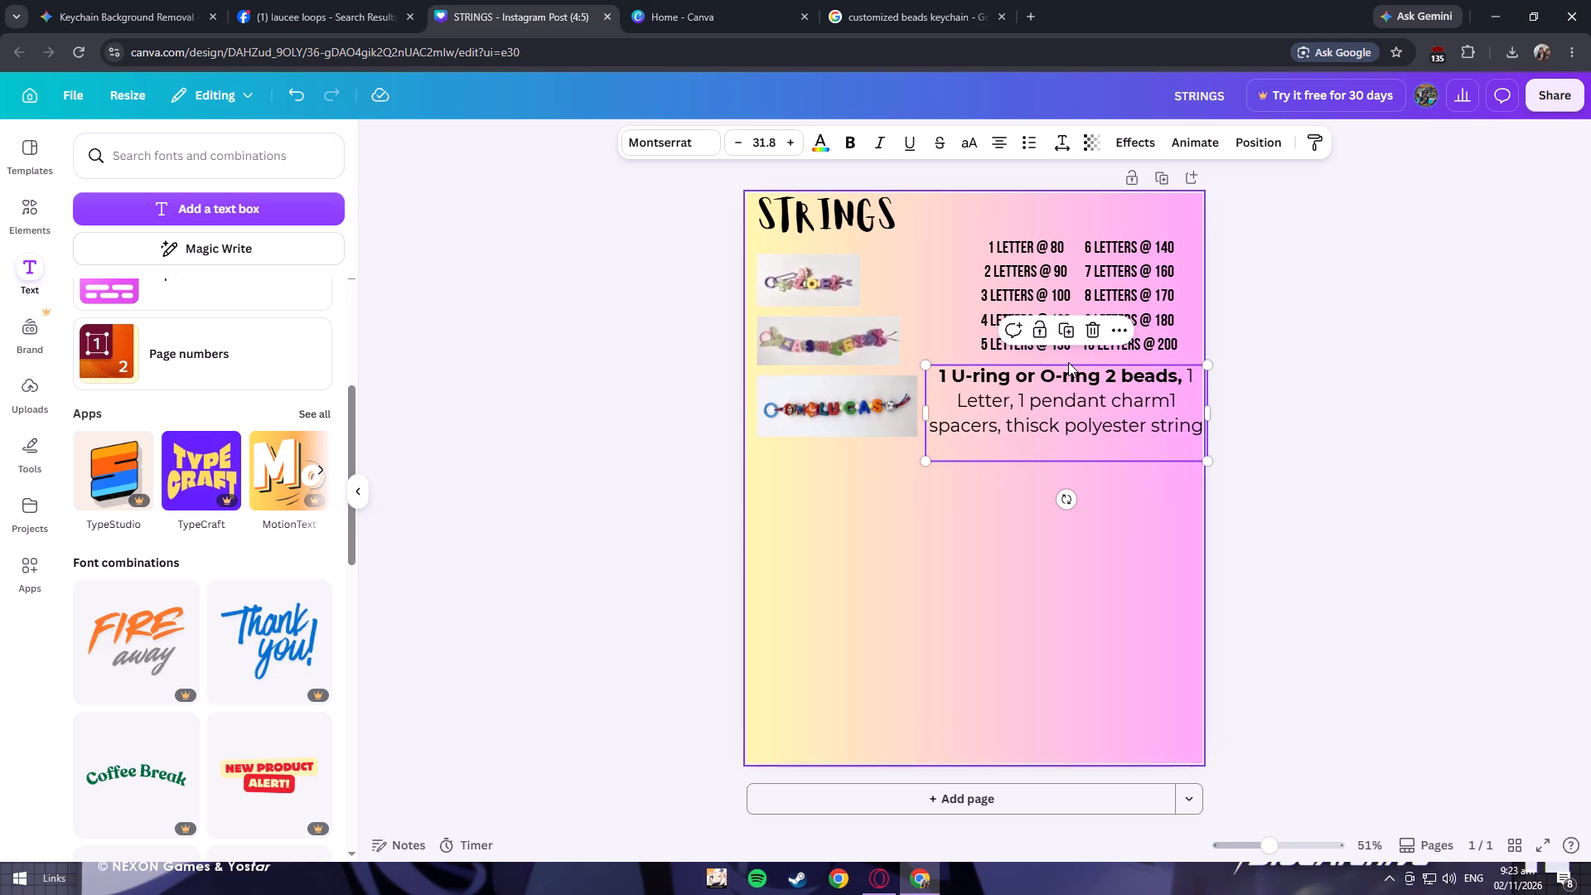
left_click_drag(1068, 361, 1059, 362)
left_click_drag(1058, 367, 1051, 367)
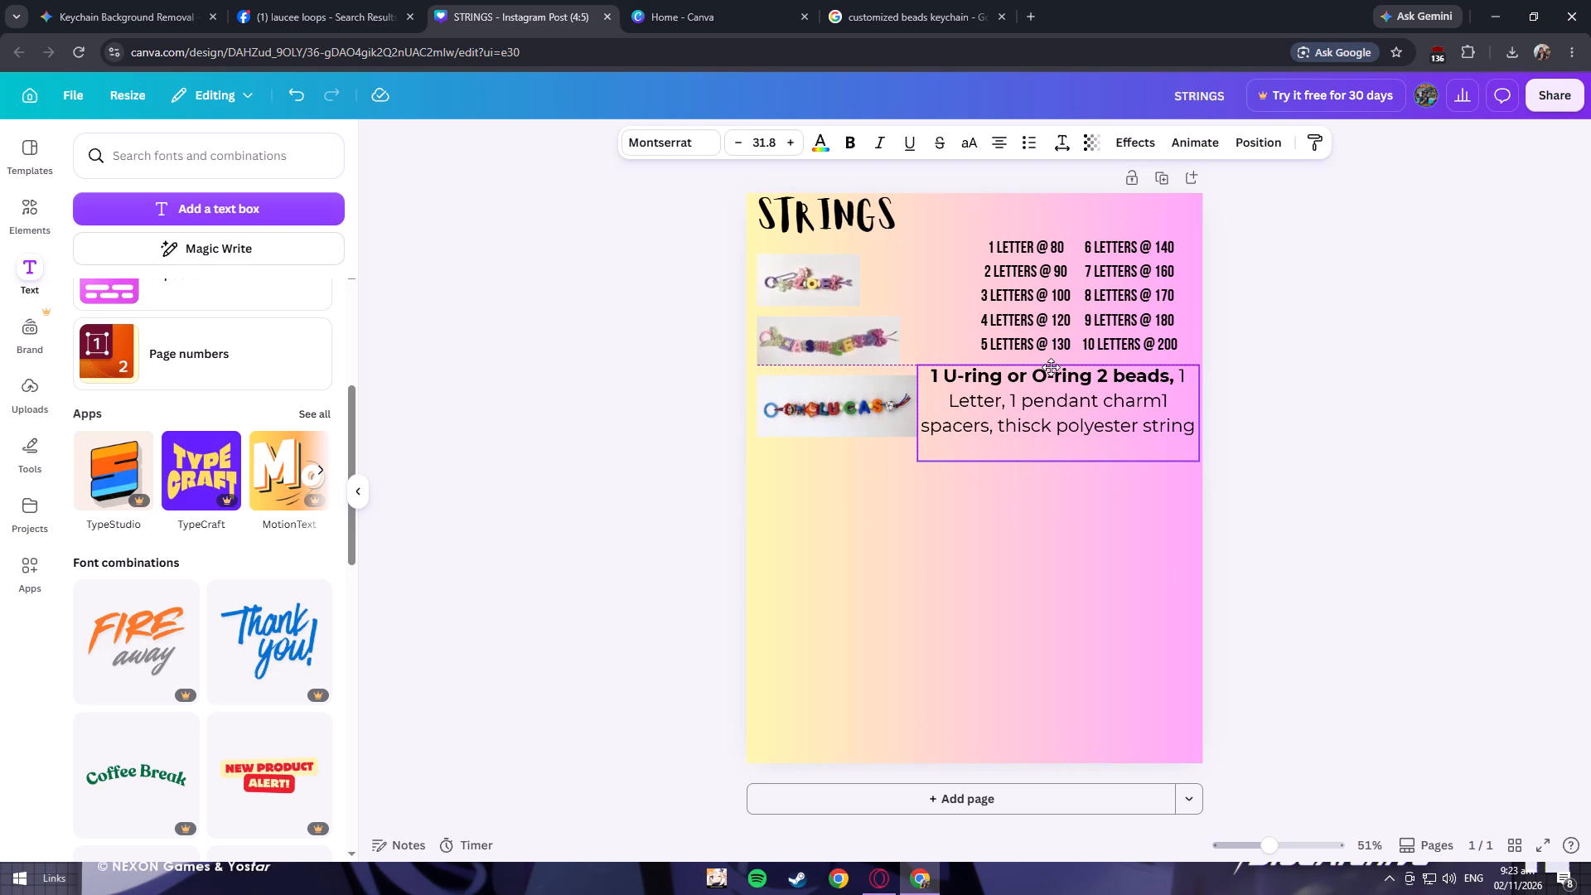
left_click_drag(1051, 367, 1048, 367)
left_click(1122, 563)
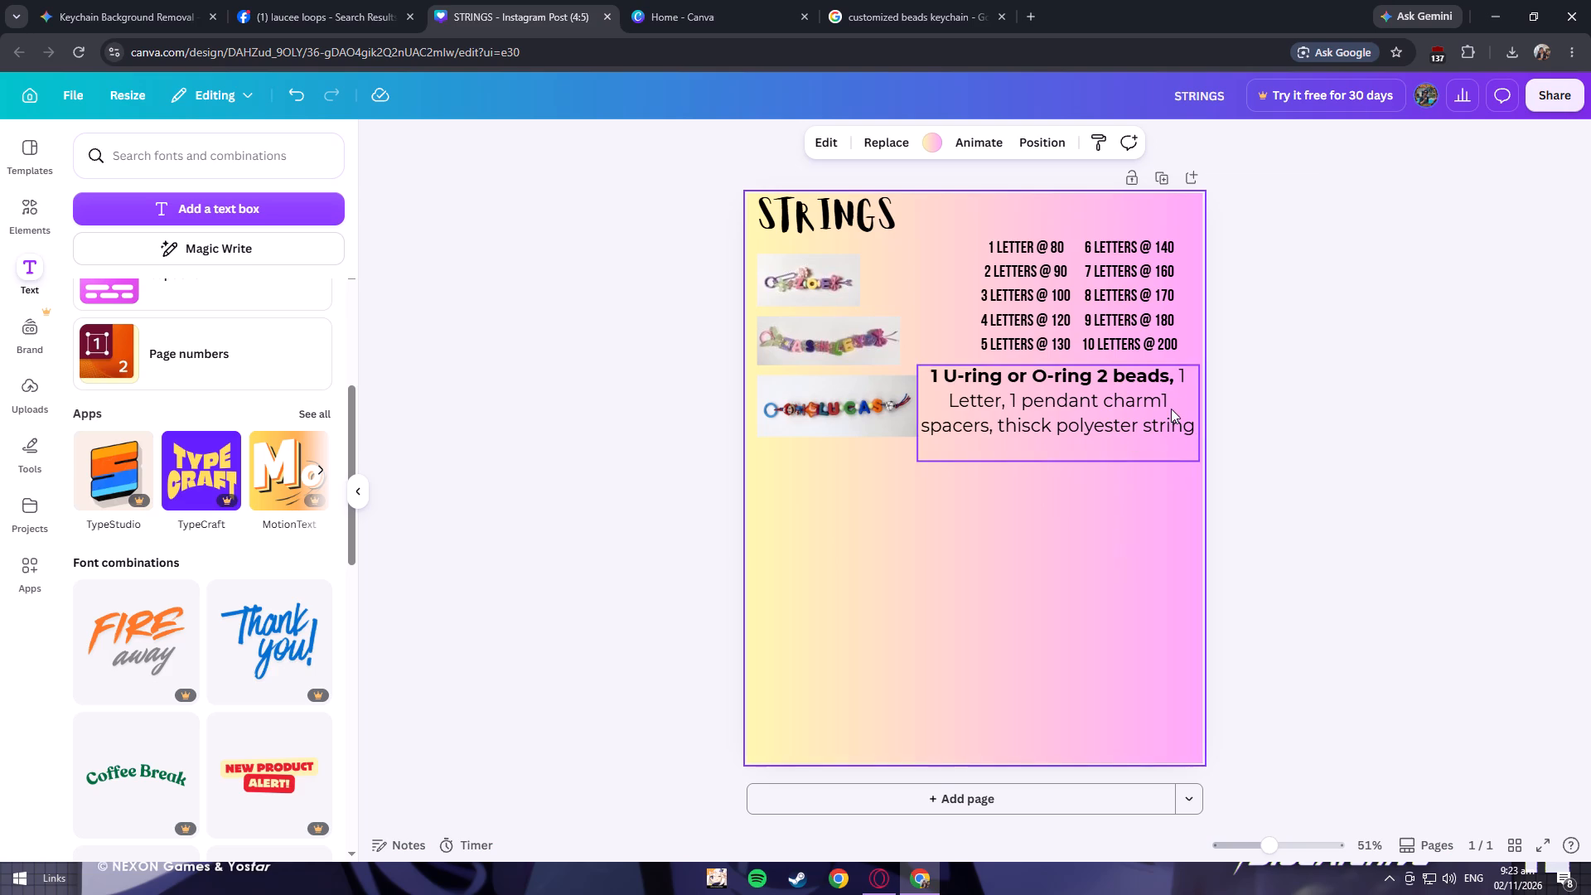
Add a text box for a "STARTS @ 80" heading above the letter price list.
left_click(1039, 509)
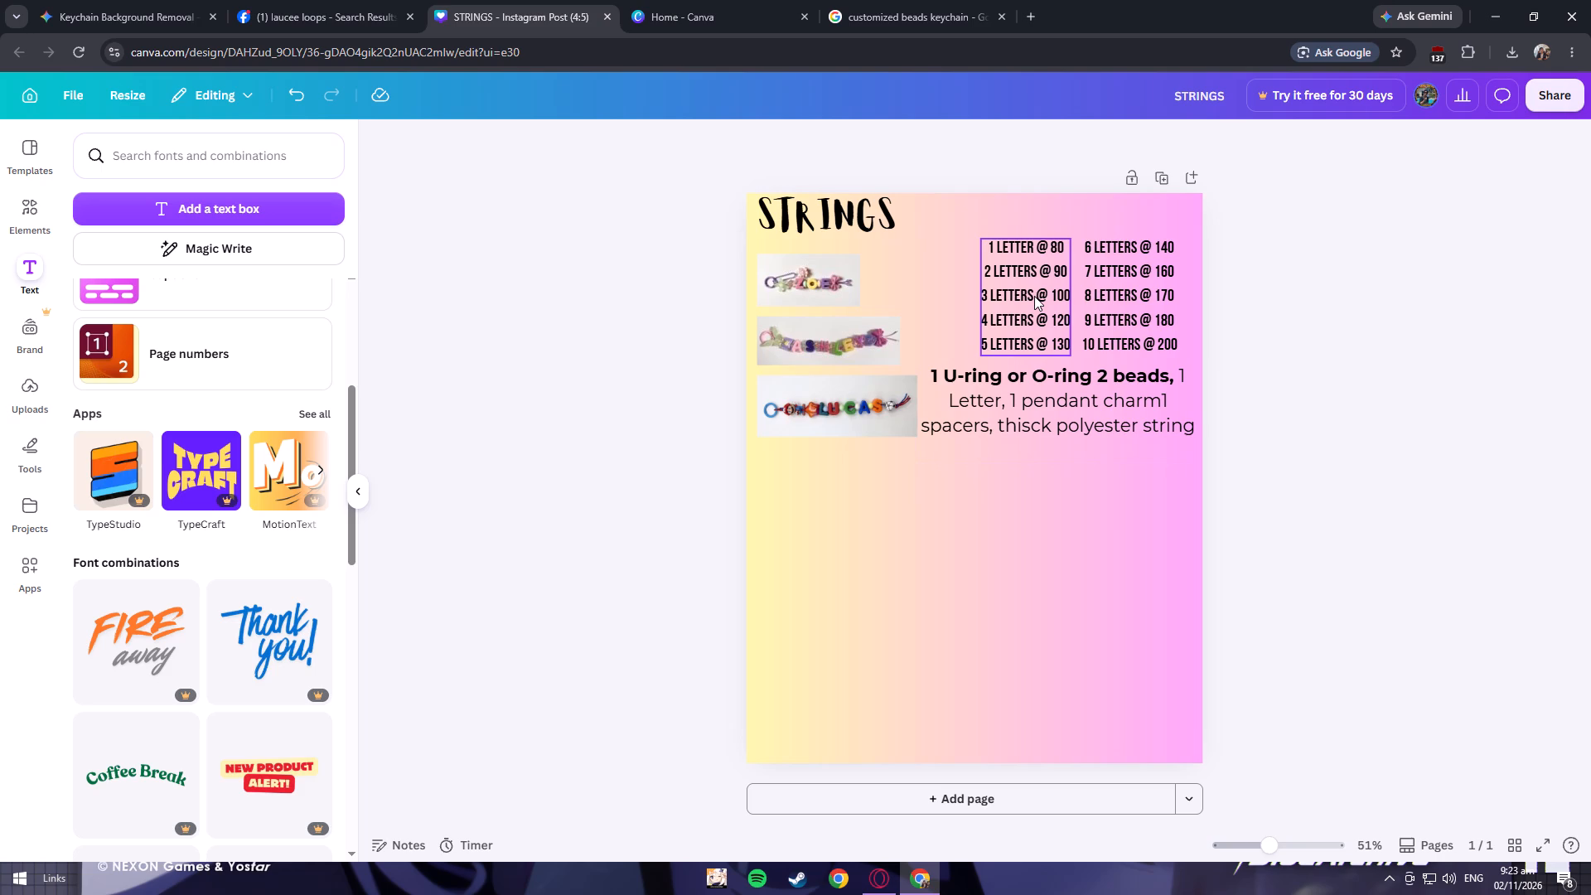
left_click(1028, 220)
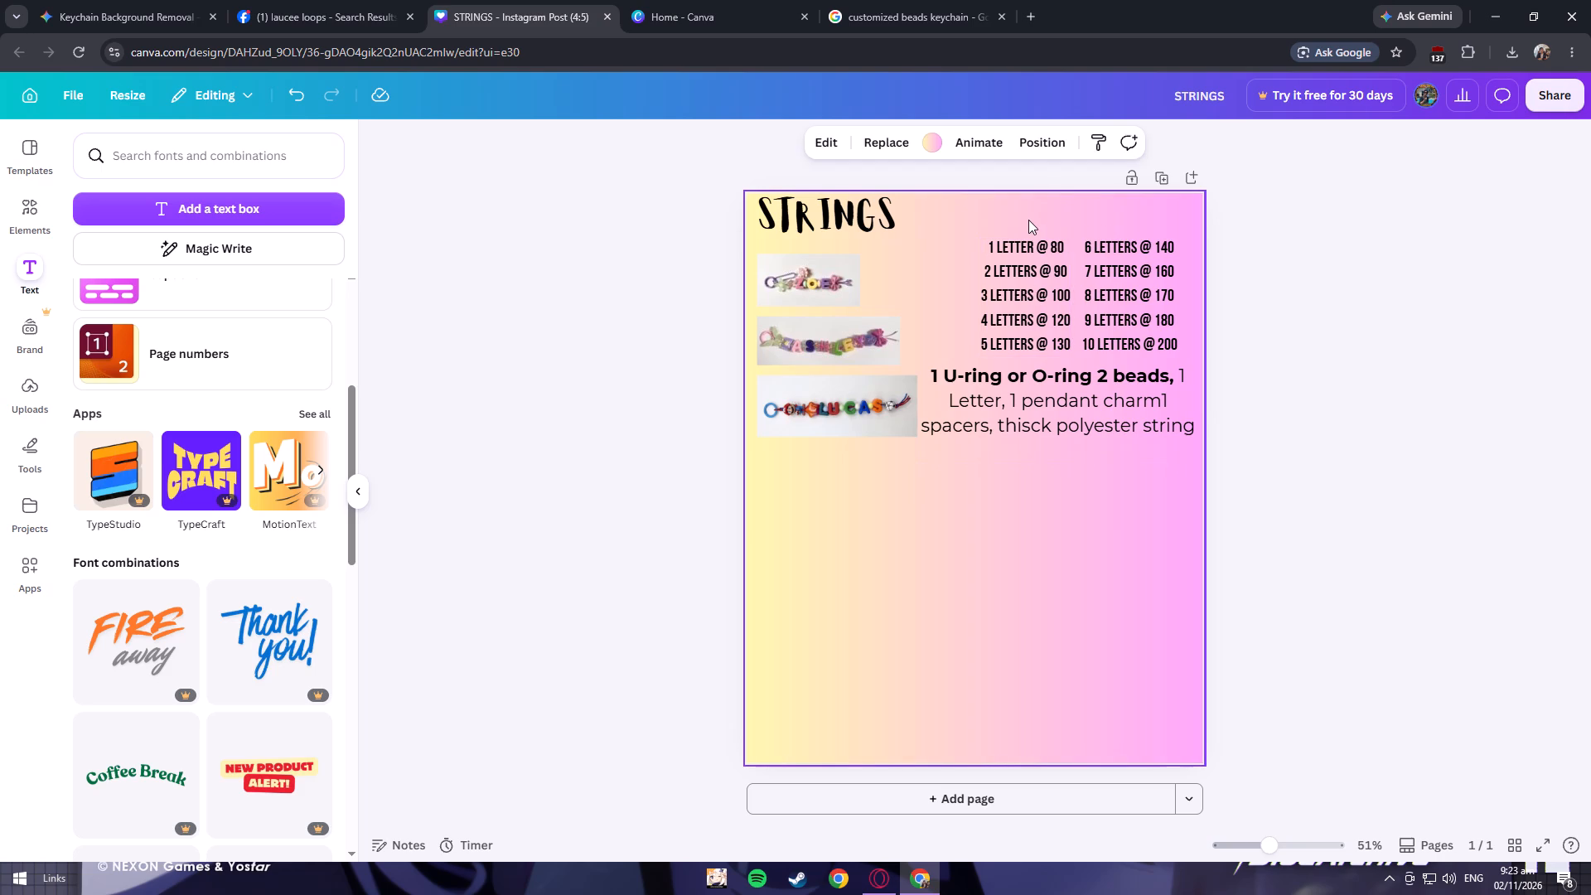
left_click(210, 209)
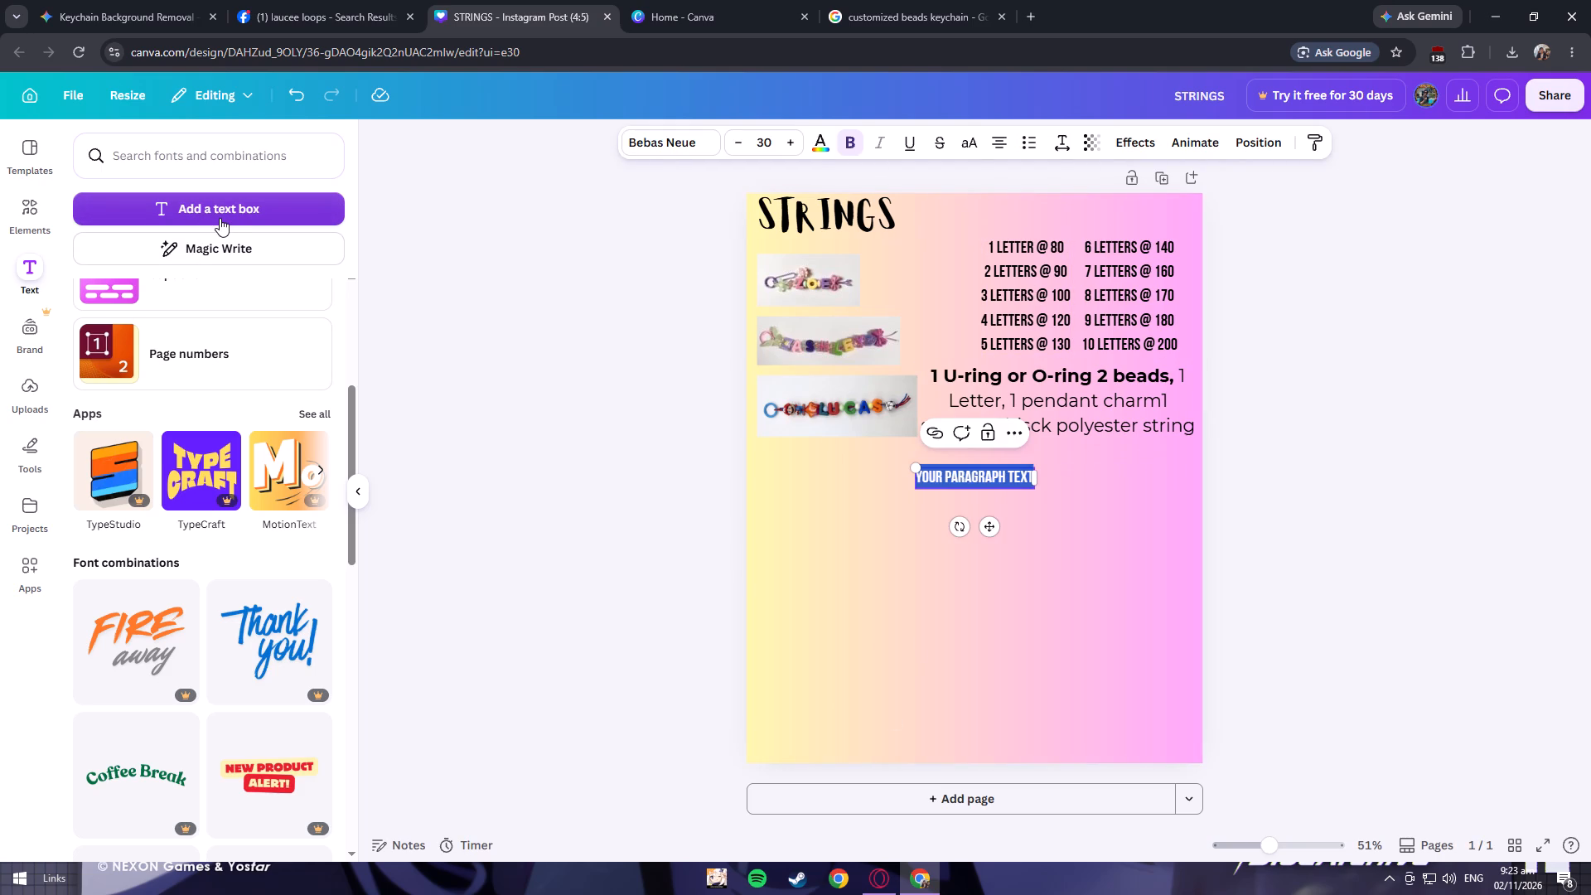
Enter "STARTS @ 80" in the new text box and widen the box beyond the text.
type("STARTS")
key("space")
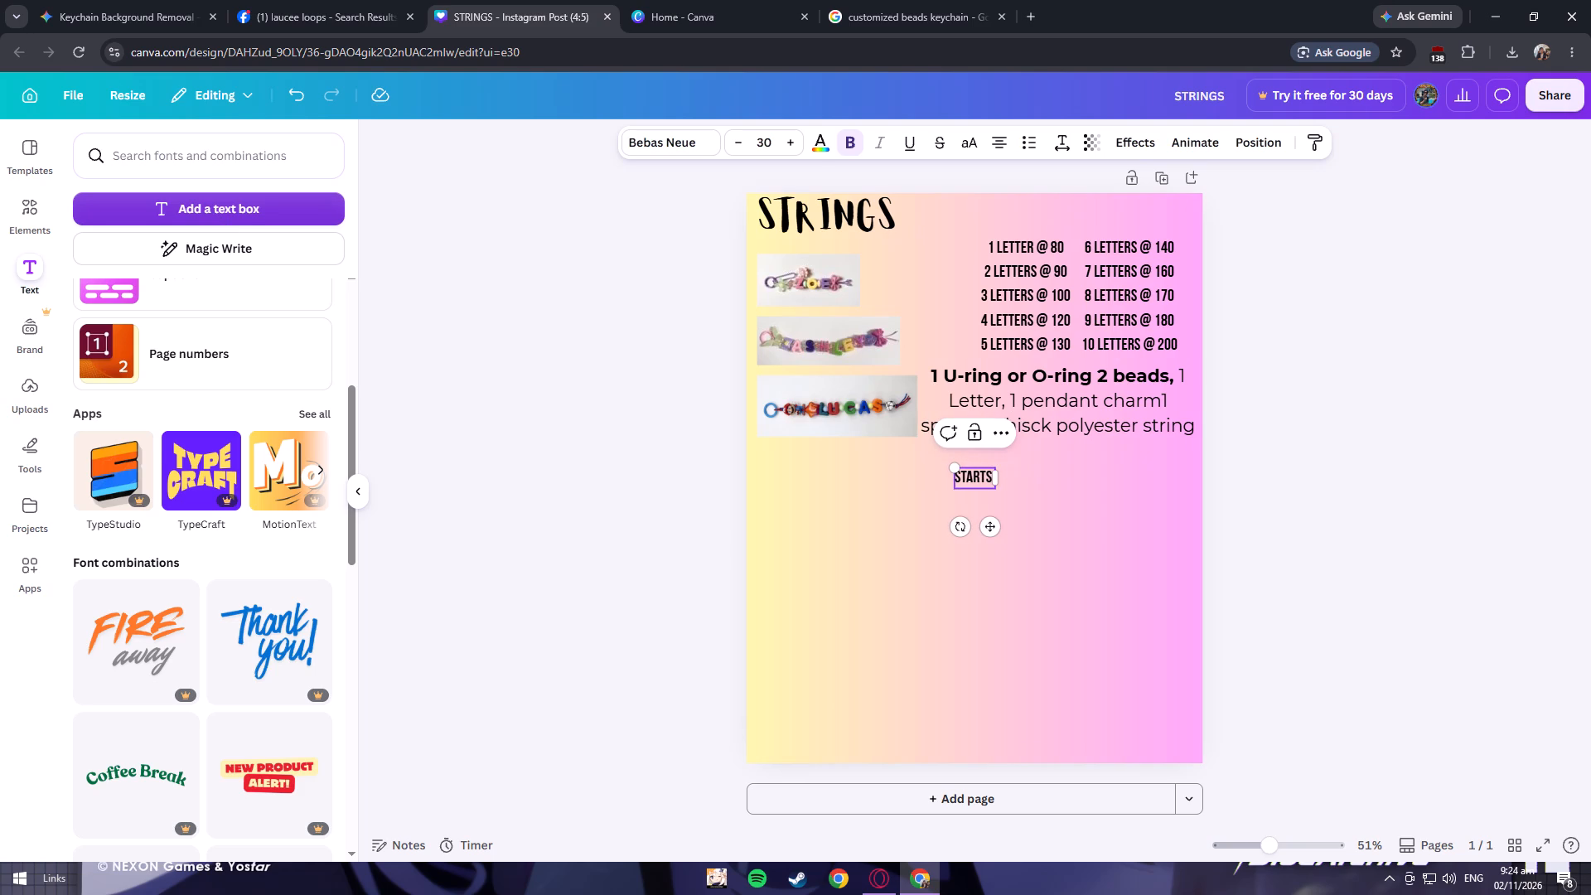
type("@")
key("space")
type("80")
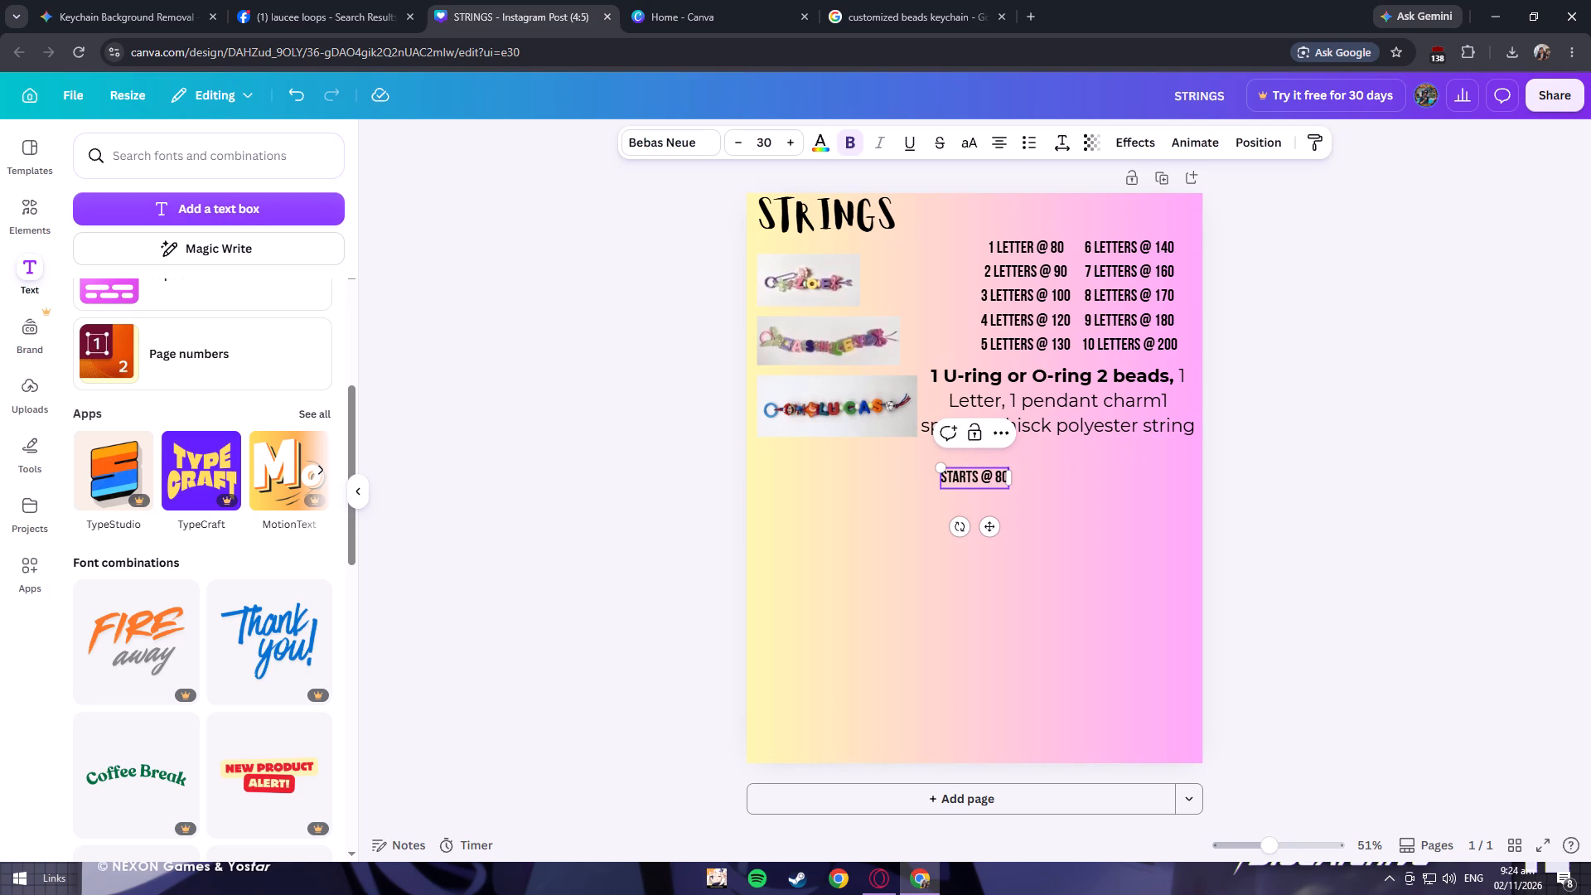
left_click_drag(1015, 478, 1126, 477)
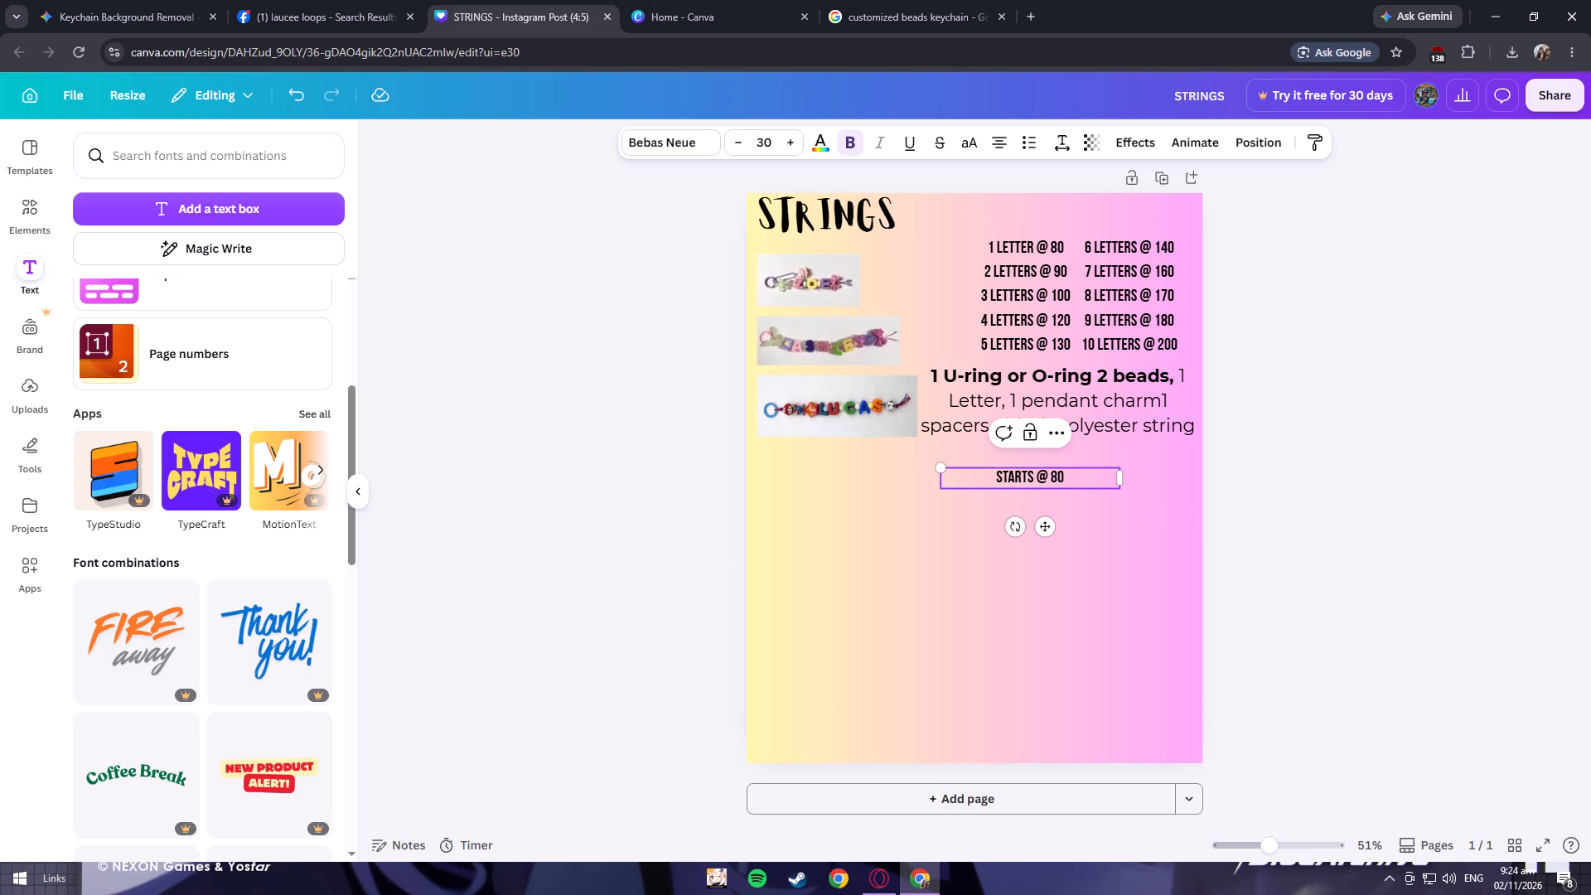
Change the font of the entire "STARTS @ 80" text to Horizon.
key("ctrl+a")
left_click(686, 138)
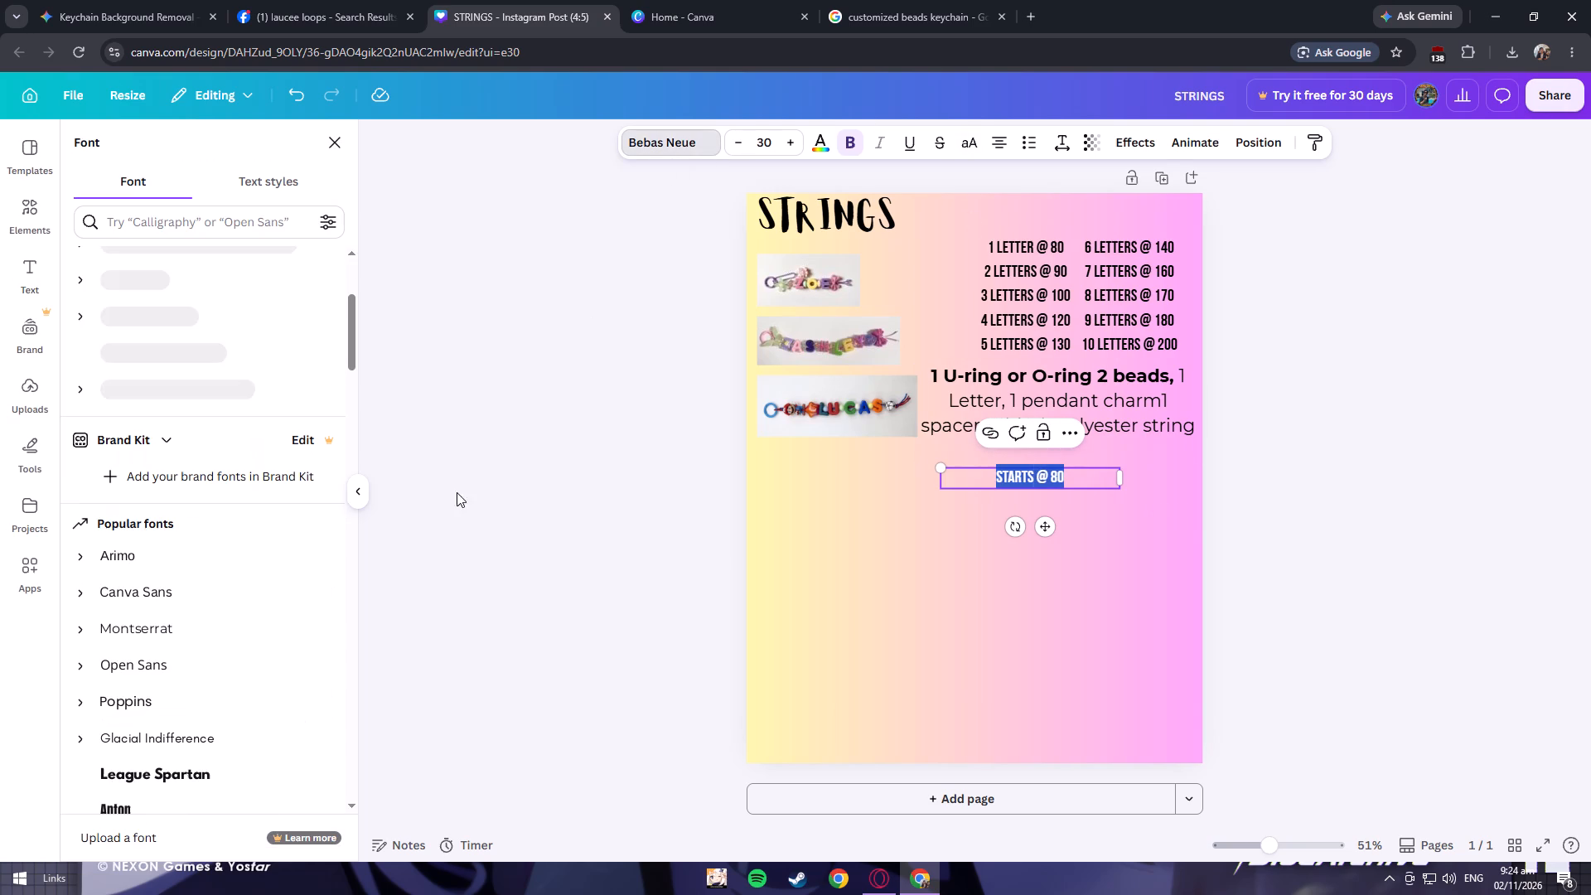
scroll(173, 552, "down", 4)
scroll(236, 526, "down", 1)
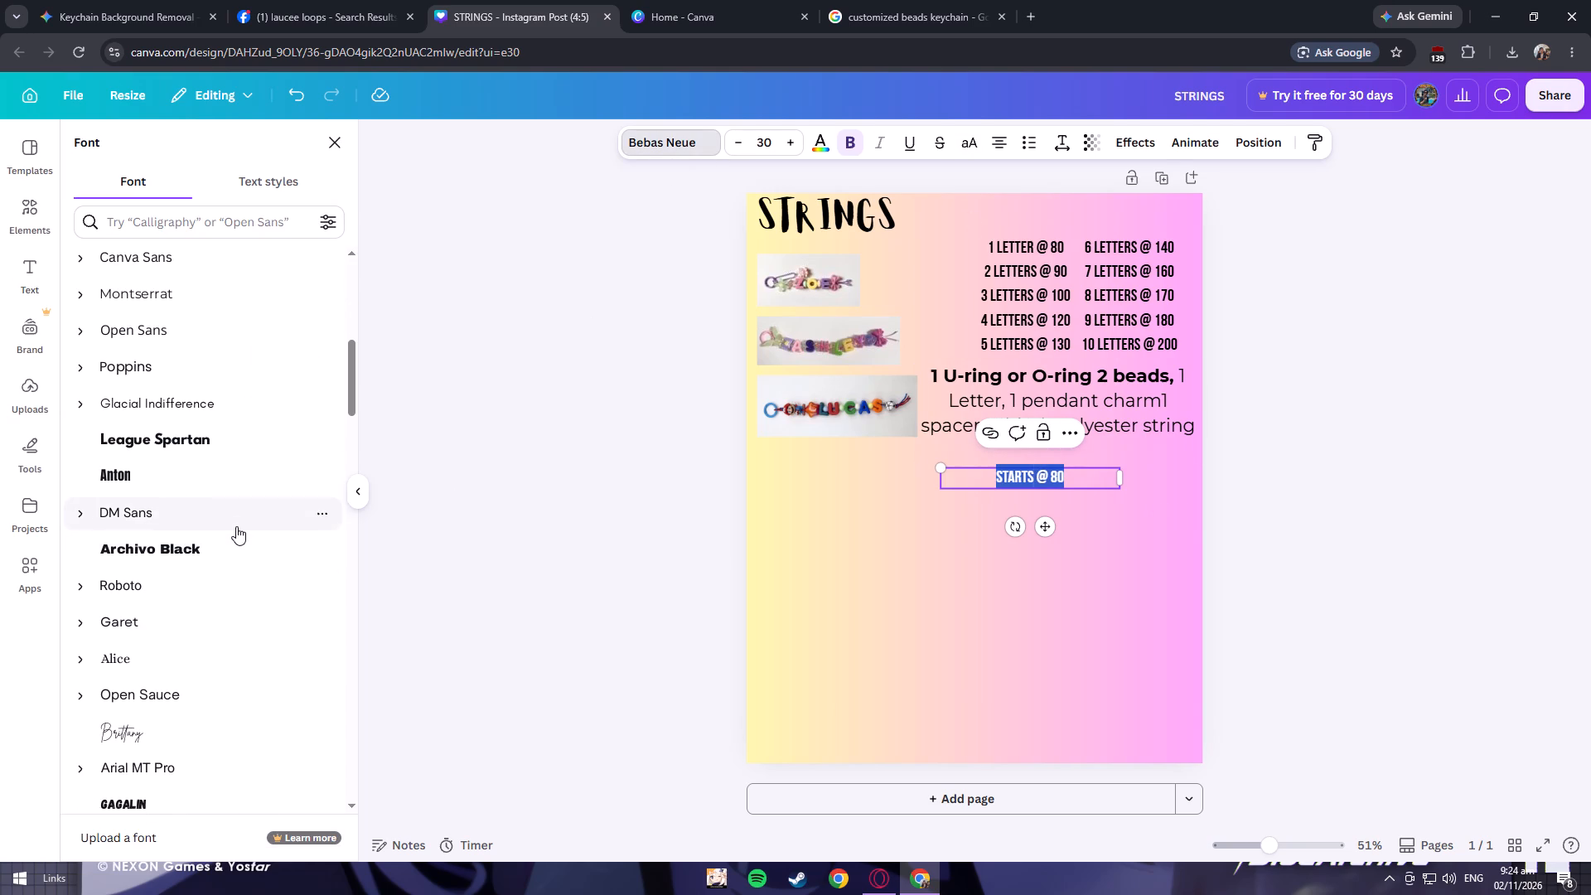
scroll(236, 526, "down", 2)
scroll(248, 631, "down", 3)
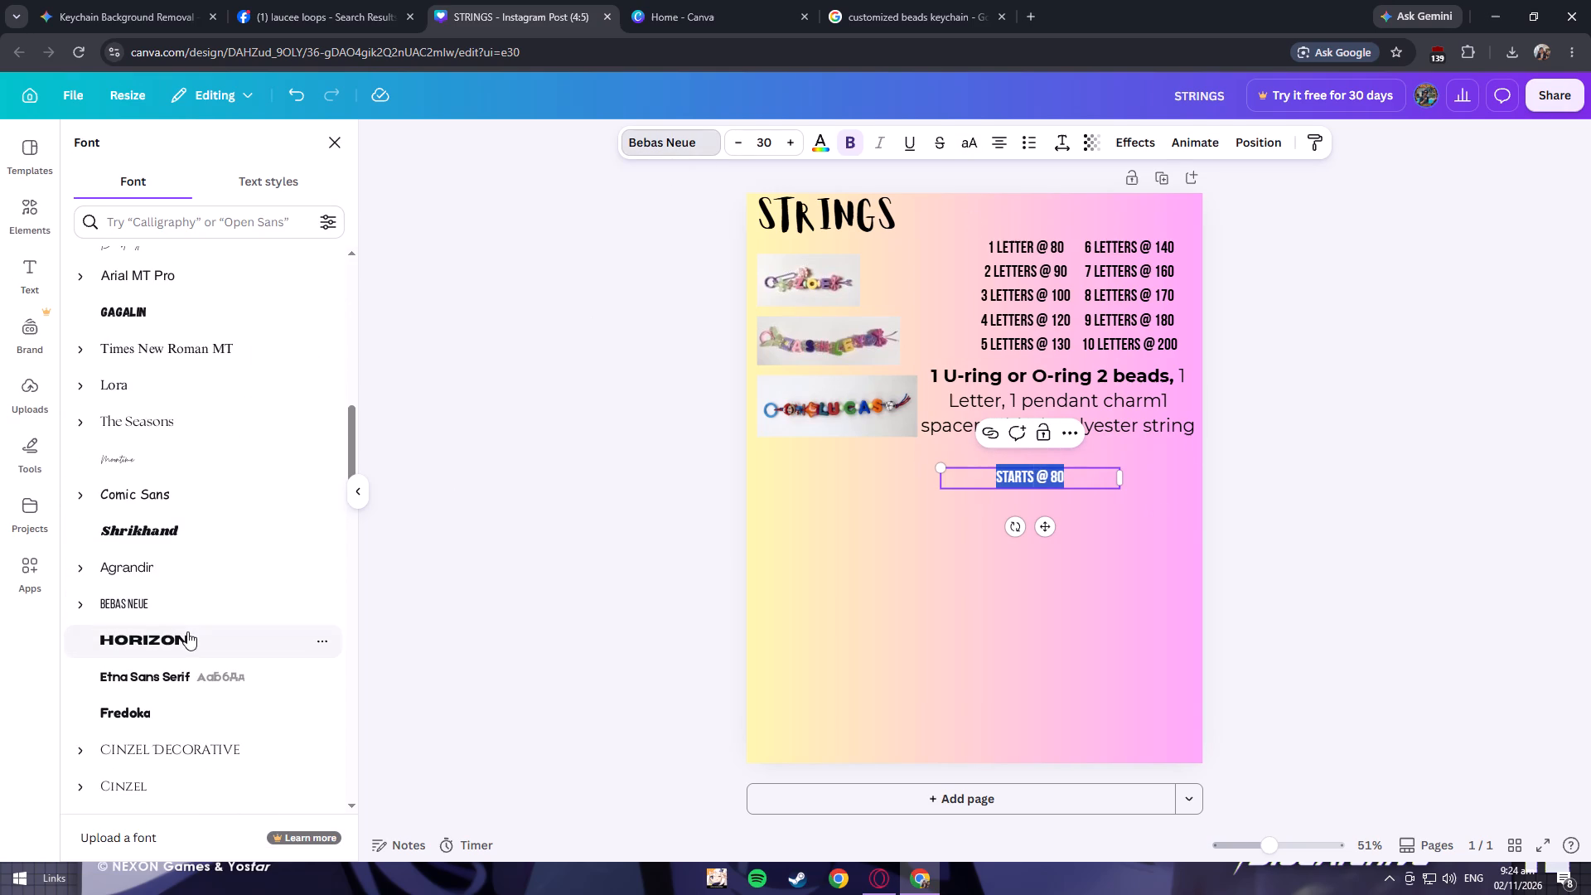
left_click(187, 631)
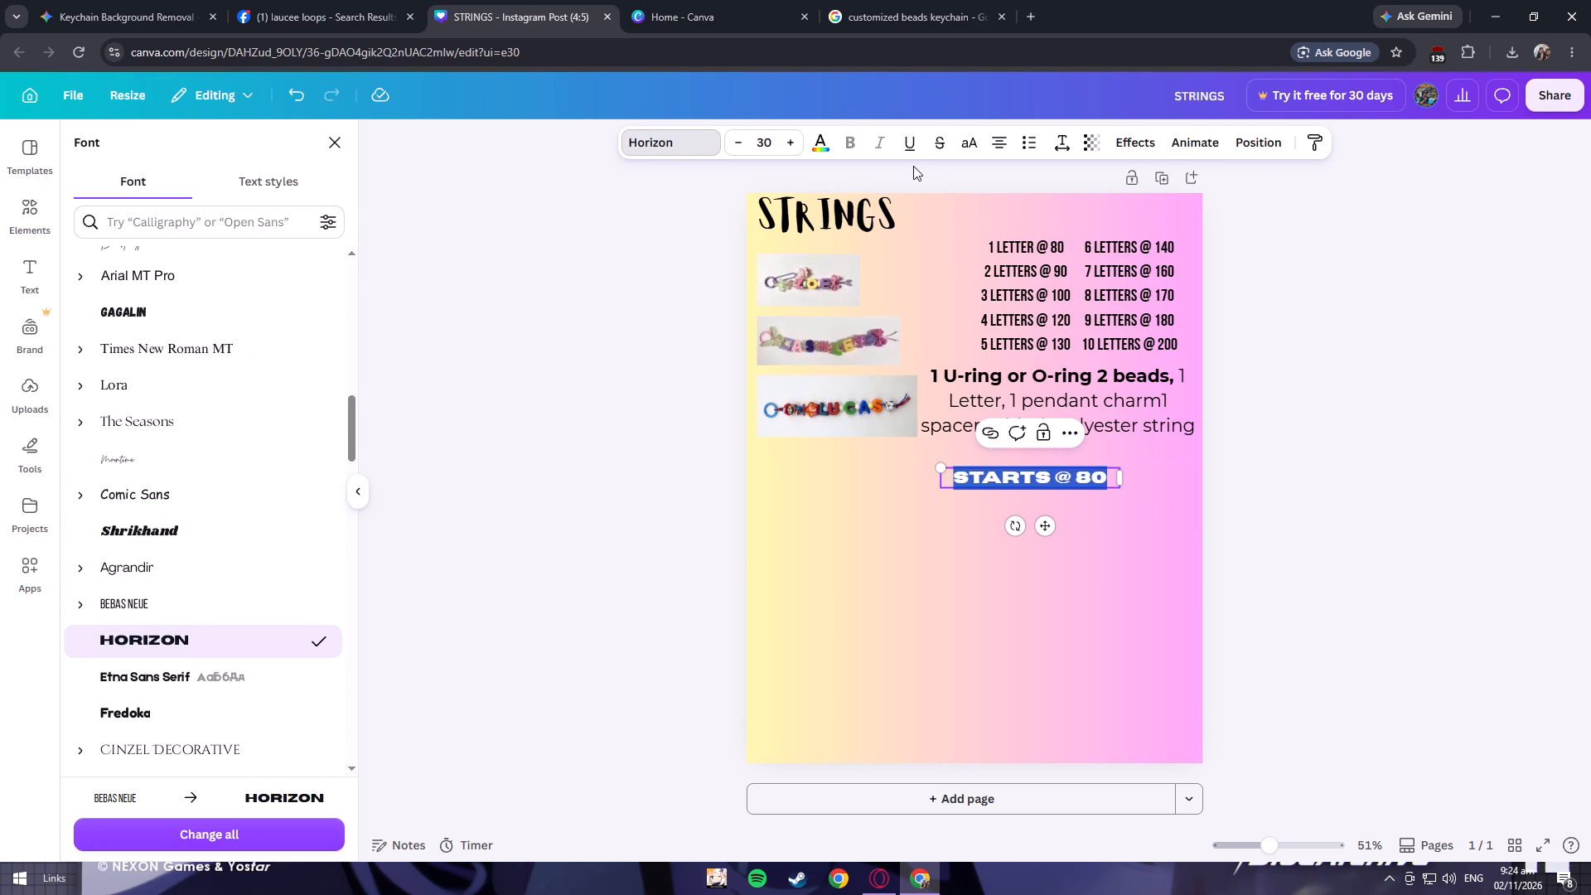
Increase the "STARTS @ 80" font size to 37 and widen its box to about 561 so the text fits on one line.
triple_click(788, 143)
left_click(788, 143)
left_click(788, 143)
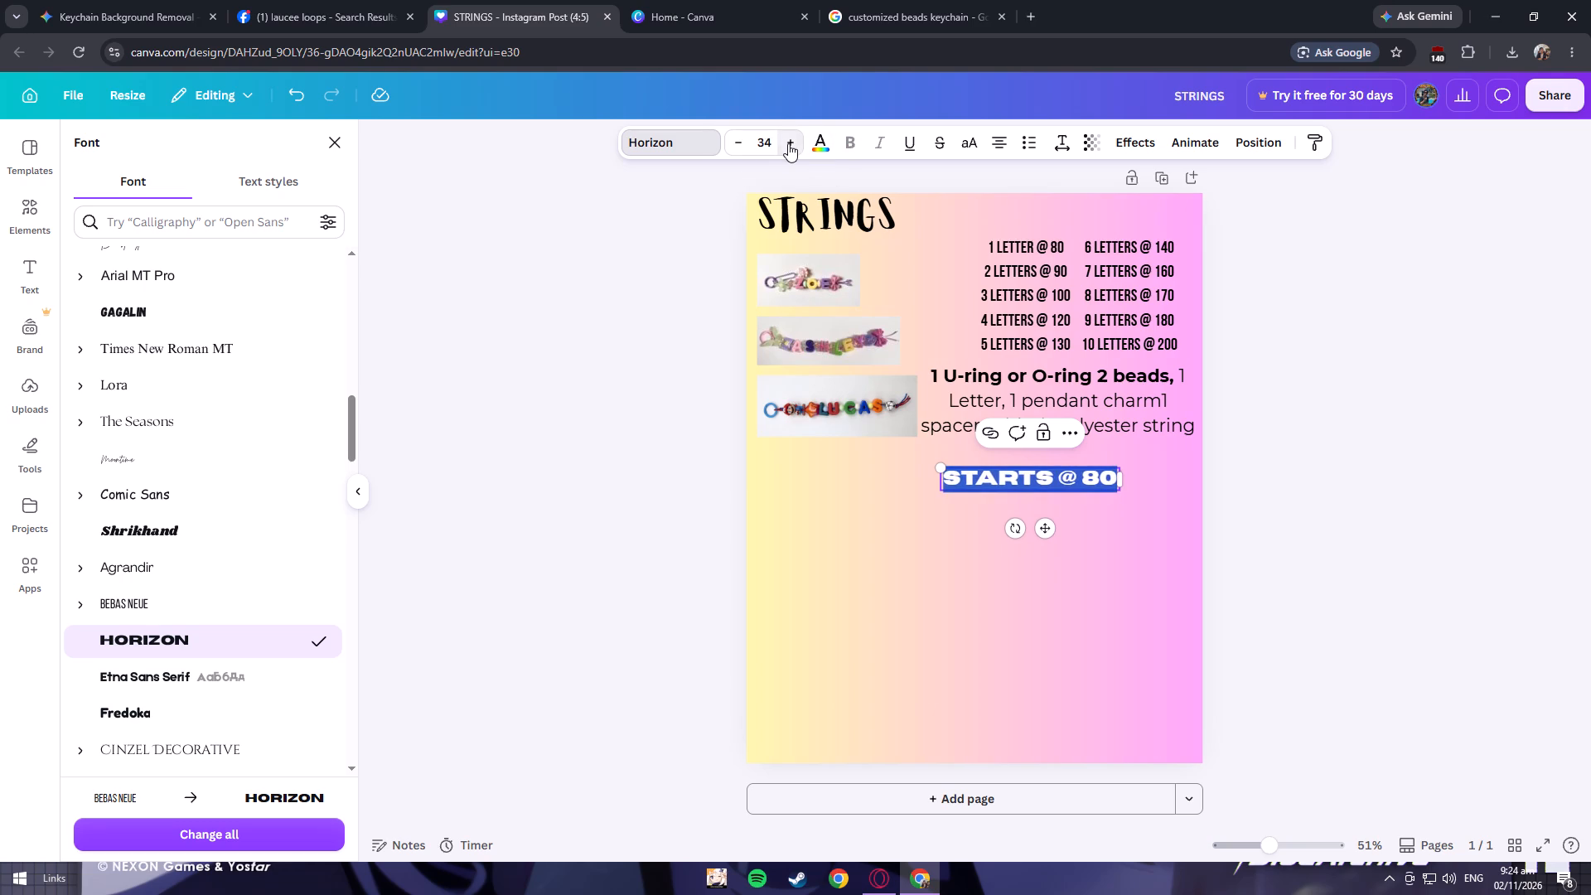
left_click(788, 143)
left_click(788, 143)
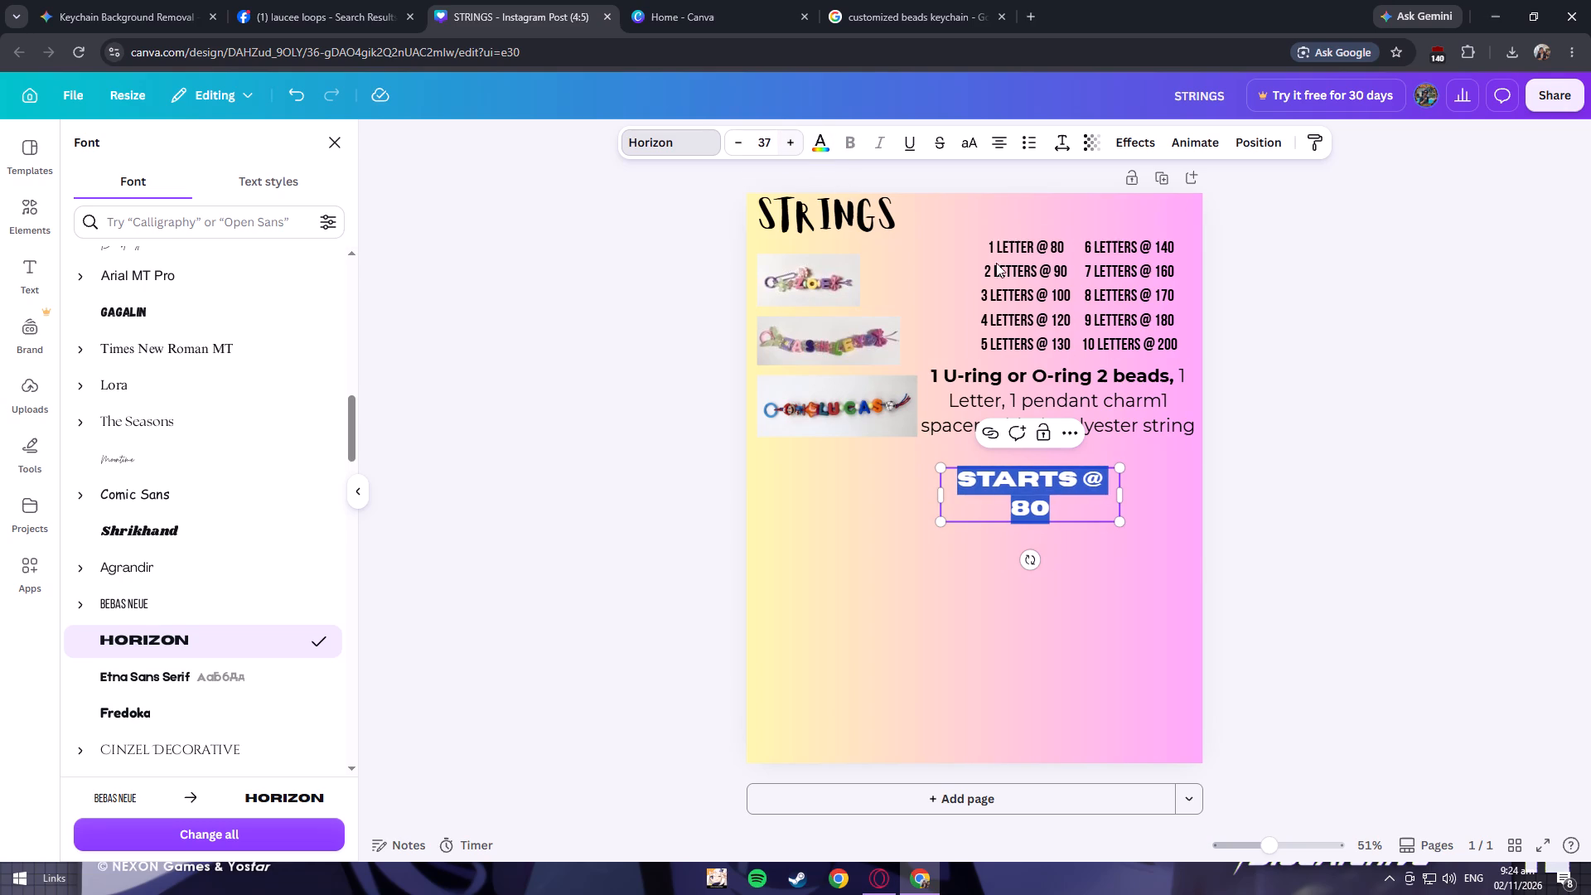
left_click_drag(1123, 502, 1180, 501)
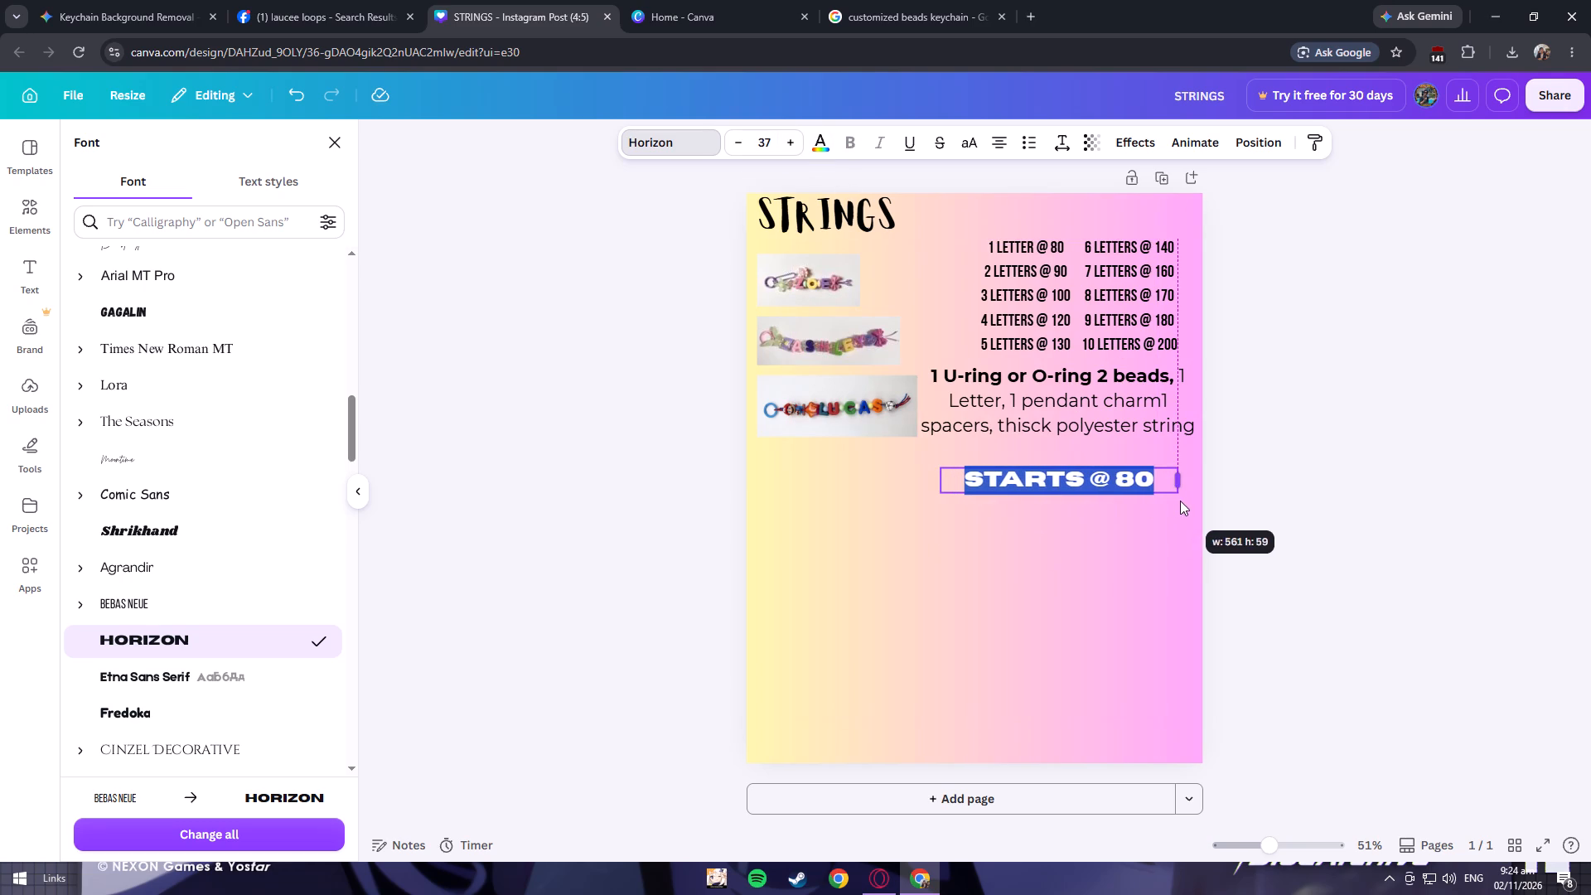
left_click_drag(1180, 501, 1182, 501)
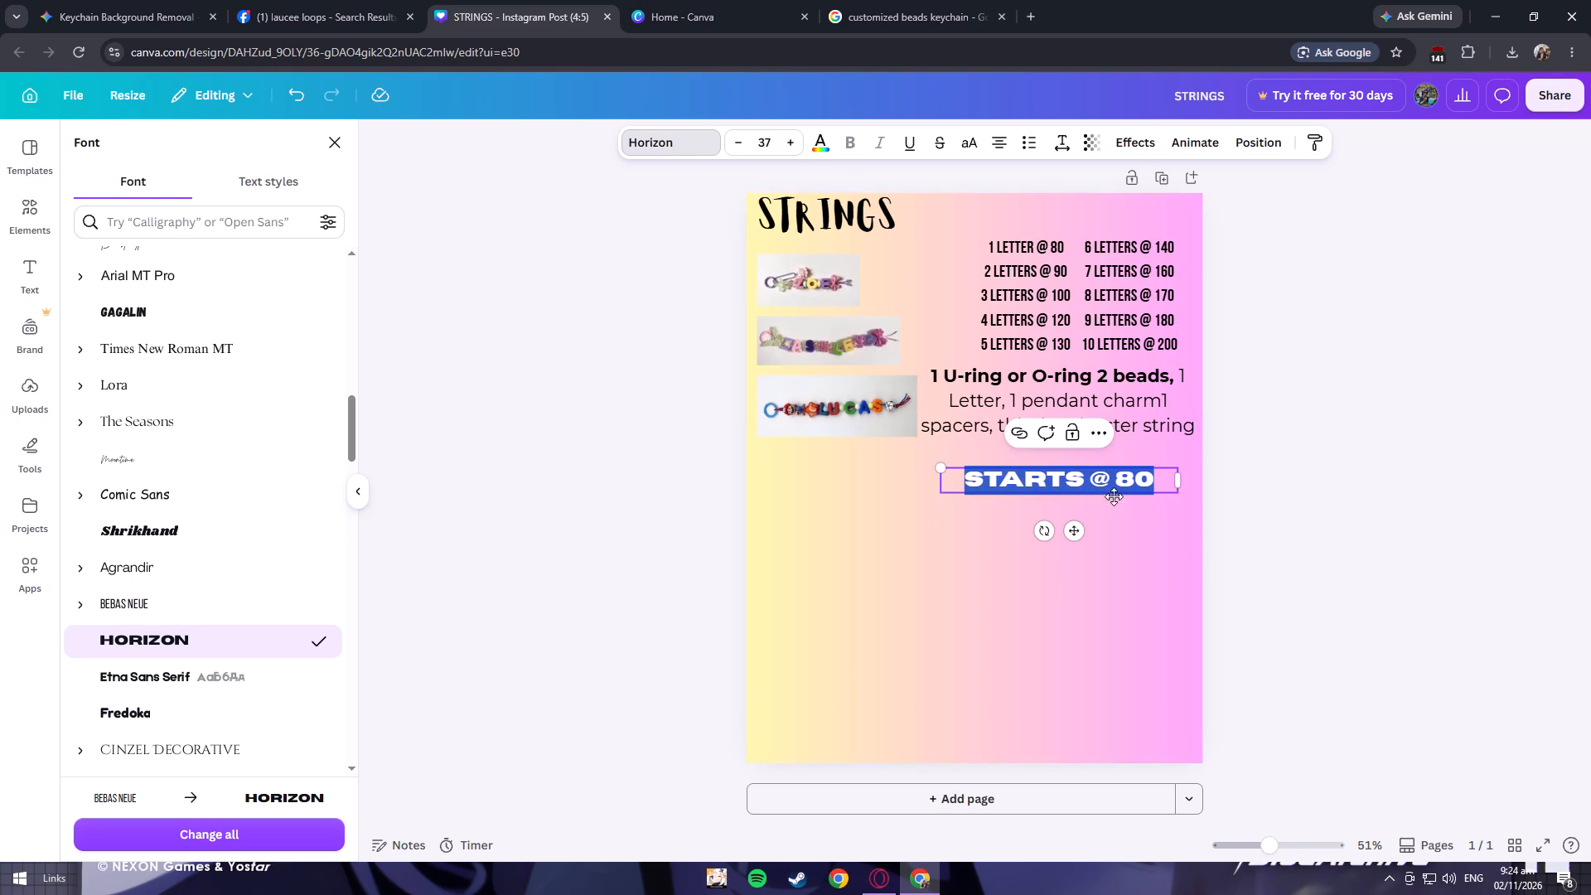
Move the "STARTS @ 80" heading directly above the letter price list, beside the STRINGS title.
left_click_drag(1117, 495, 1110, 231)
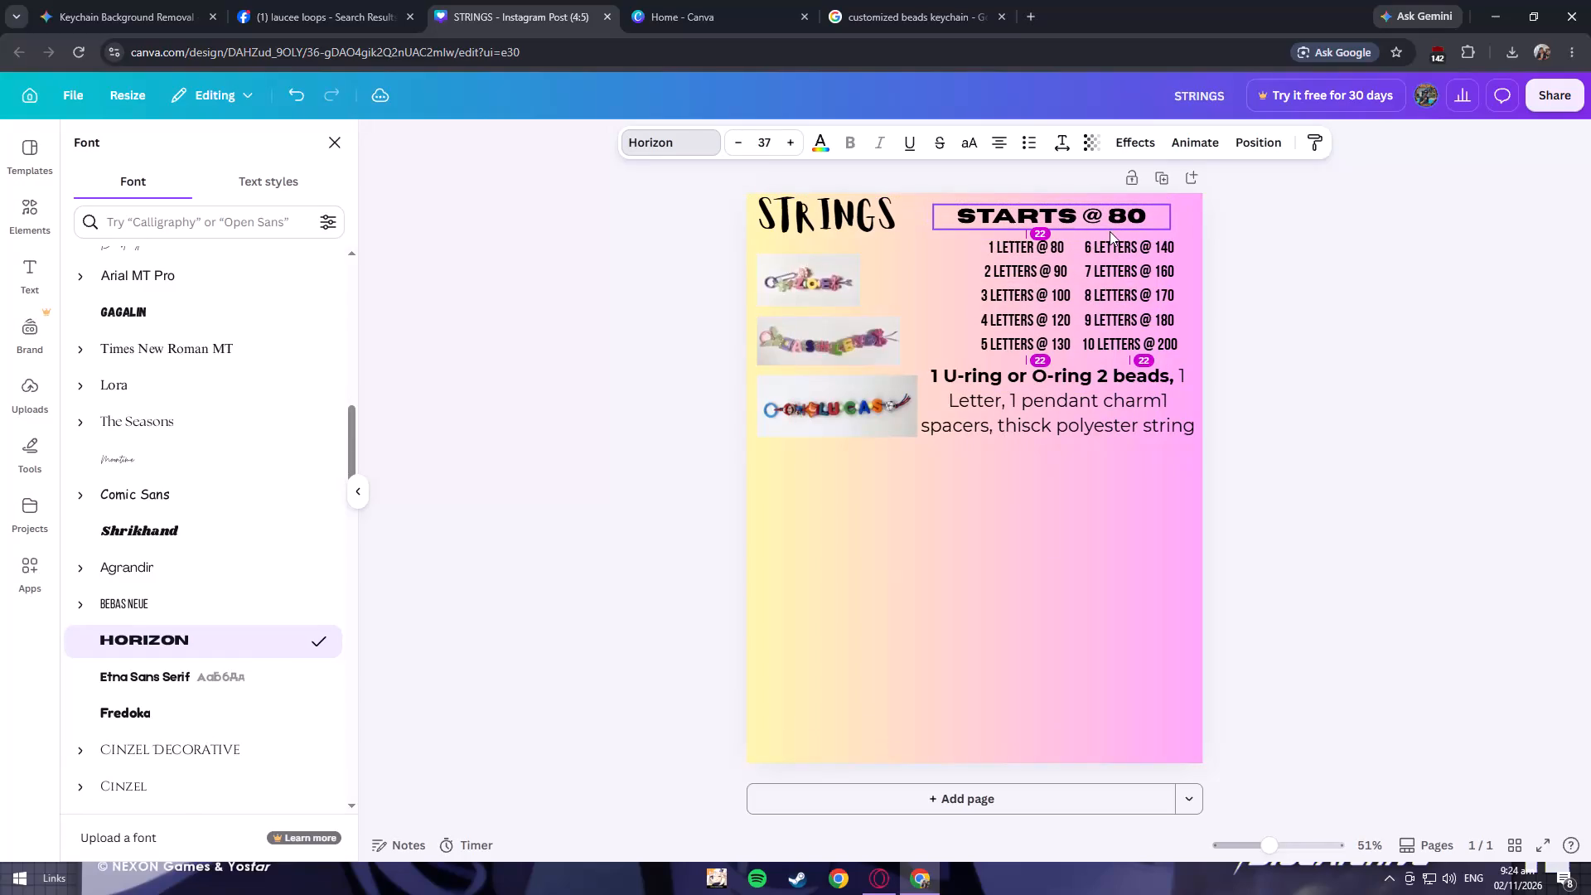
left_click_drag(1110, 231, 1115, 232)
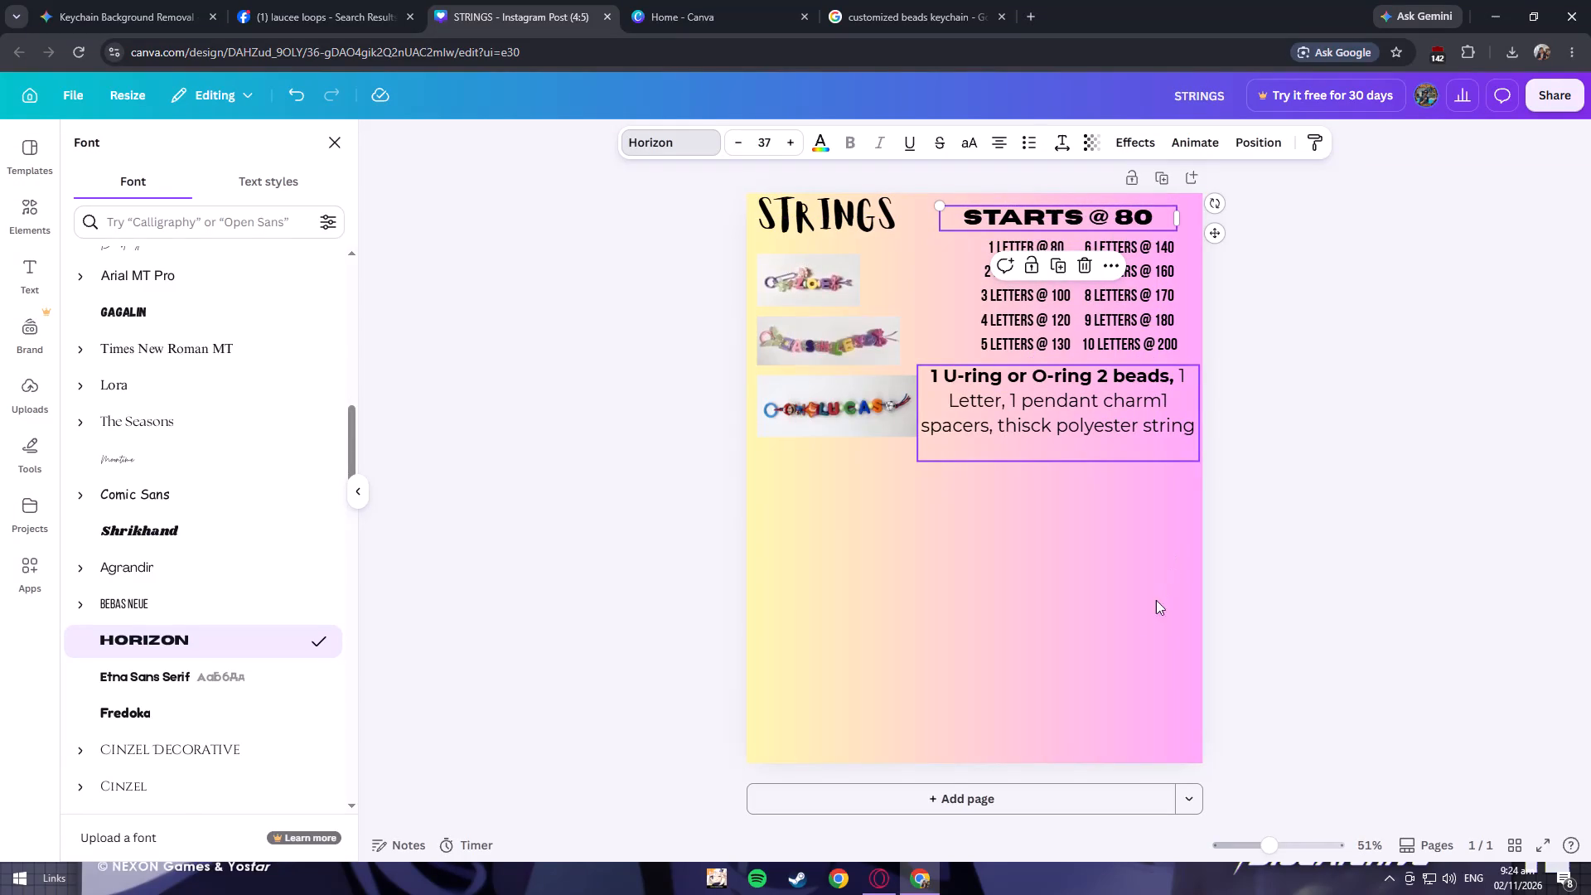
left_click(1145, 610)
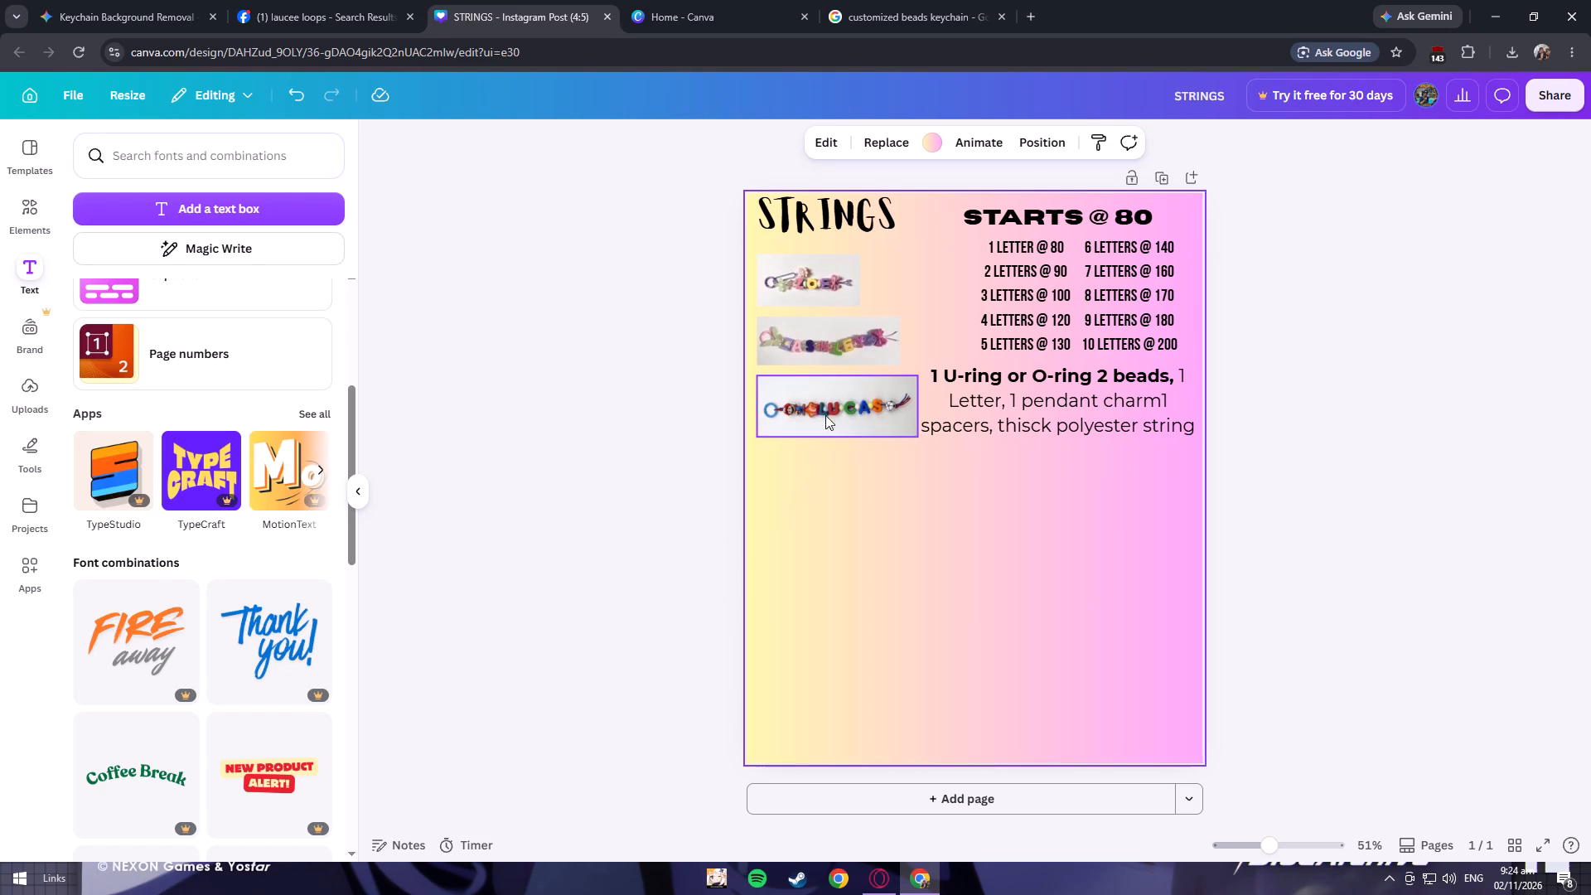
Move the third and second keychain photos slightly down to widen the gaps between the stacked photos.
left_click_drag(827, 409, 822, 433)
left_click_drag(838, 326, 835, 343)
Move the U-ring text box down to leave a gap below the price list, keeping its horizontal alignment.
left_click(1064, 406)
left_click_drag(1069, 414, 1069, 423)
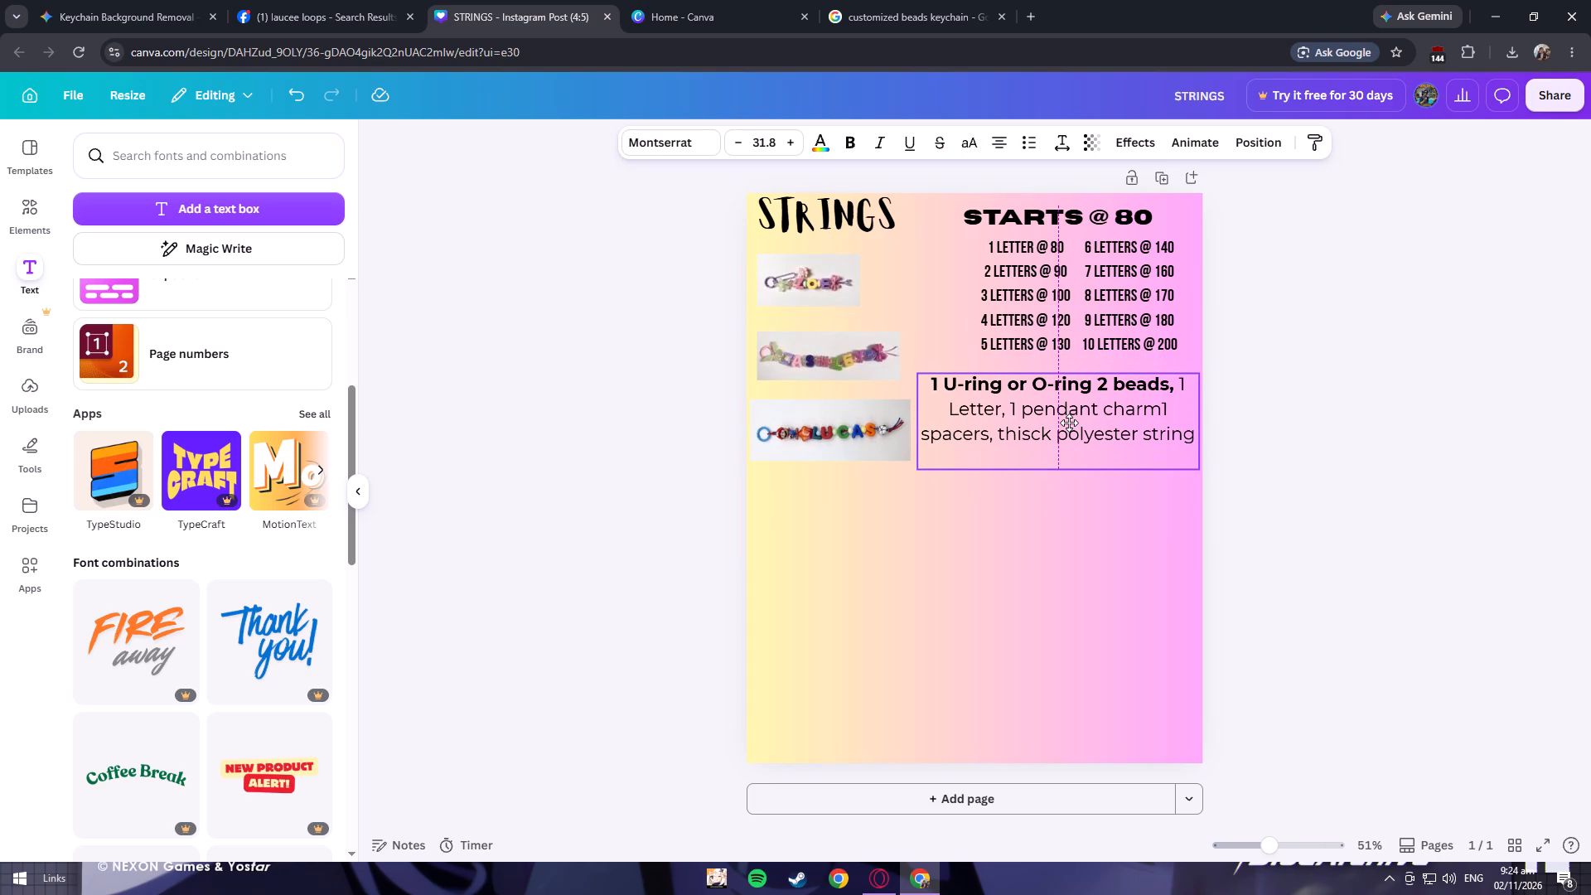
left_click_drag(1069, 423, 1068, 439)
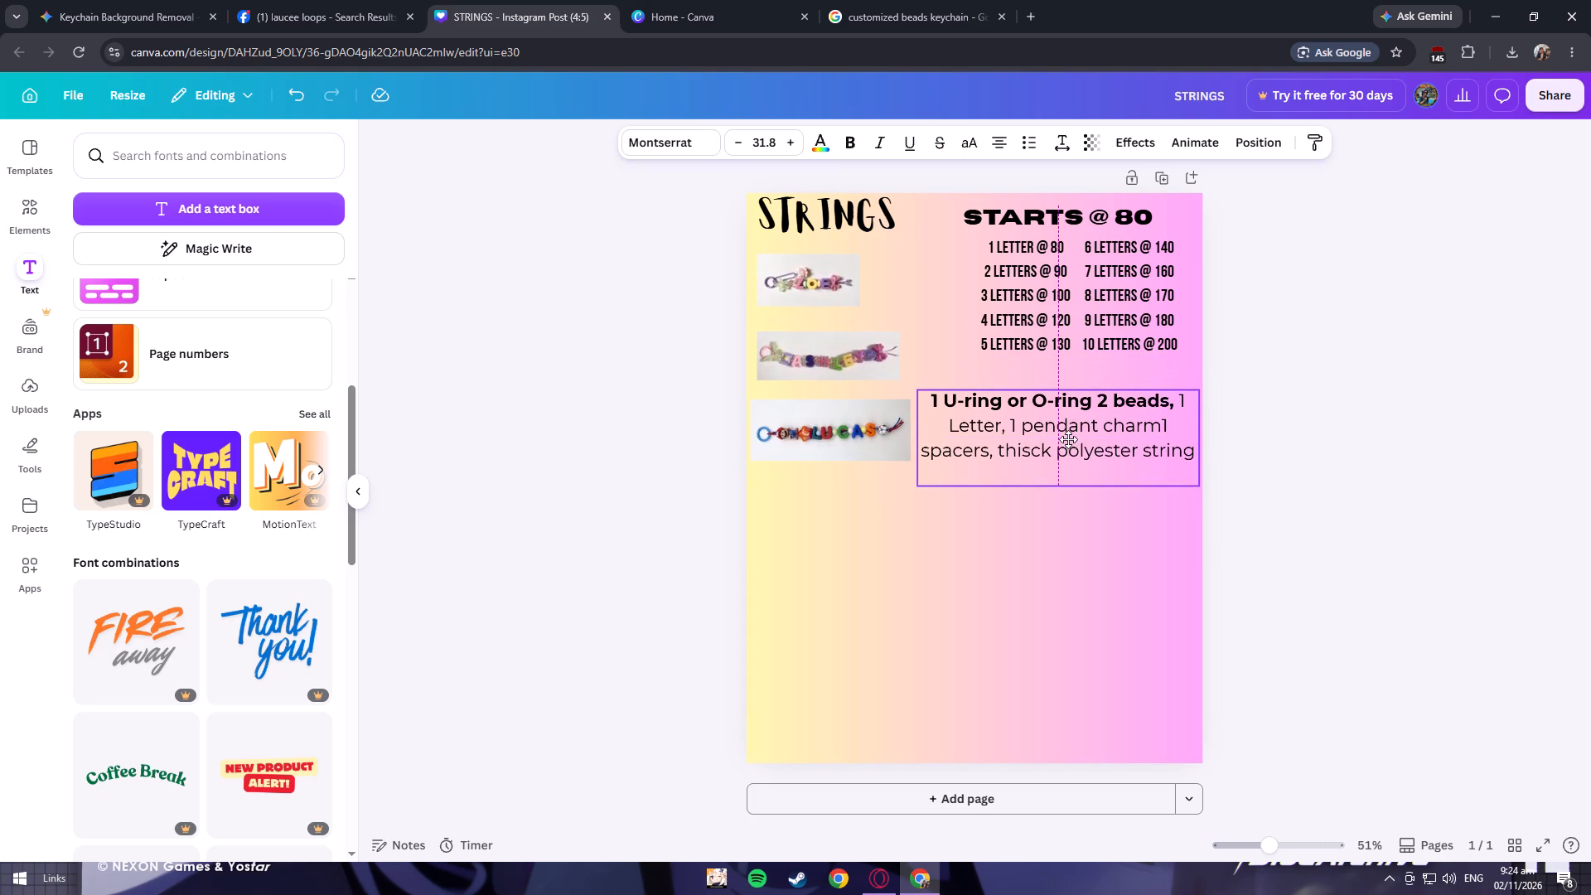
left_click_drag(1068, 439, 1067, 442)
left_click(1078, 593)
Move the 1 to 5 letters price column left and slightly down, and increase its font size to 33.
left_click_drag(1032, 312, 989, 324)
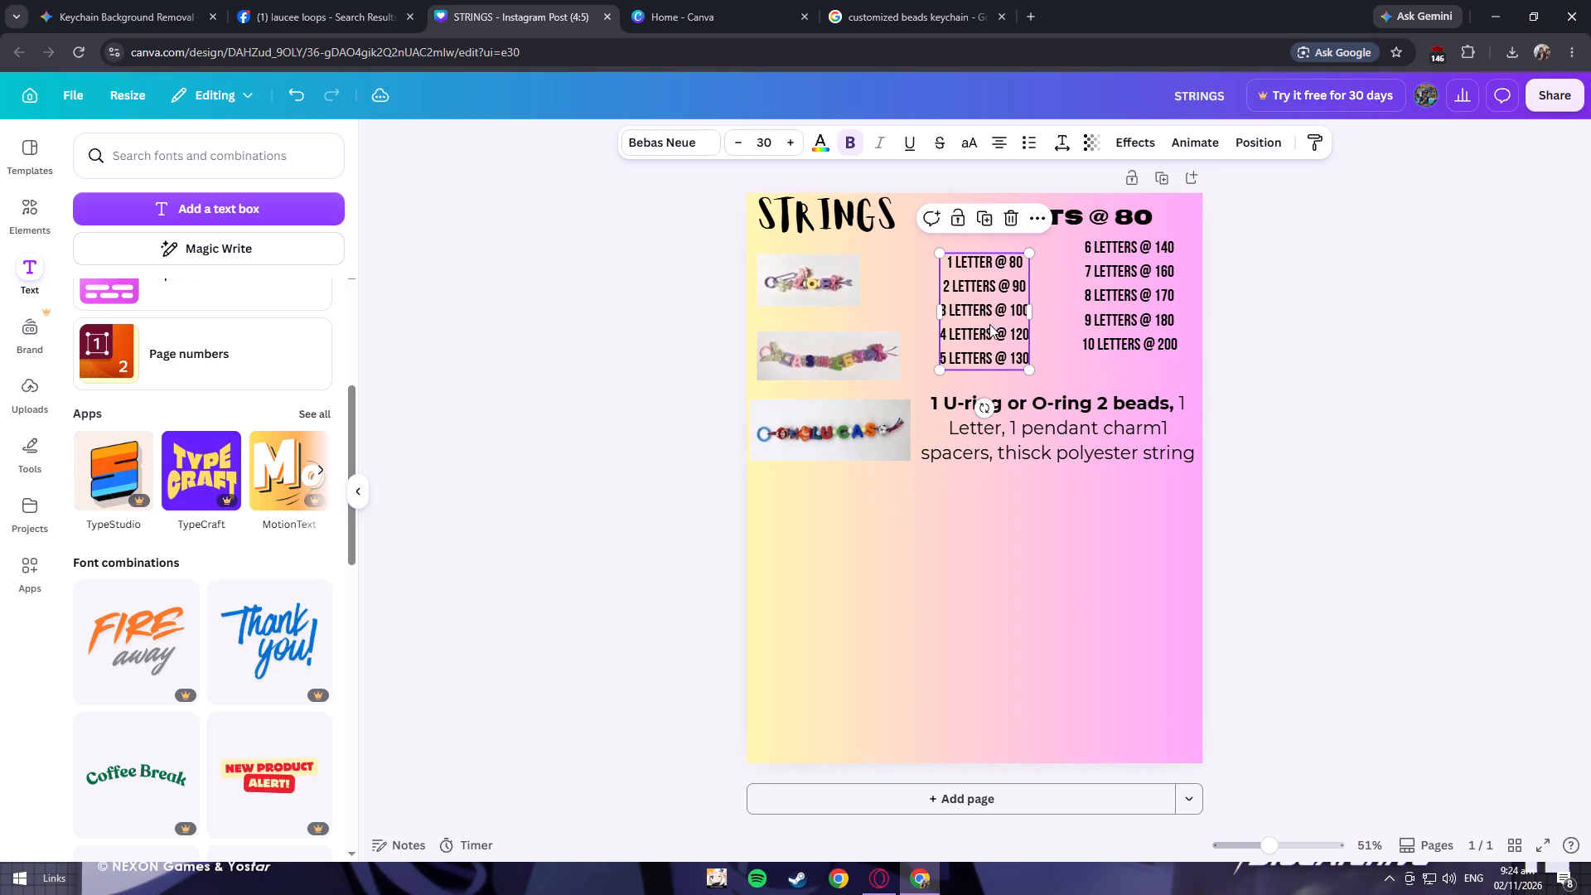
triple_click(991, 324)
key("ctrl+a")
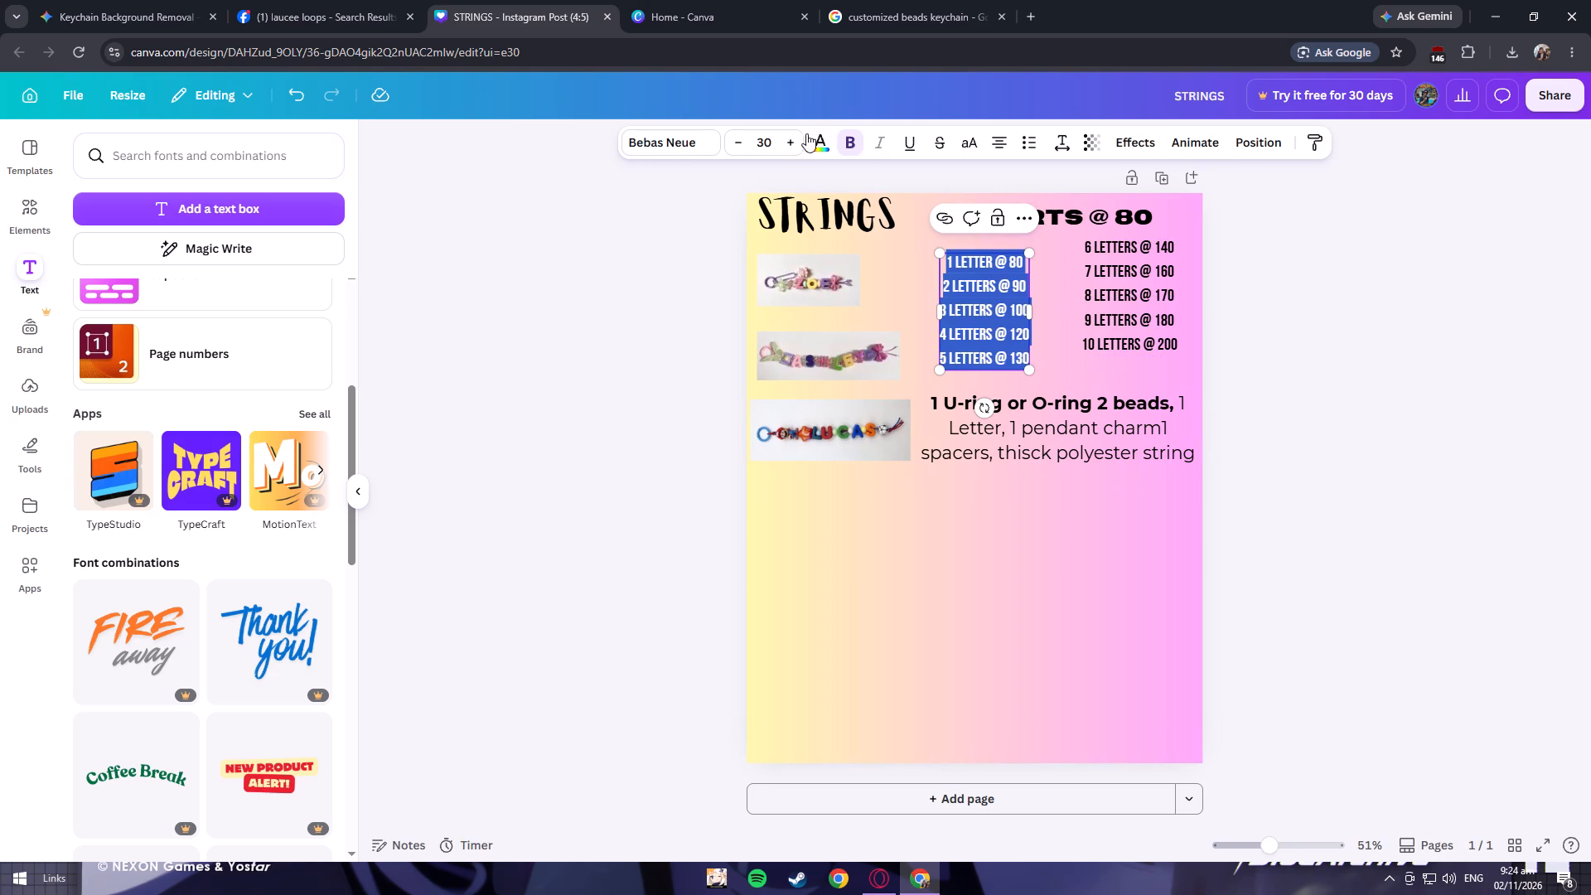
left_click(791, 138)
left_click(791, 138)
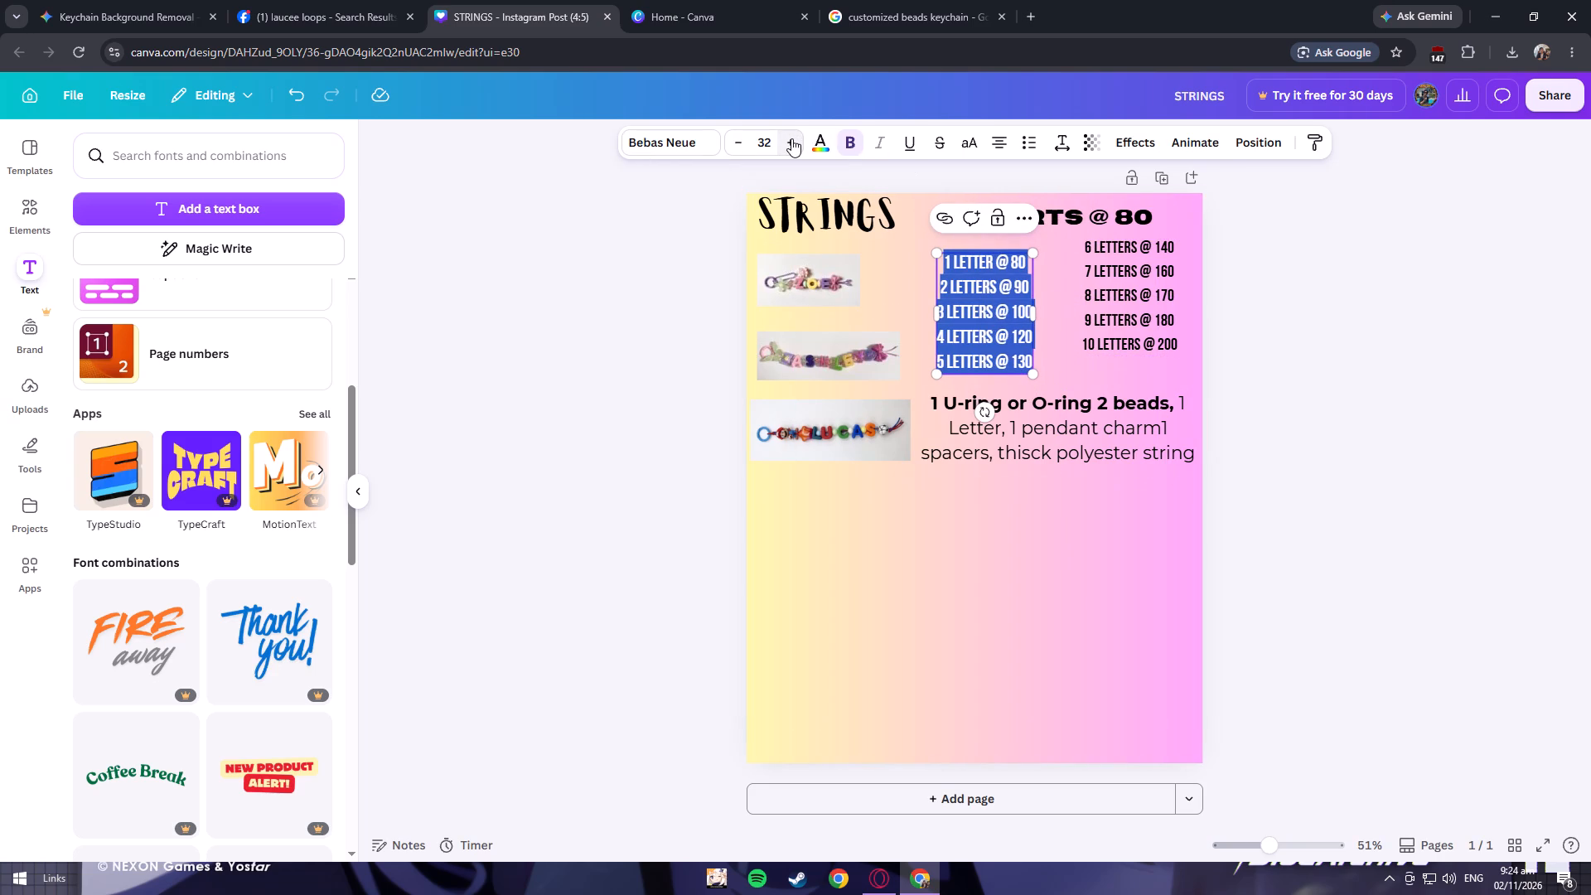
left_click(791, 138)
Move the 6 to 10 letters price column closer to the first column and increase its font size to 33.
left_click(1125, 310)
left_click_drag(1123, 304, 1120, 309)
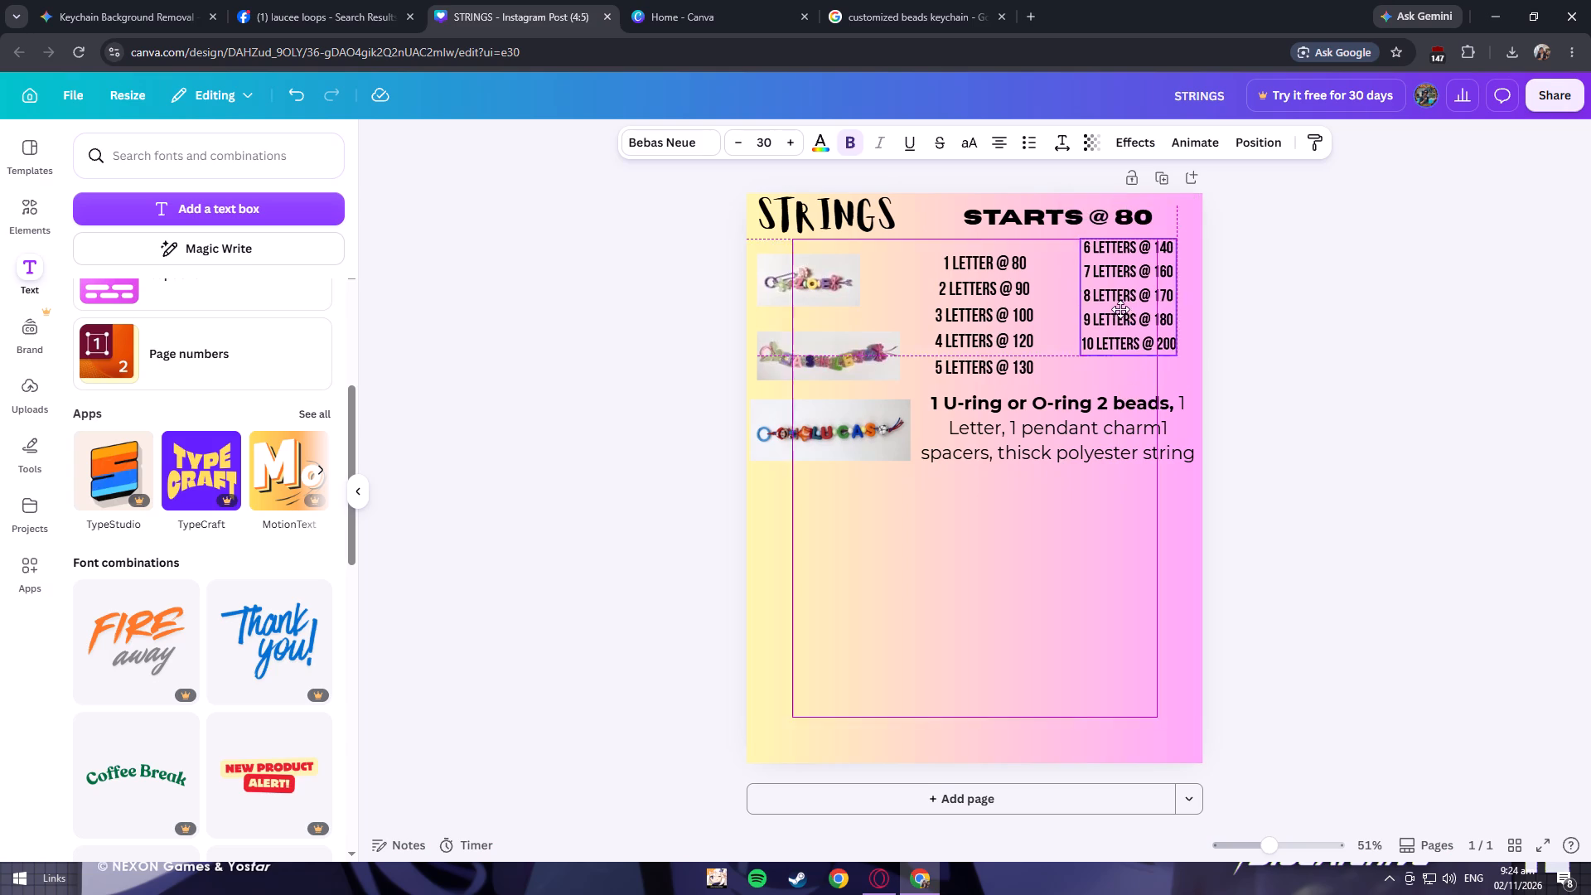
left_click_drag(1120, 309, 1095, 322)
double_click(1095, 322)
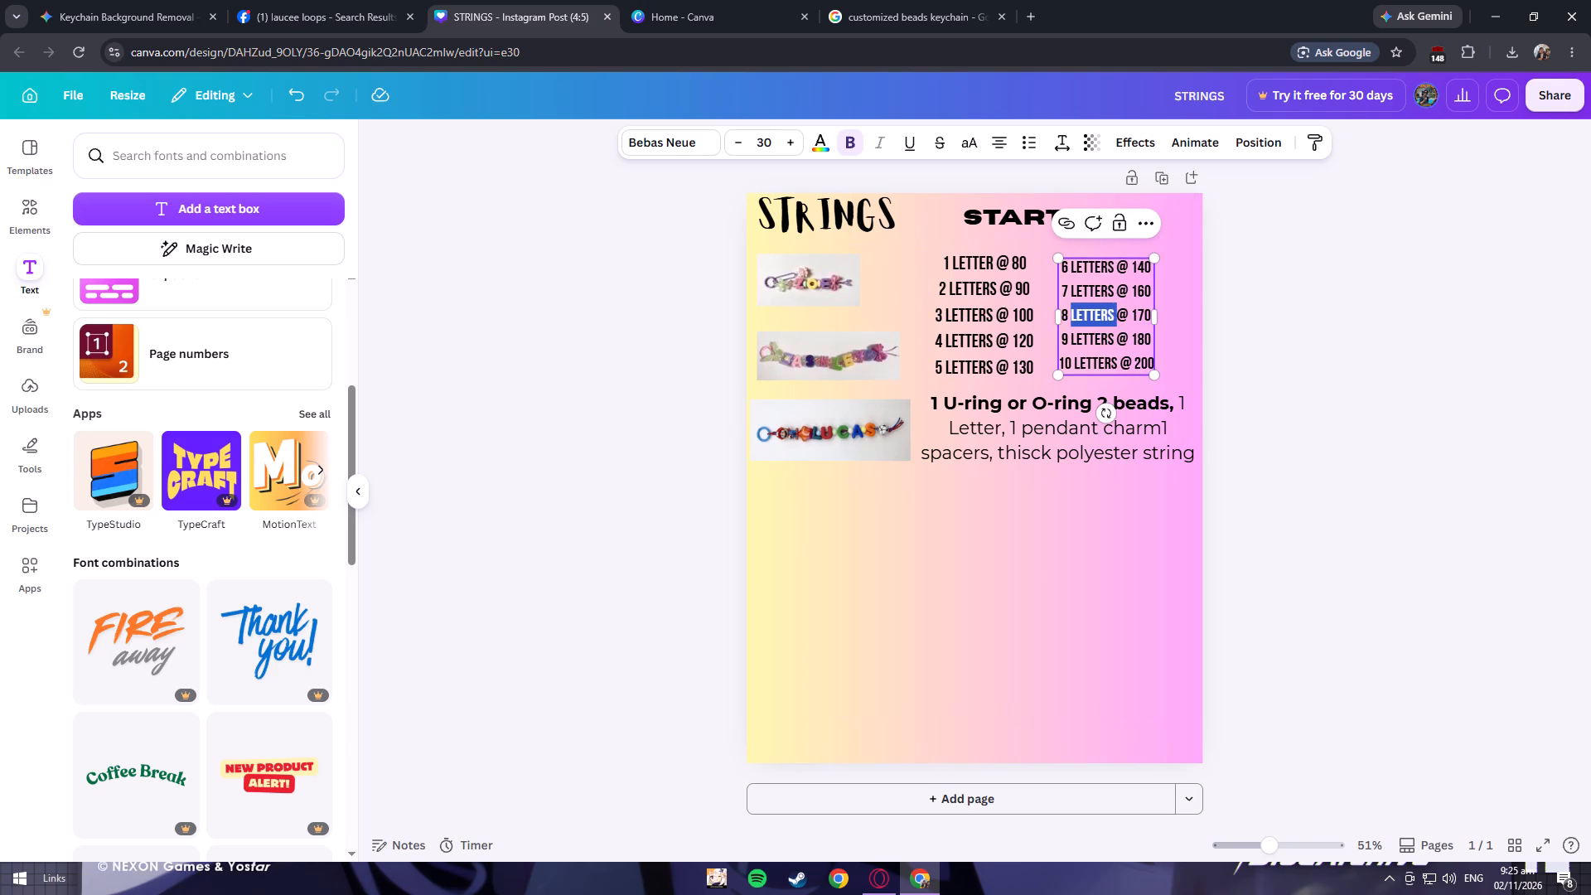
key("ctrl+a")
triple_click(791, 148)
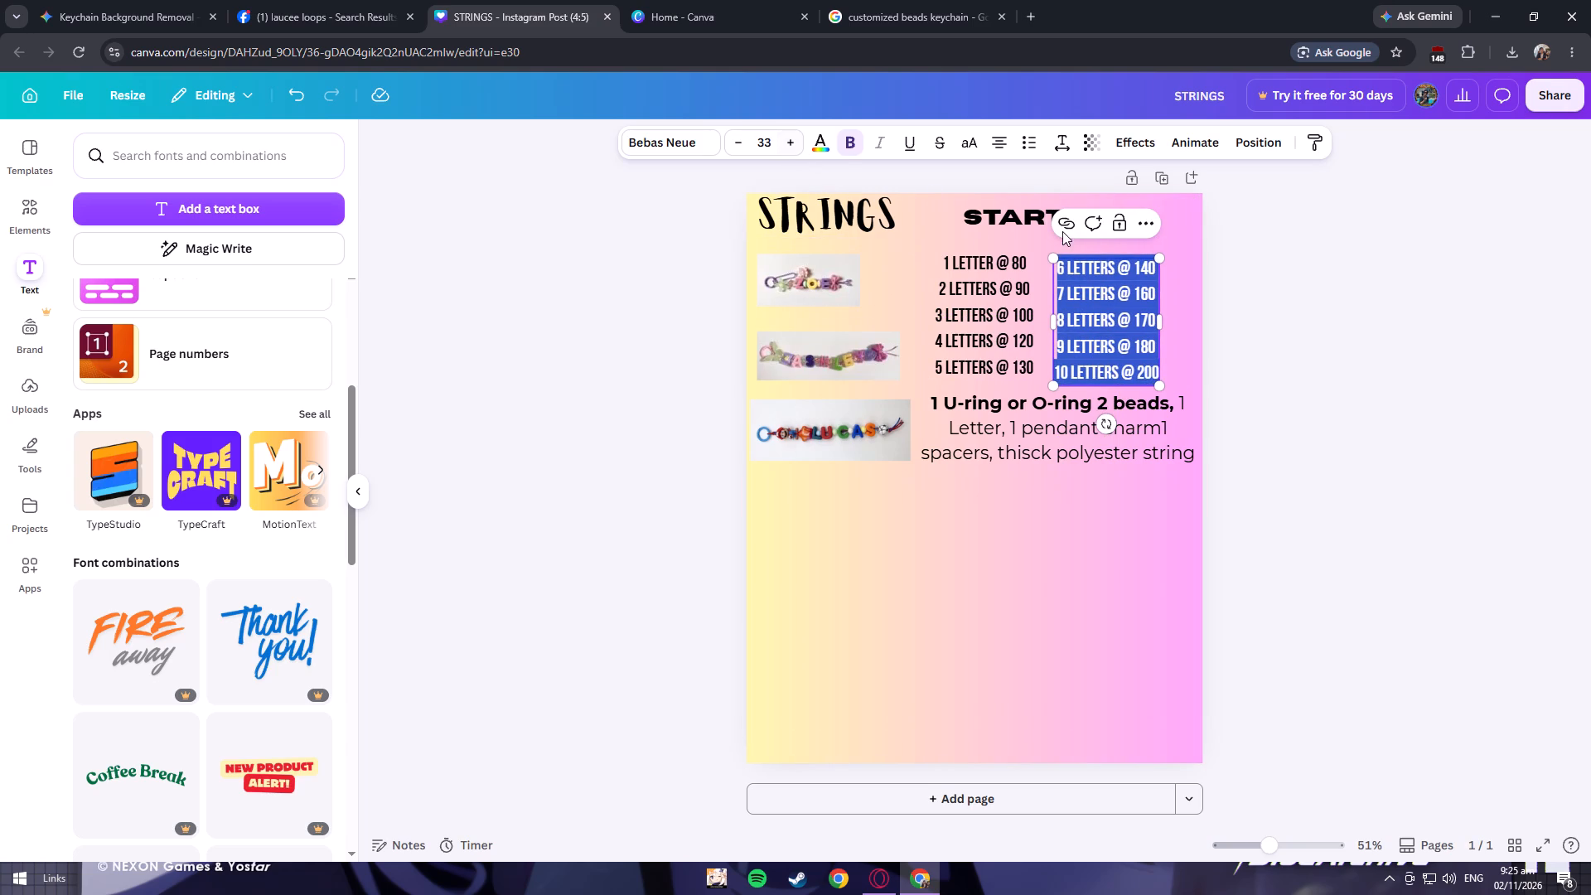
Shift the 6 to 10 letters column slightly up, then nudge it down toward the level of the 1 to 5 letters column.
left_click(1122, 308)
left_click_drag(1109, 258, 1109, 250)
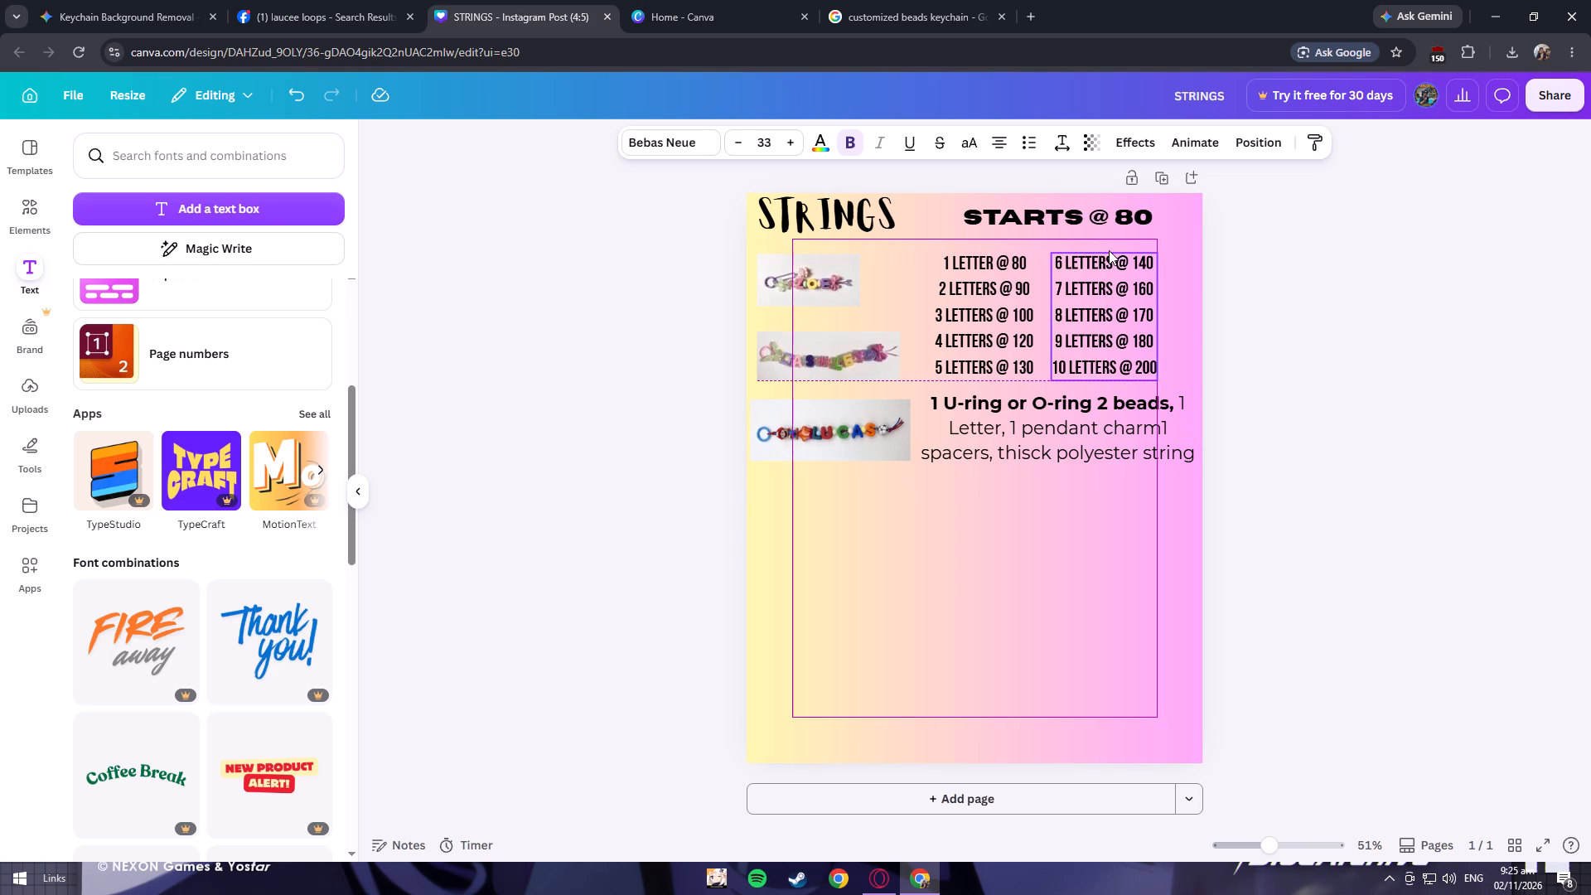
left_click_drag(1109, 250, 1109, 249)
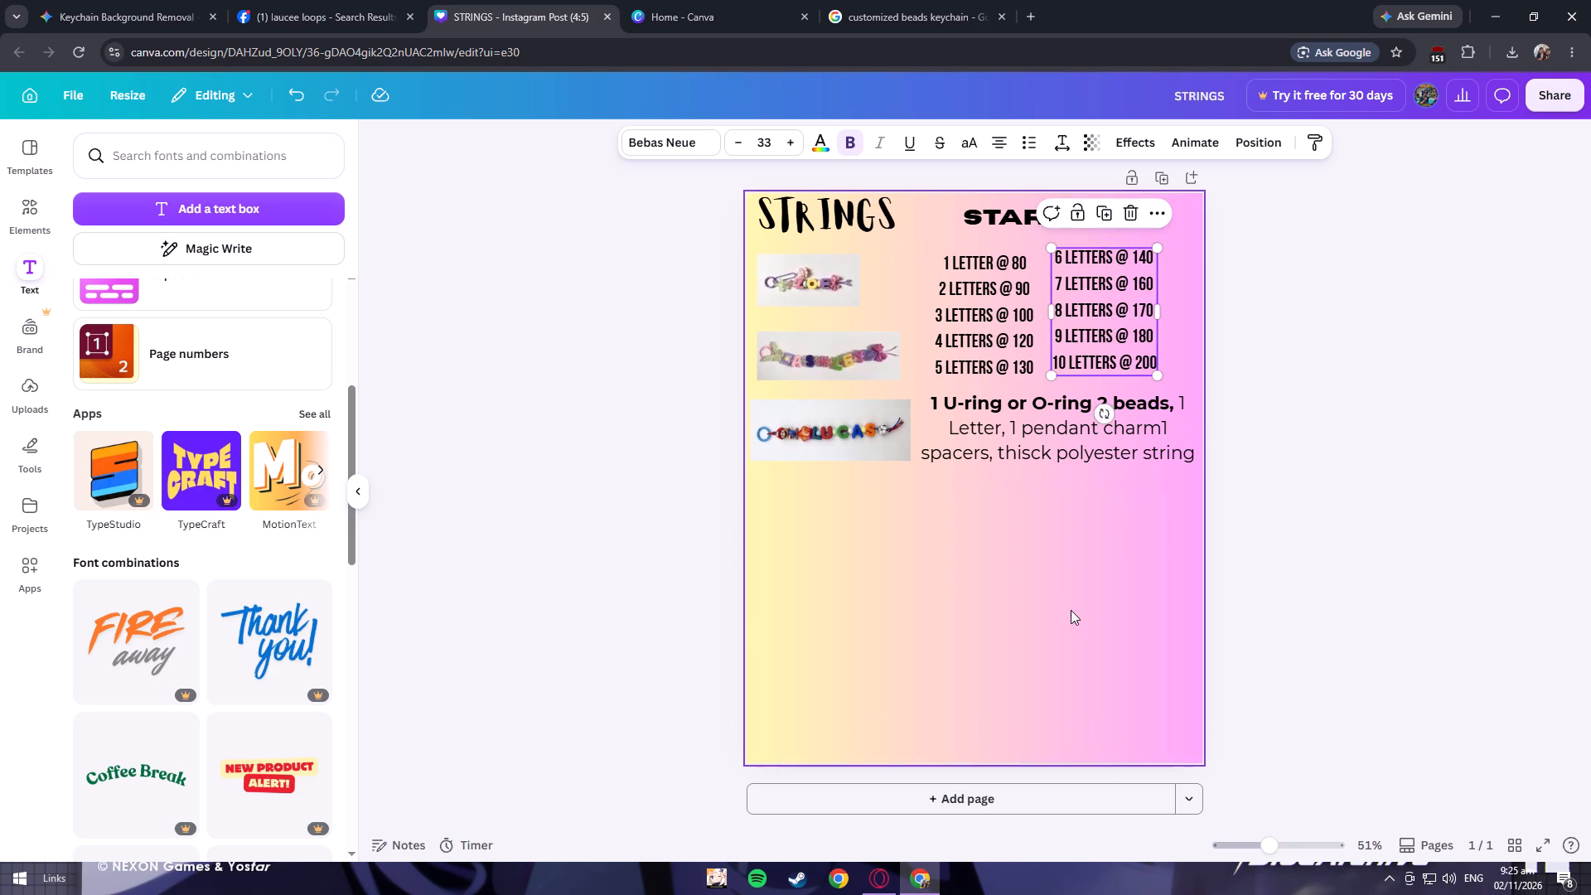
left_click(1071, 610)
left_click(1114, 322)
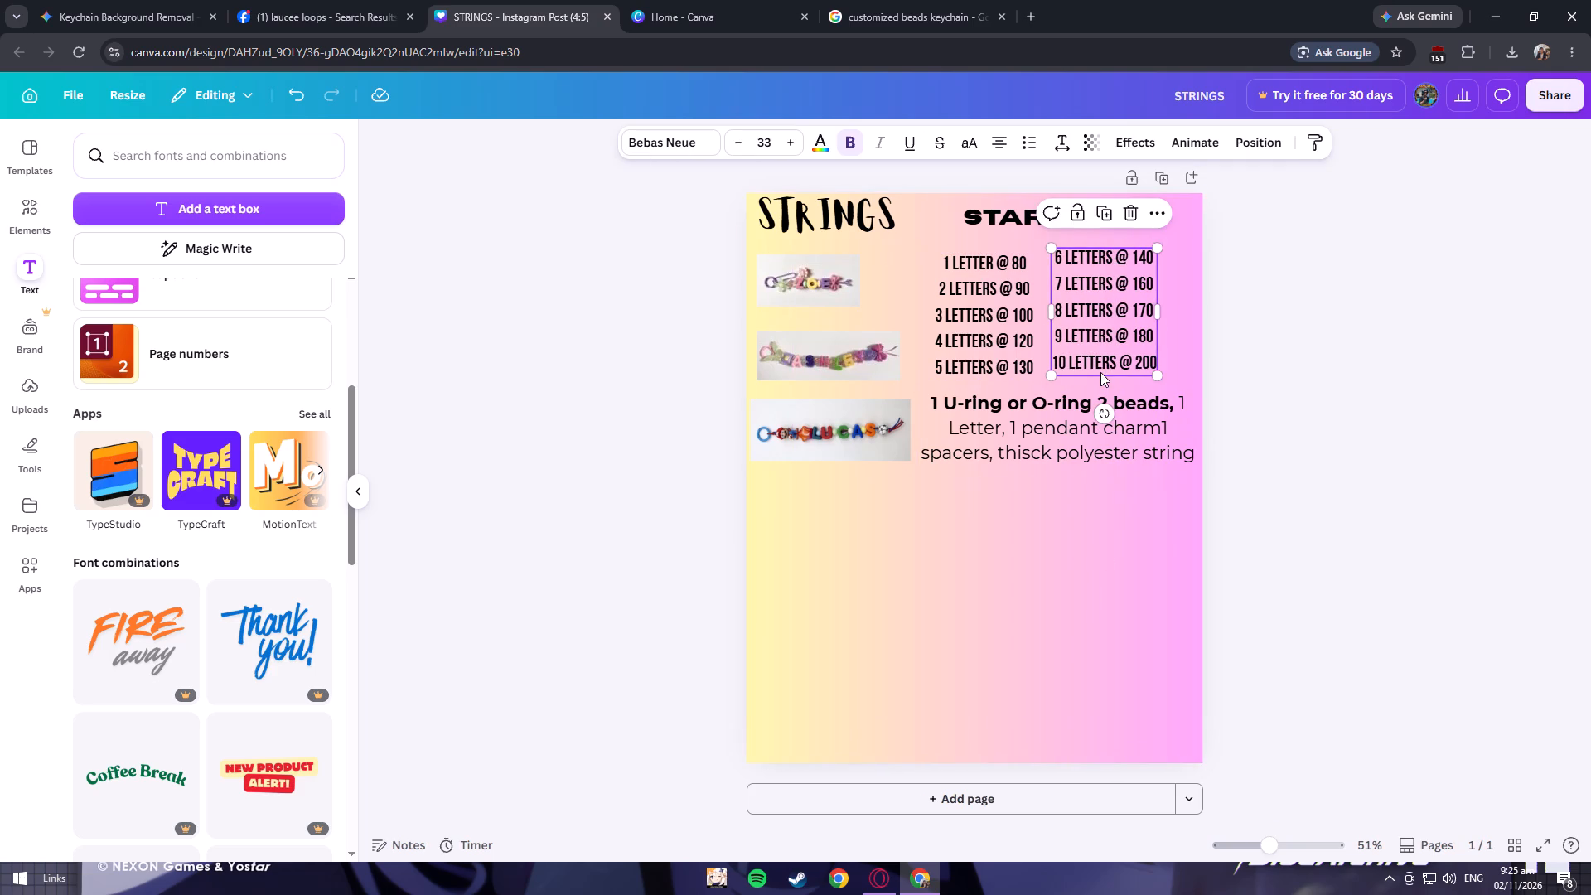
left_click(1104, 243)
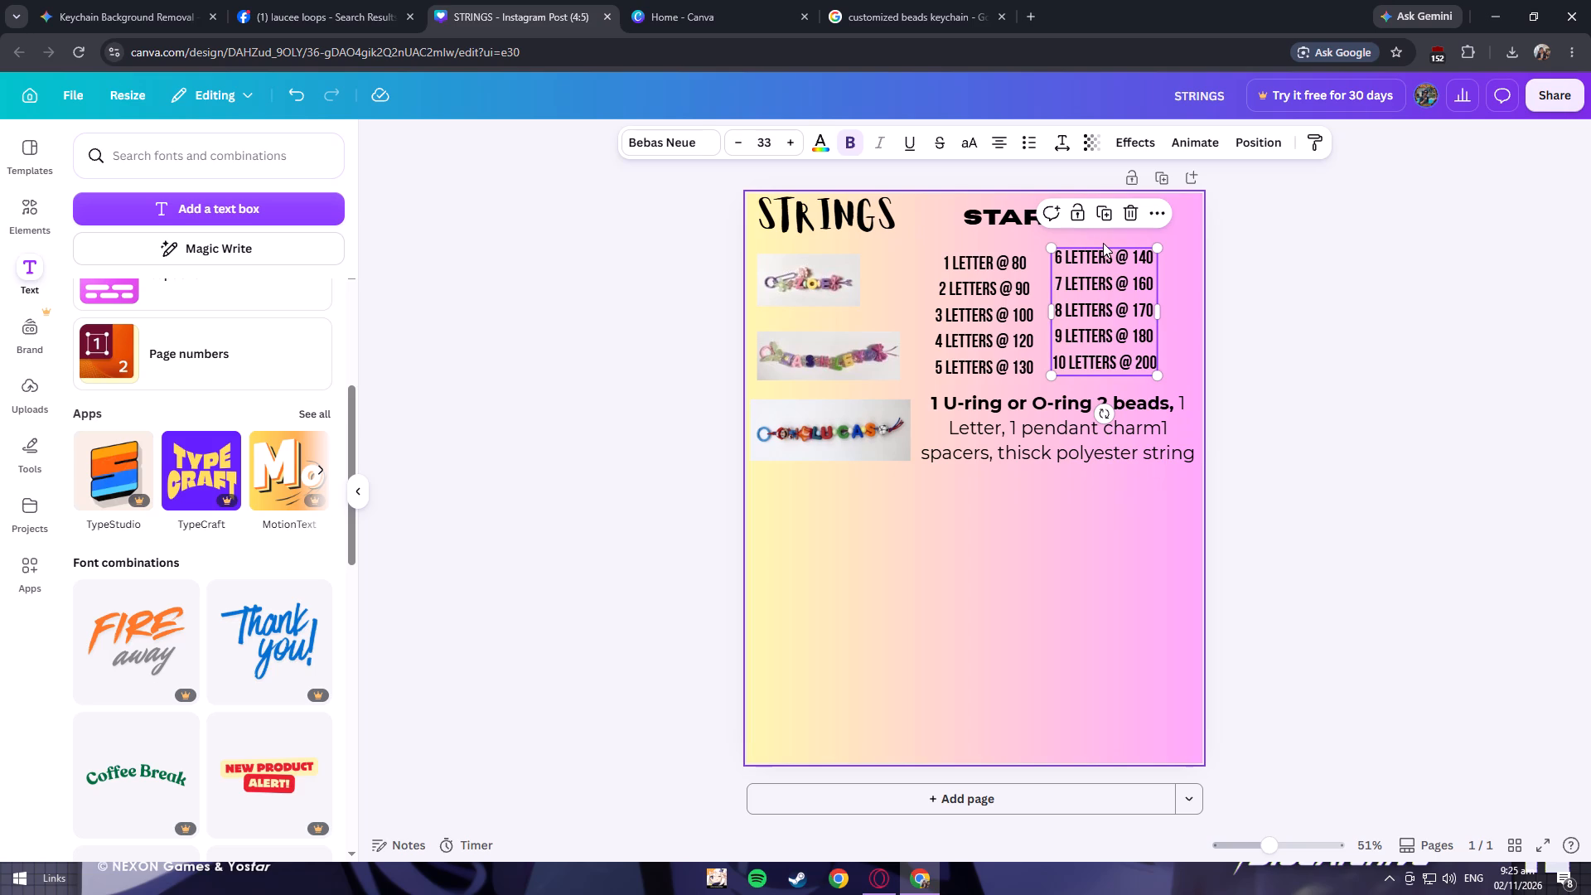
key("Down")
left_click(1086, 308)
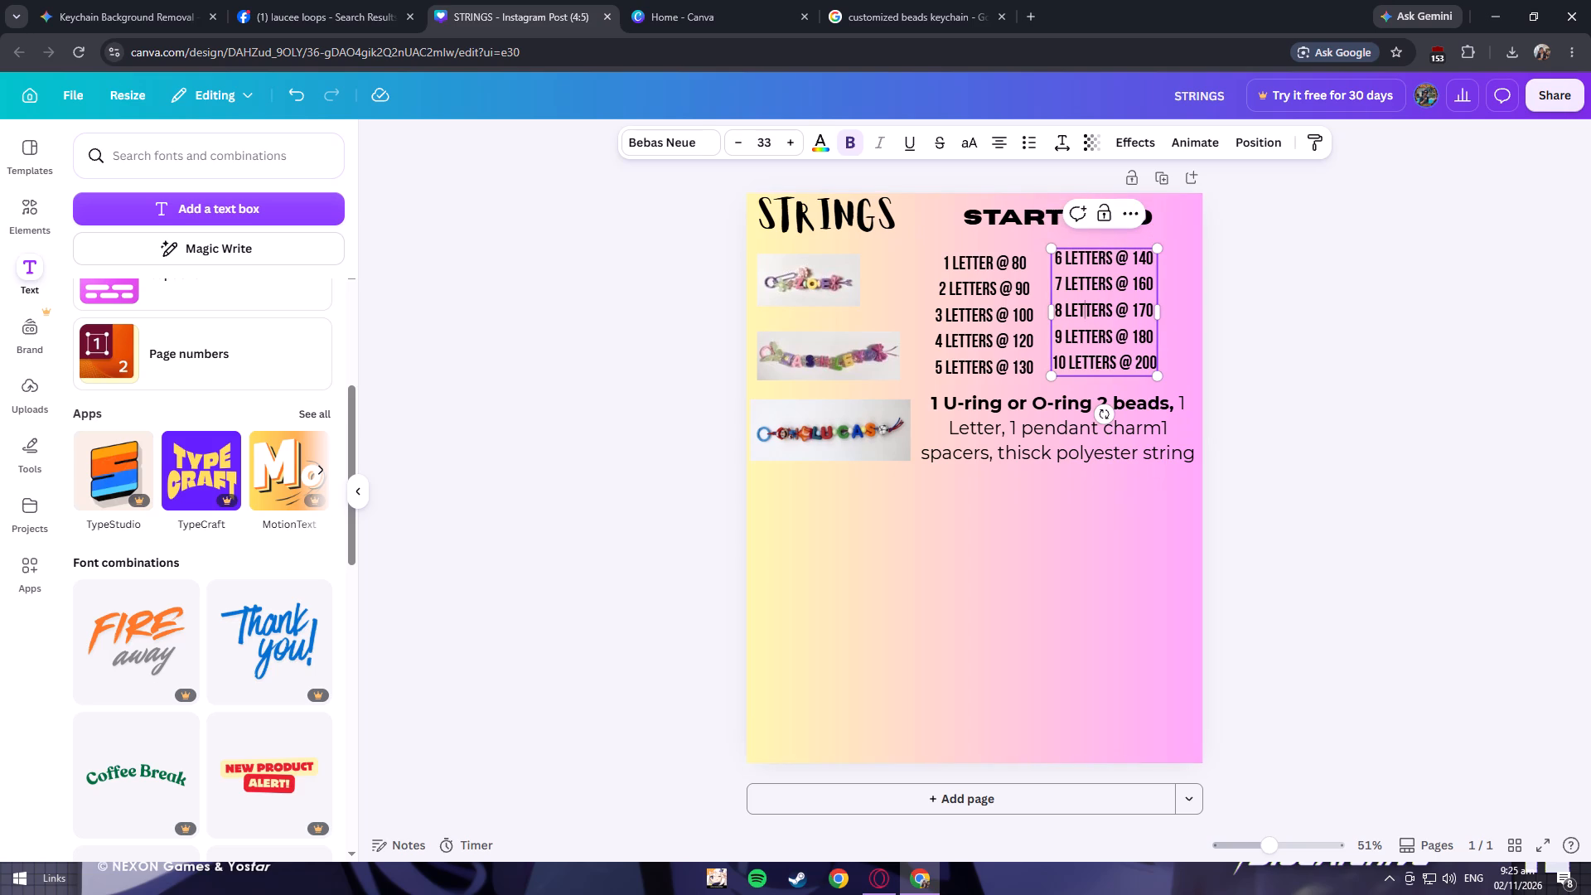
key("Down")
key("Down")
key("Down")
left_click(1124, 381)
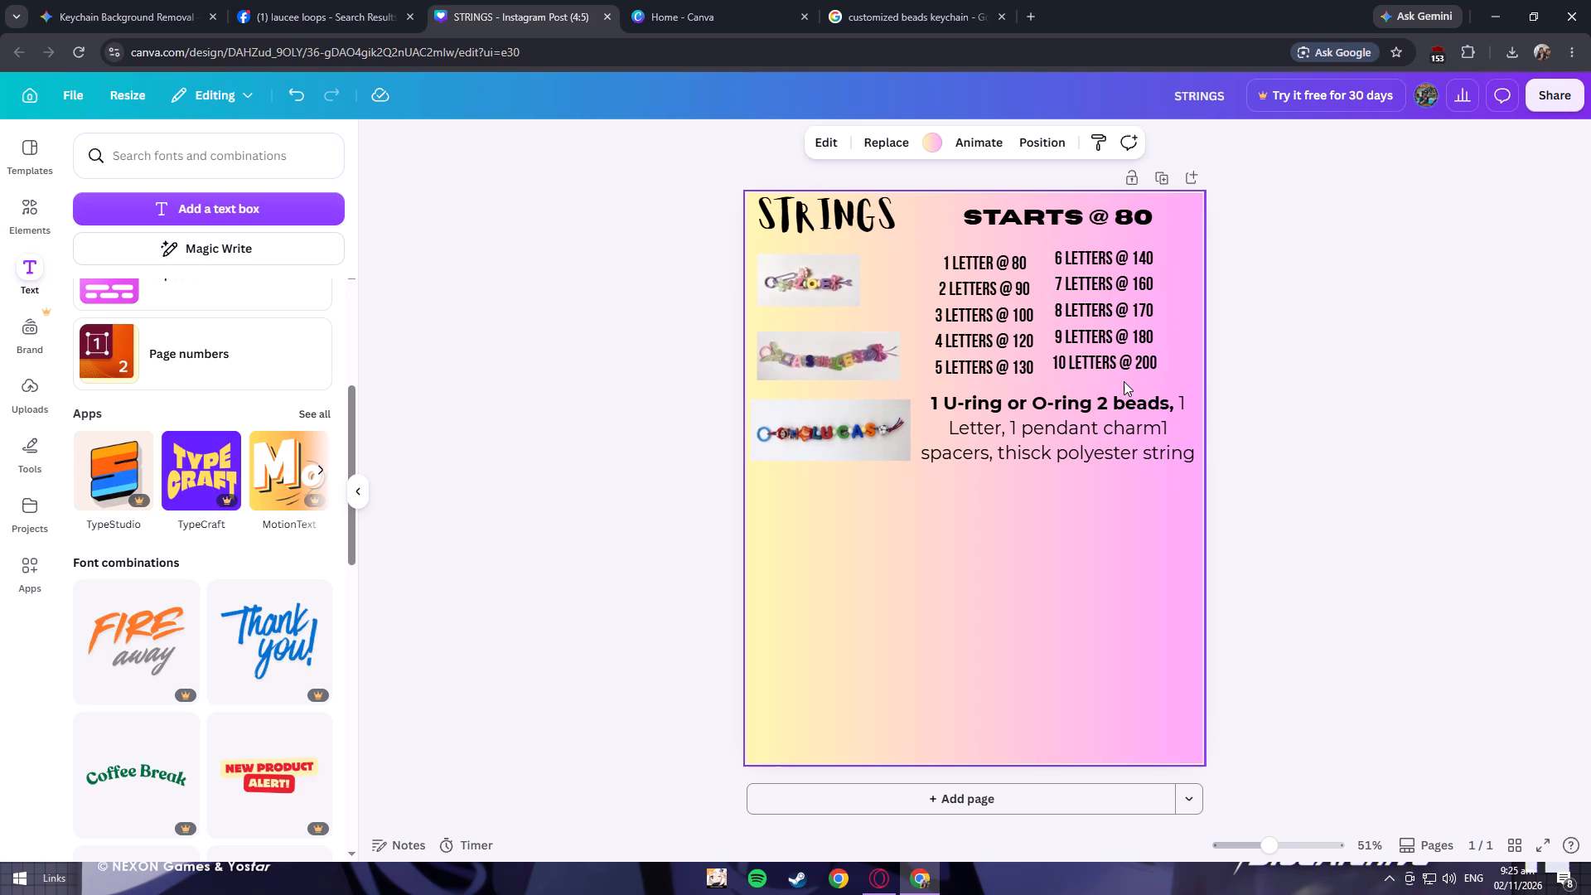
Move the 6 to 10 letters price column down so its rows line up with the 1 to 5 letters column.
key("Down")
left_click(1115, 367)
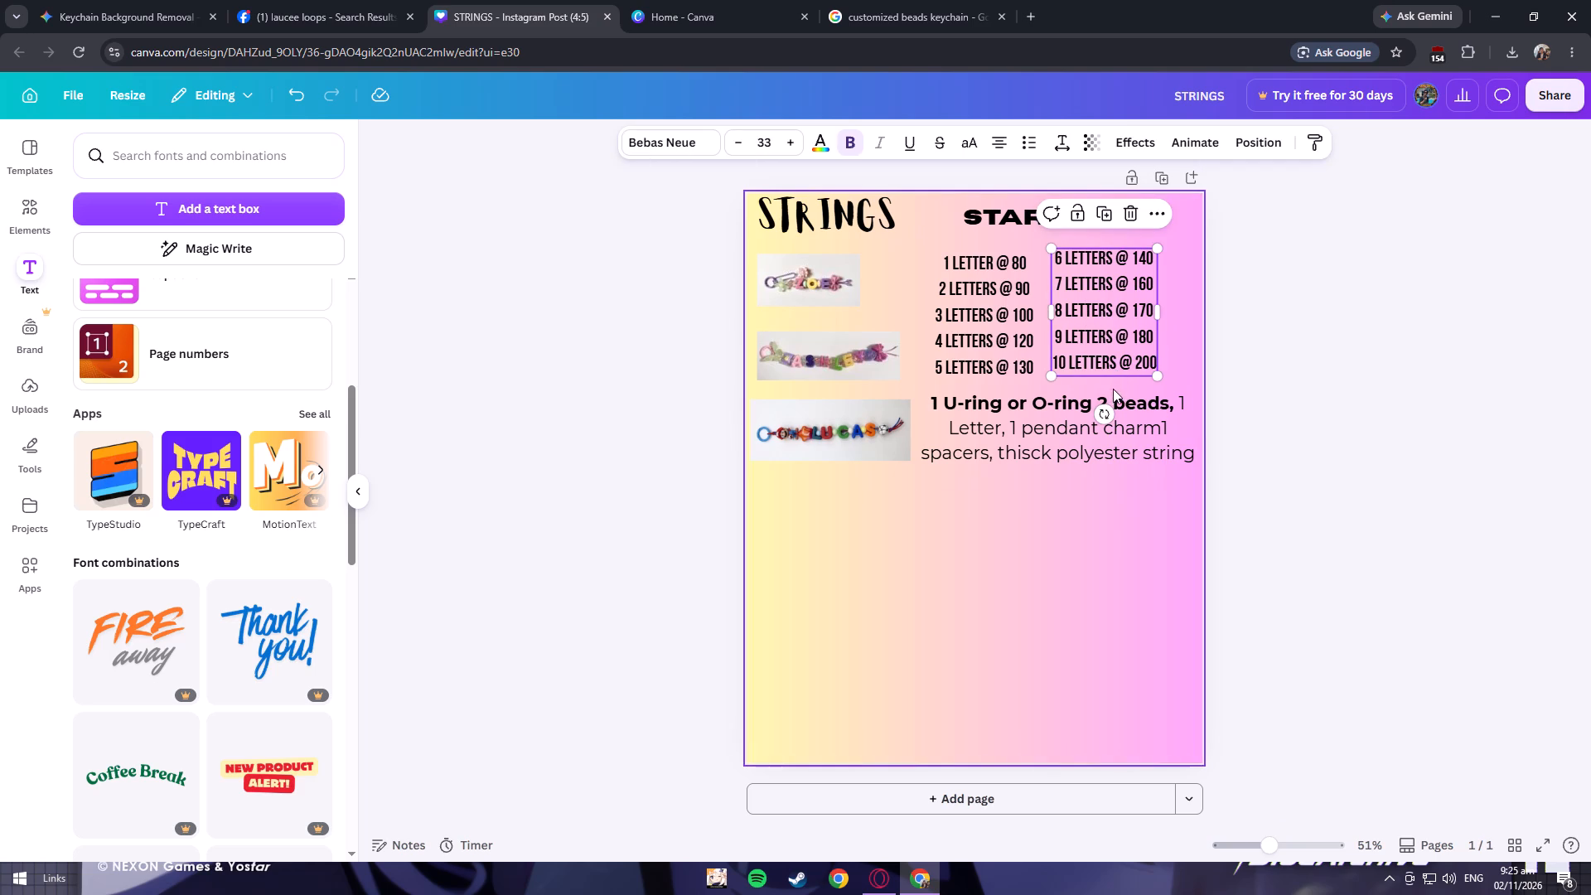
left_click(1122, 376)
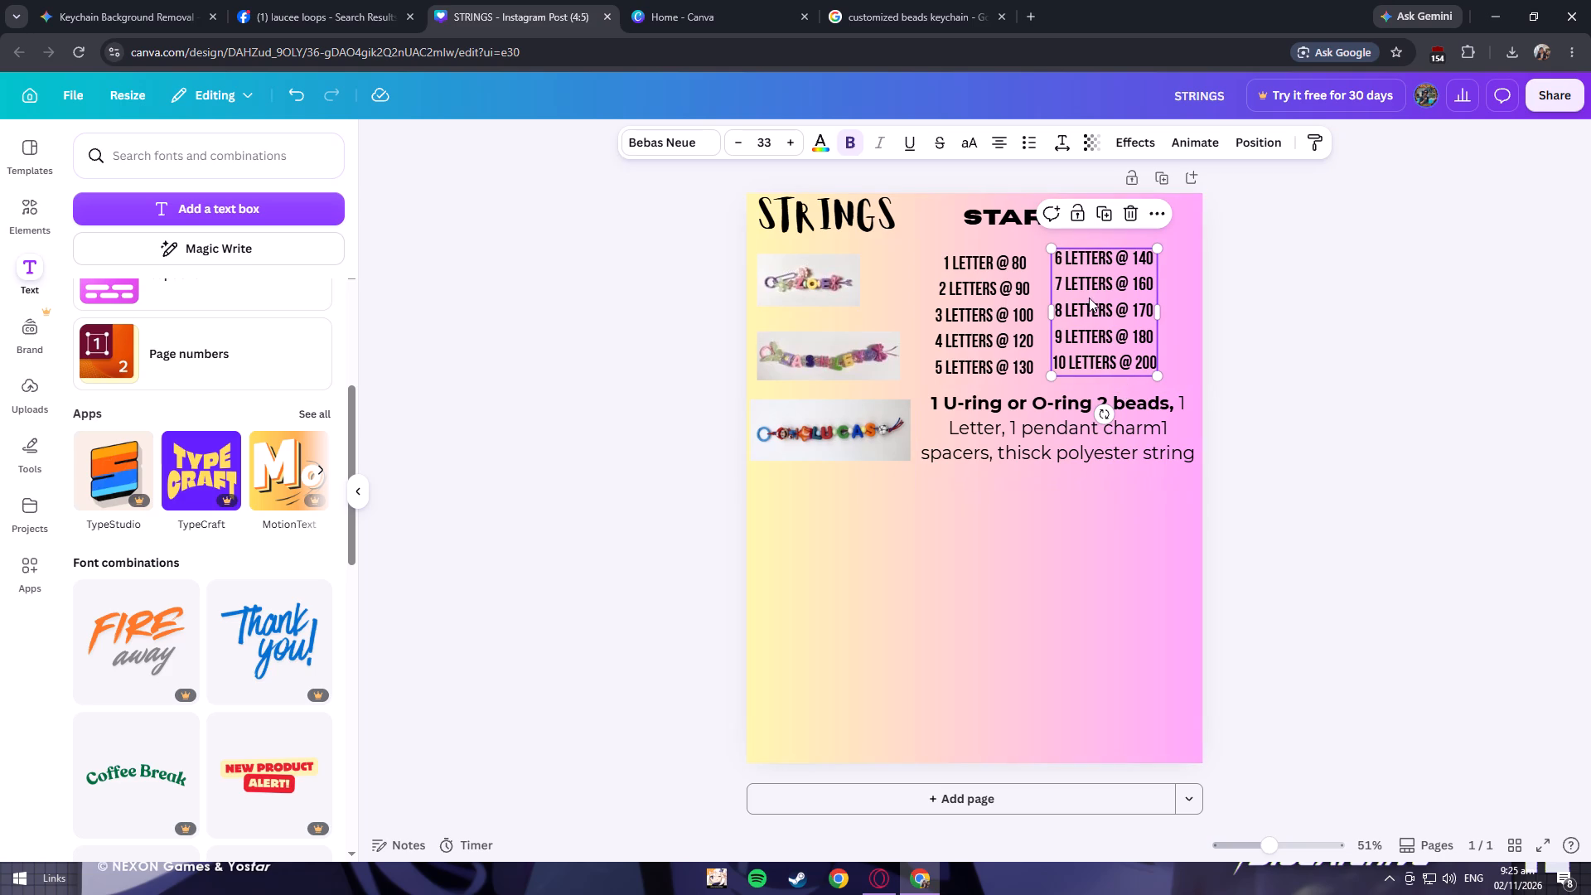
left_click(1090, 295)
left_click(1090, 302)
left_click(1071, 568)
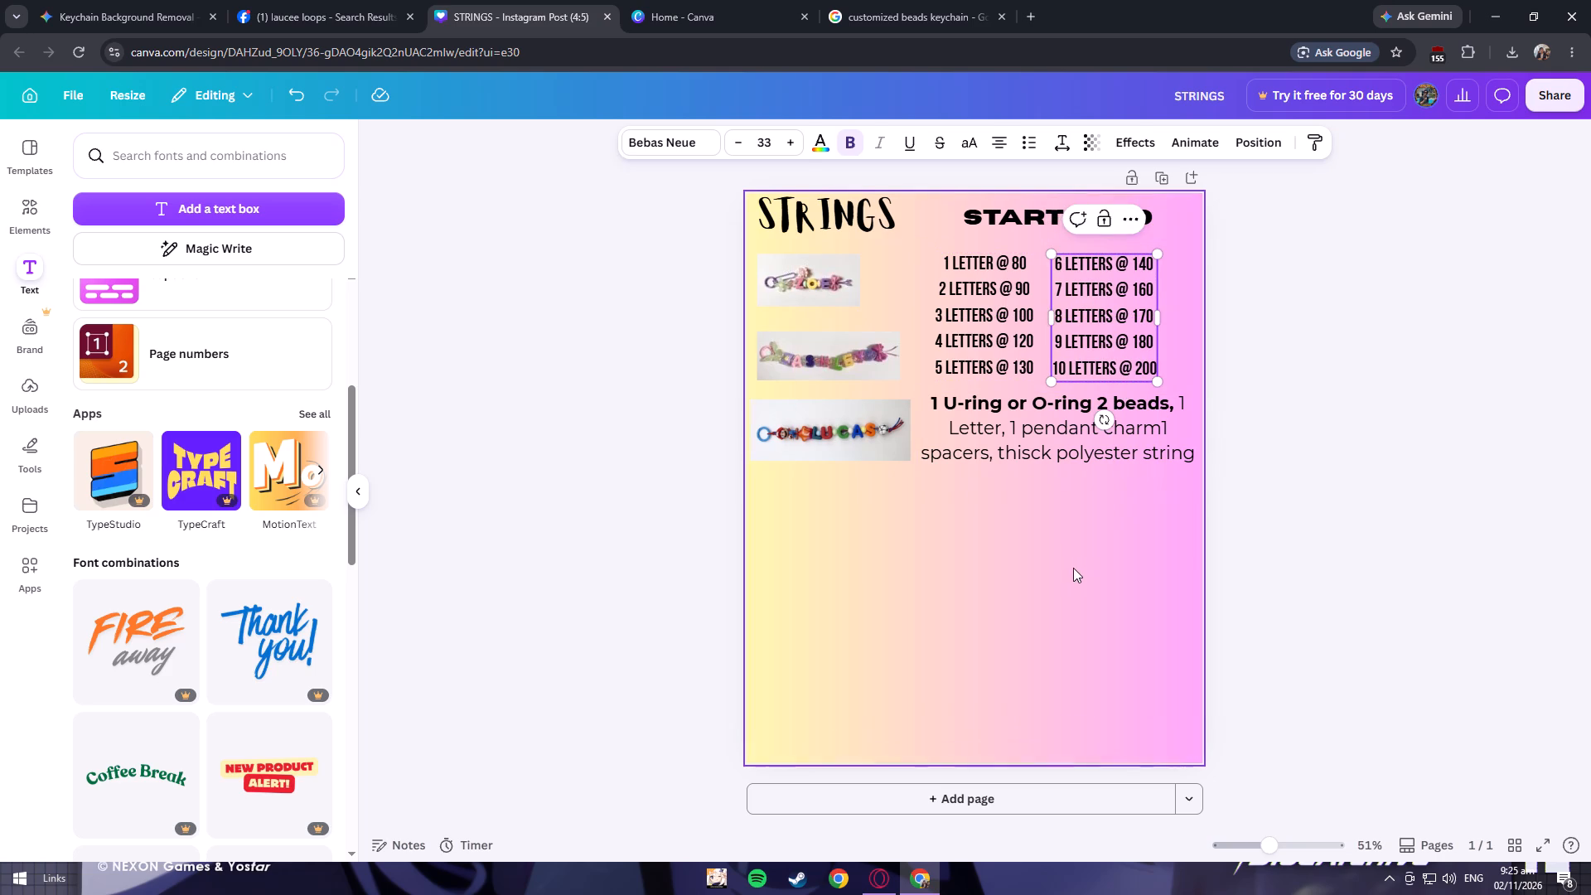
left_click(1074, 565)
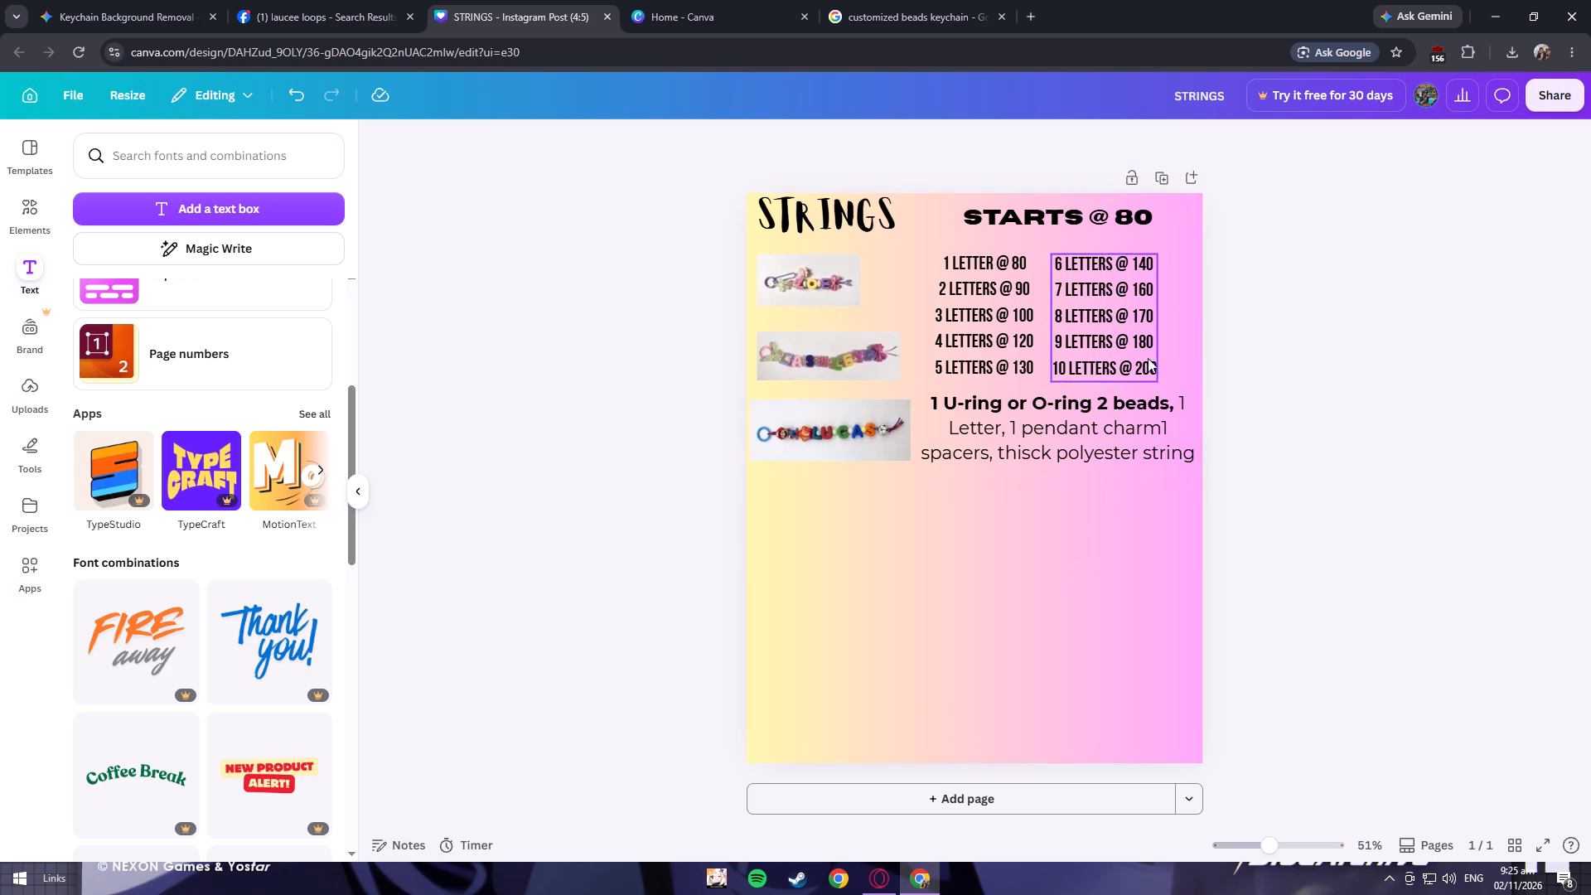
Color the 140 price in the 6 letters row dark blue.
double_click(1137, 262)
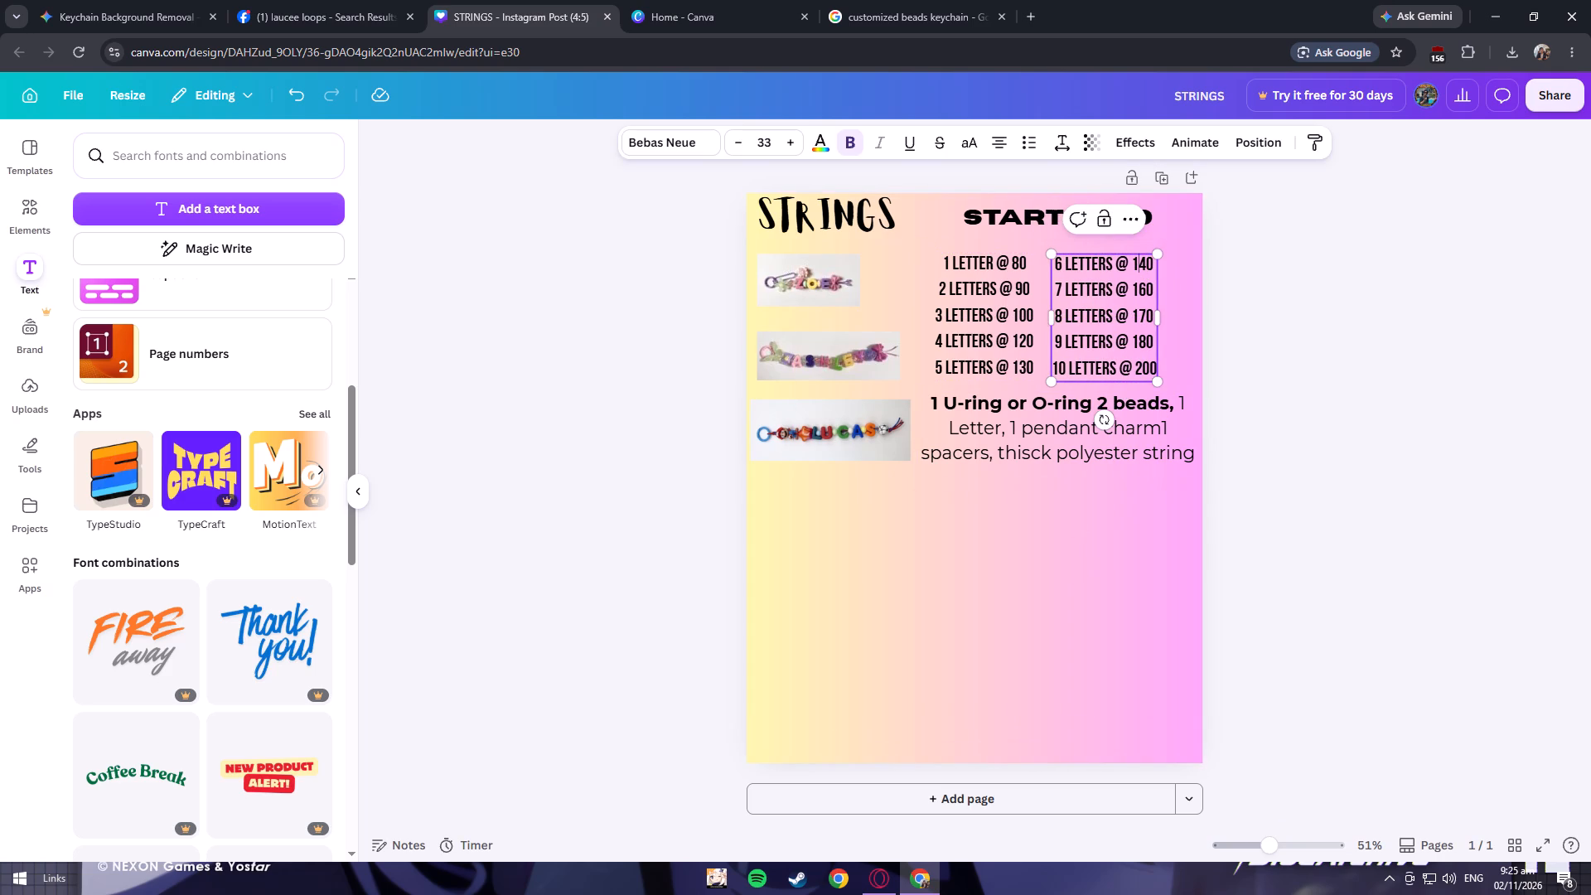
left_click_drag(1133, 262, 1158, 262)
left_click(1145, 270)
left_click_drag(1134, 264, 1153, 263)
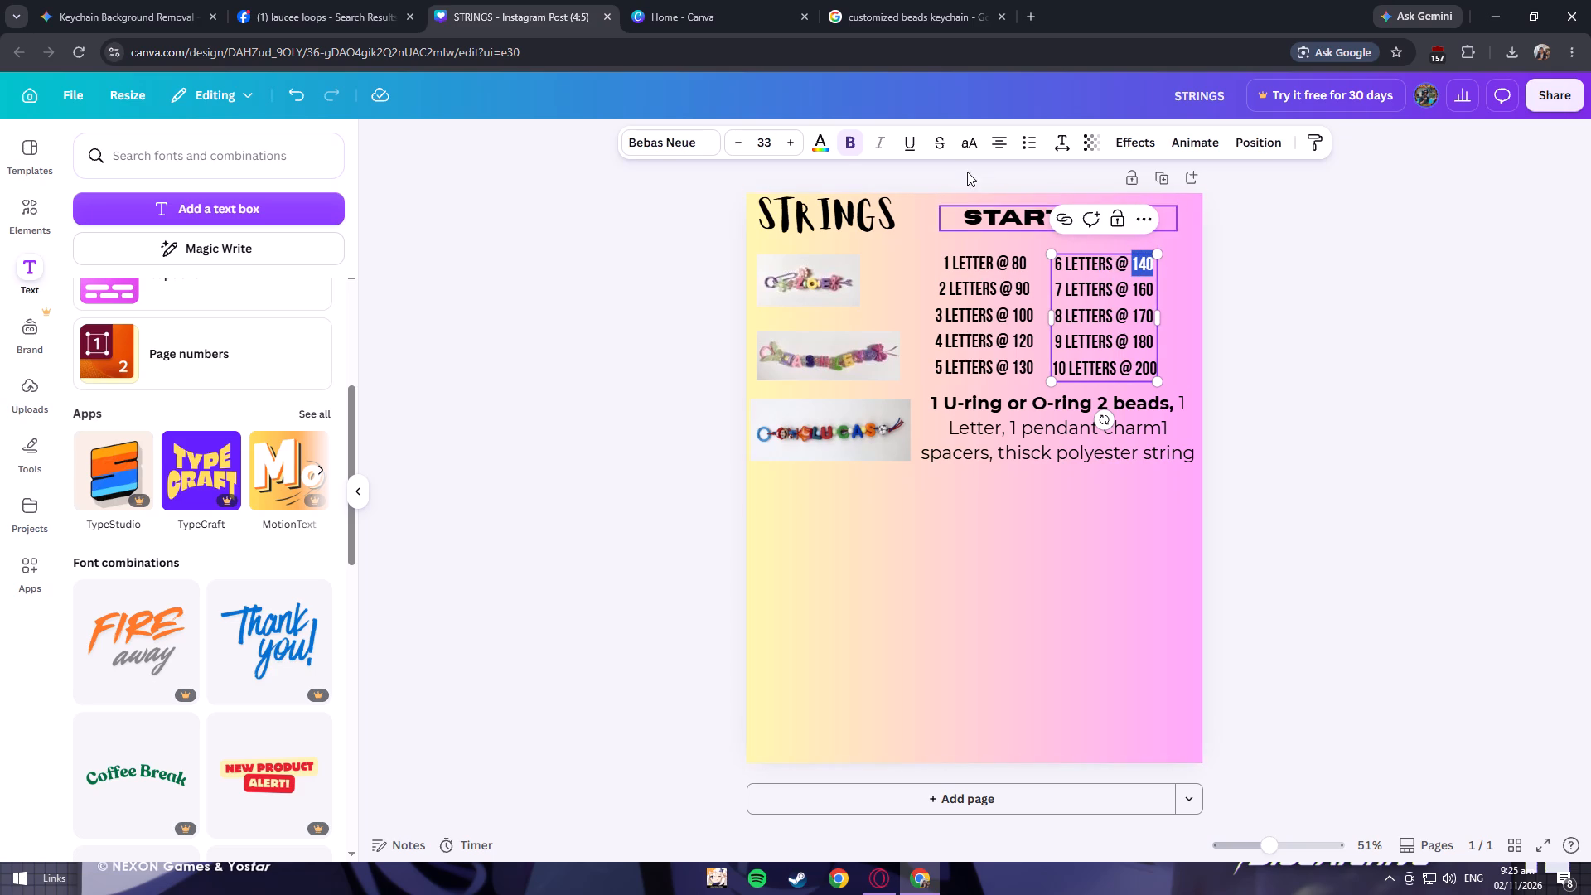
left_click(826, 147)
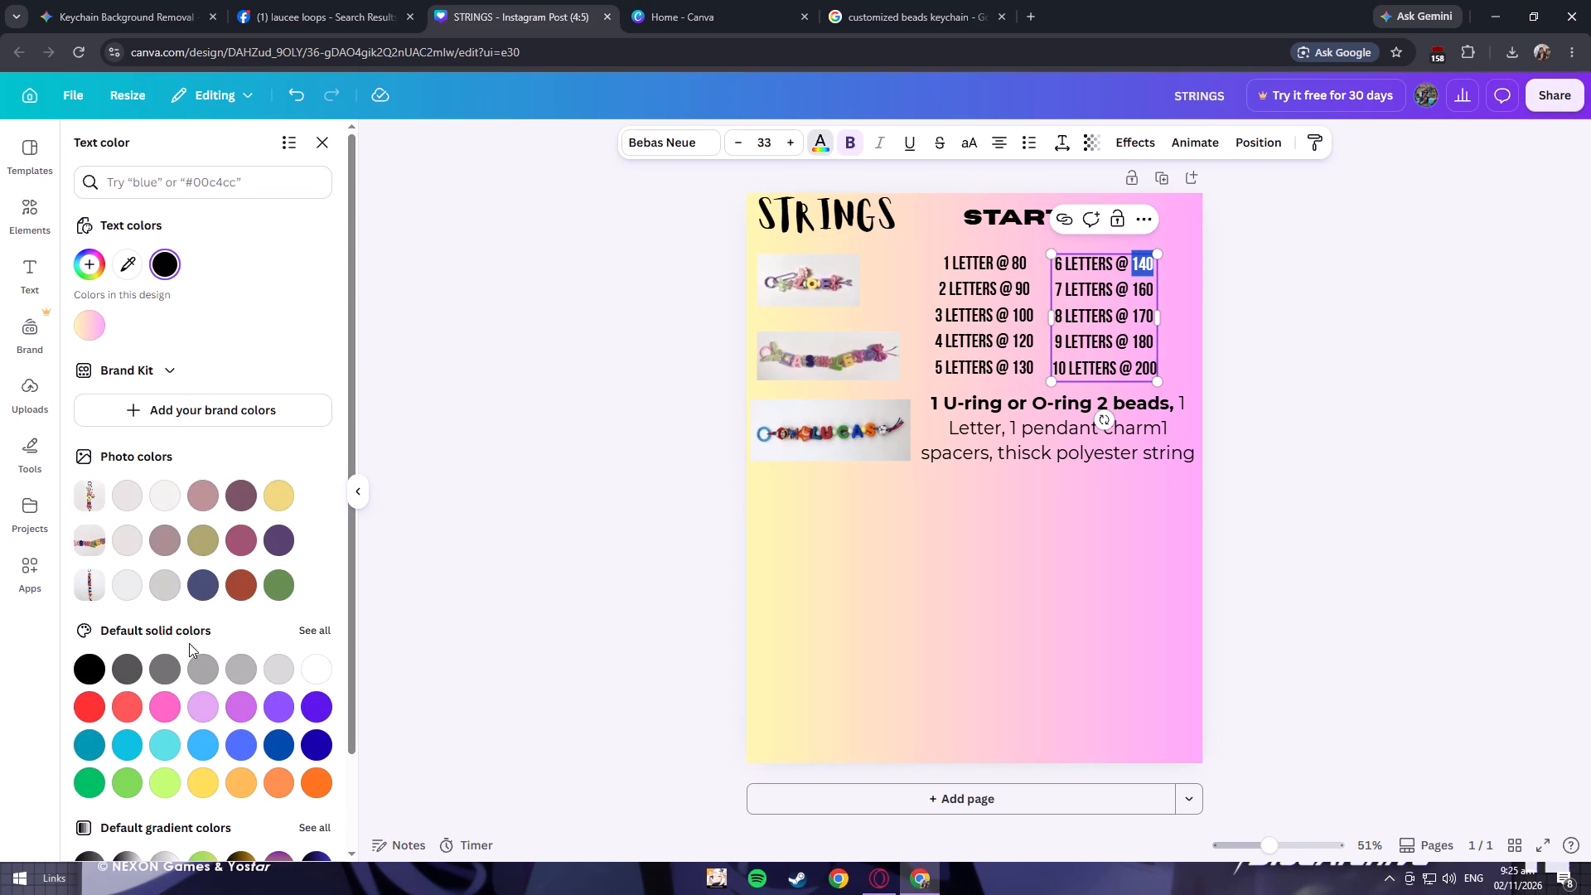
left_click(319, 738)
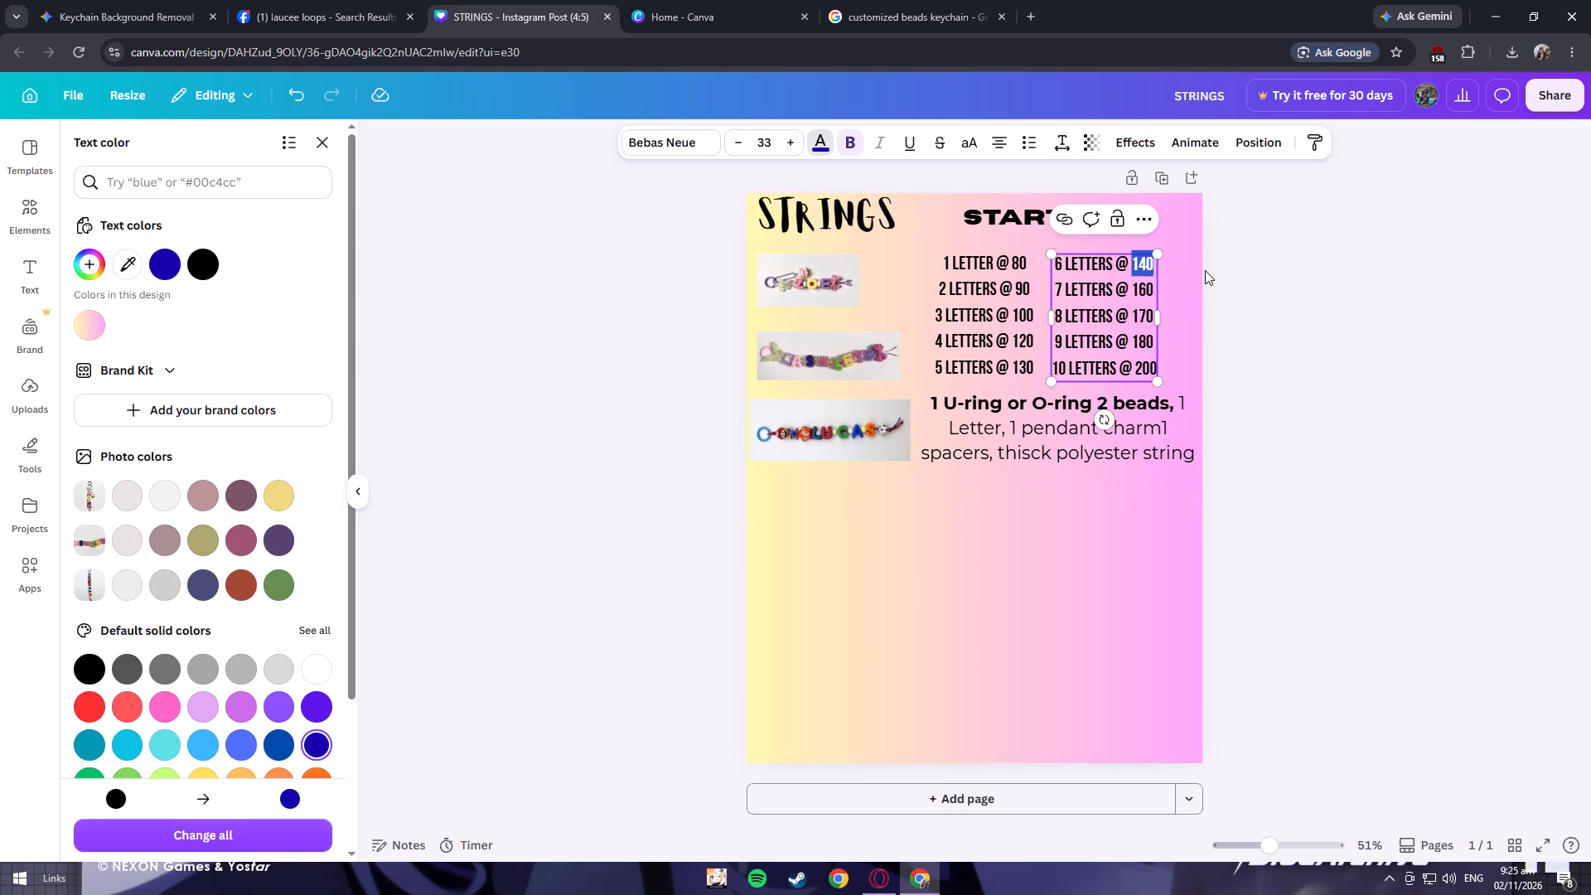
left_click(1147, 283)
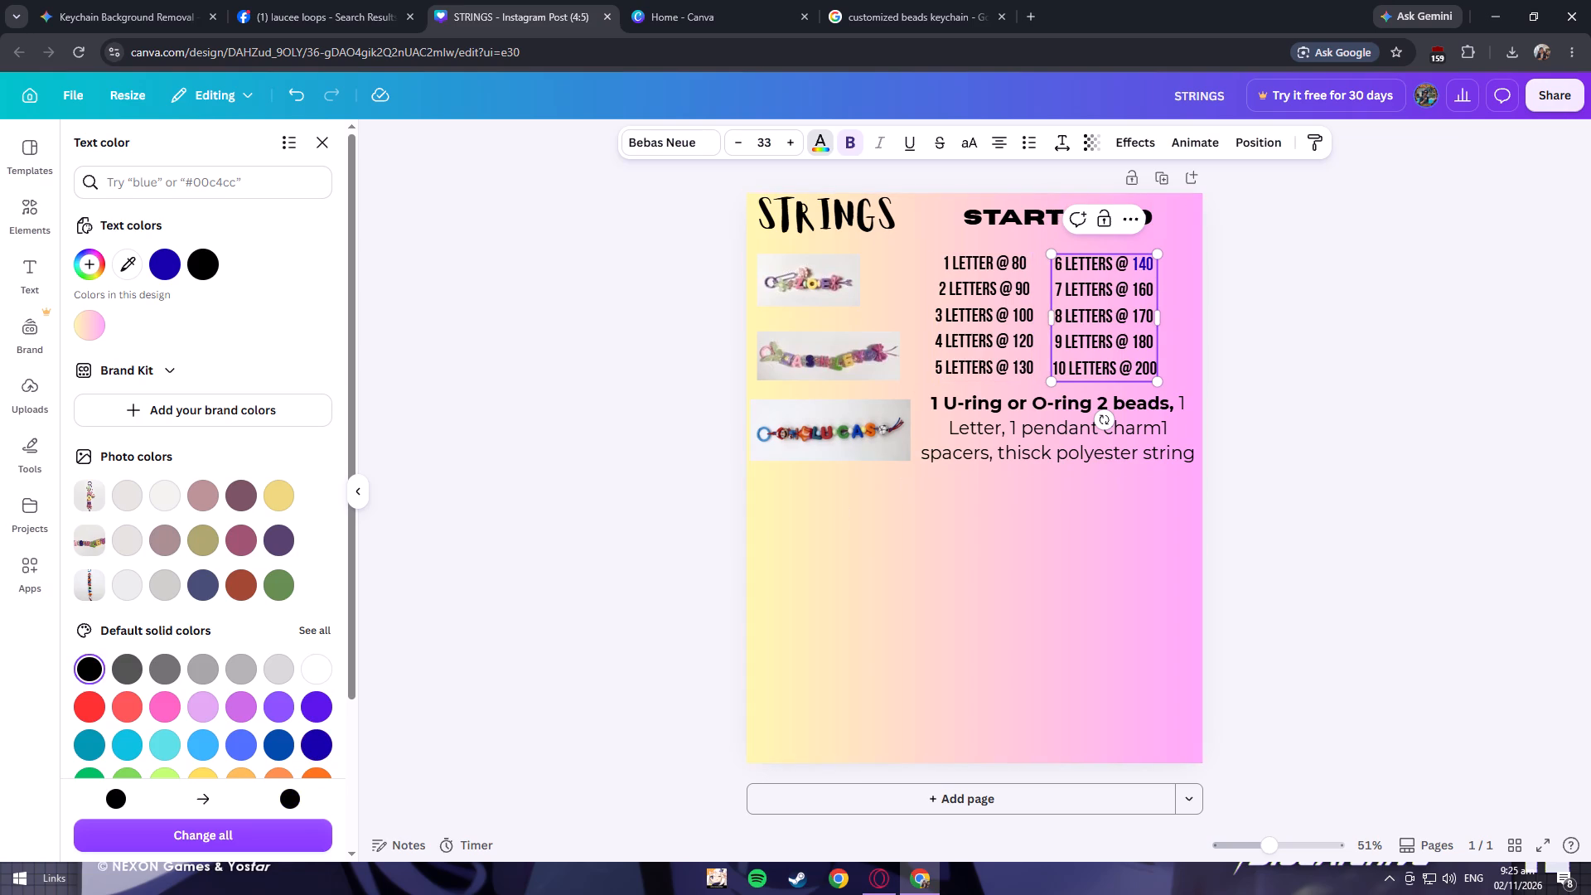
Color the 140 price in the 6 letters row bright red.
triple_click(1144, 264)
left_click(1144, 264)
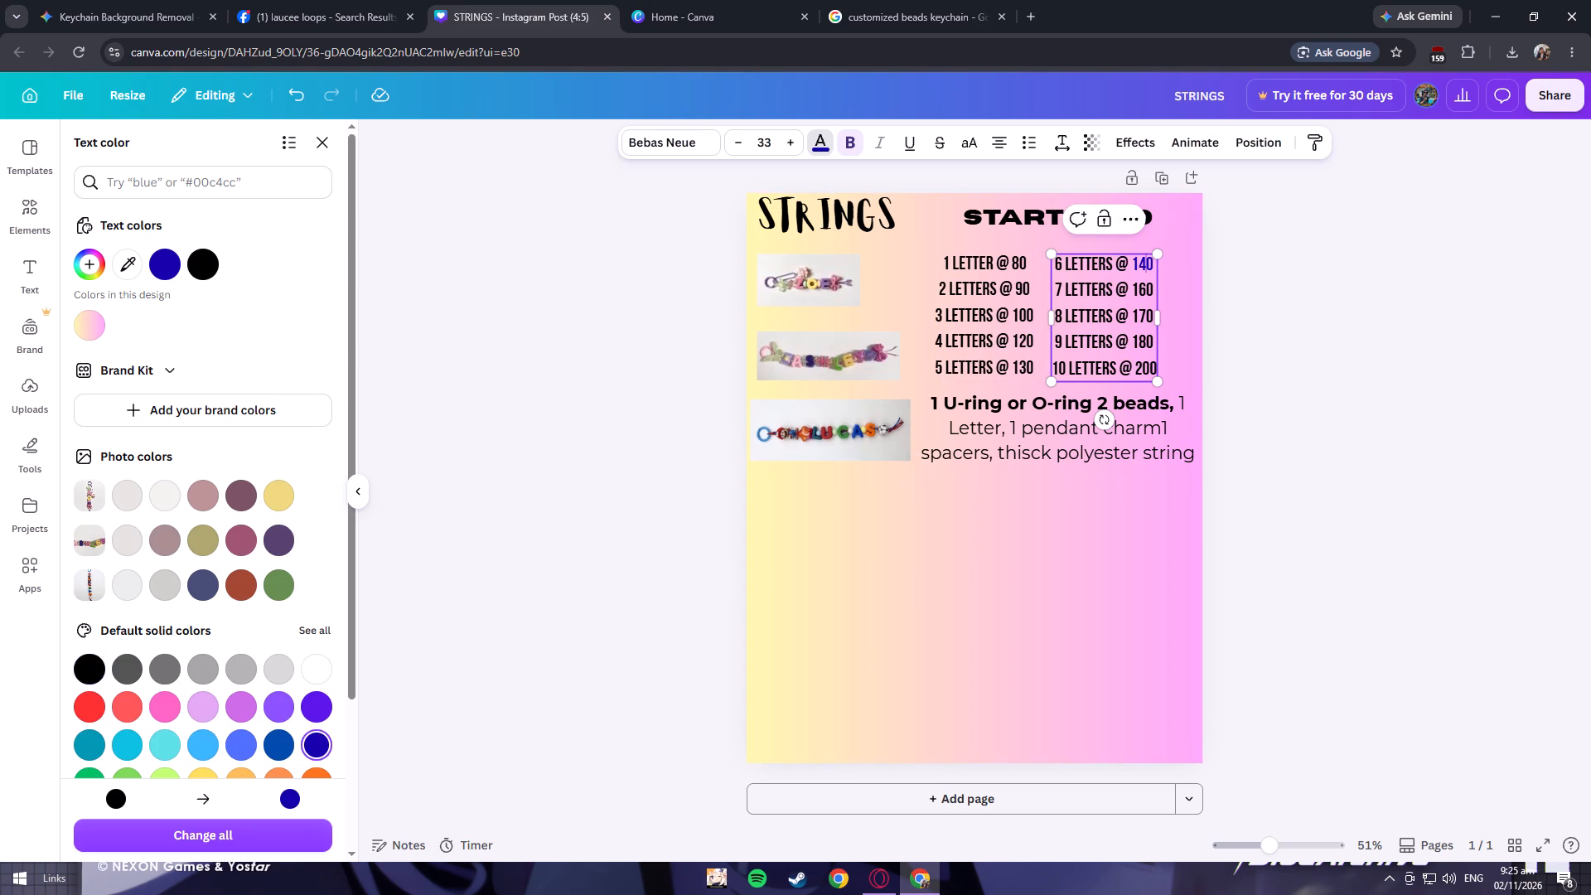
left_click_drag(1133, 261, 1152, 261)
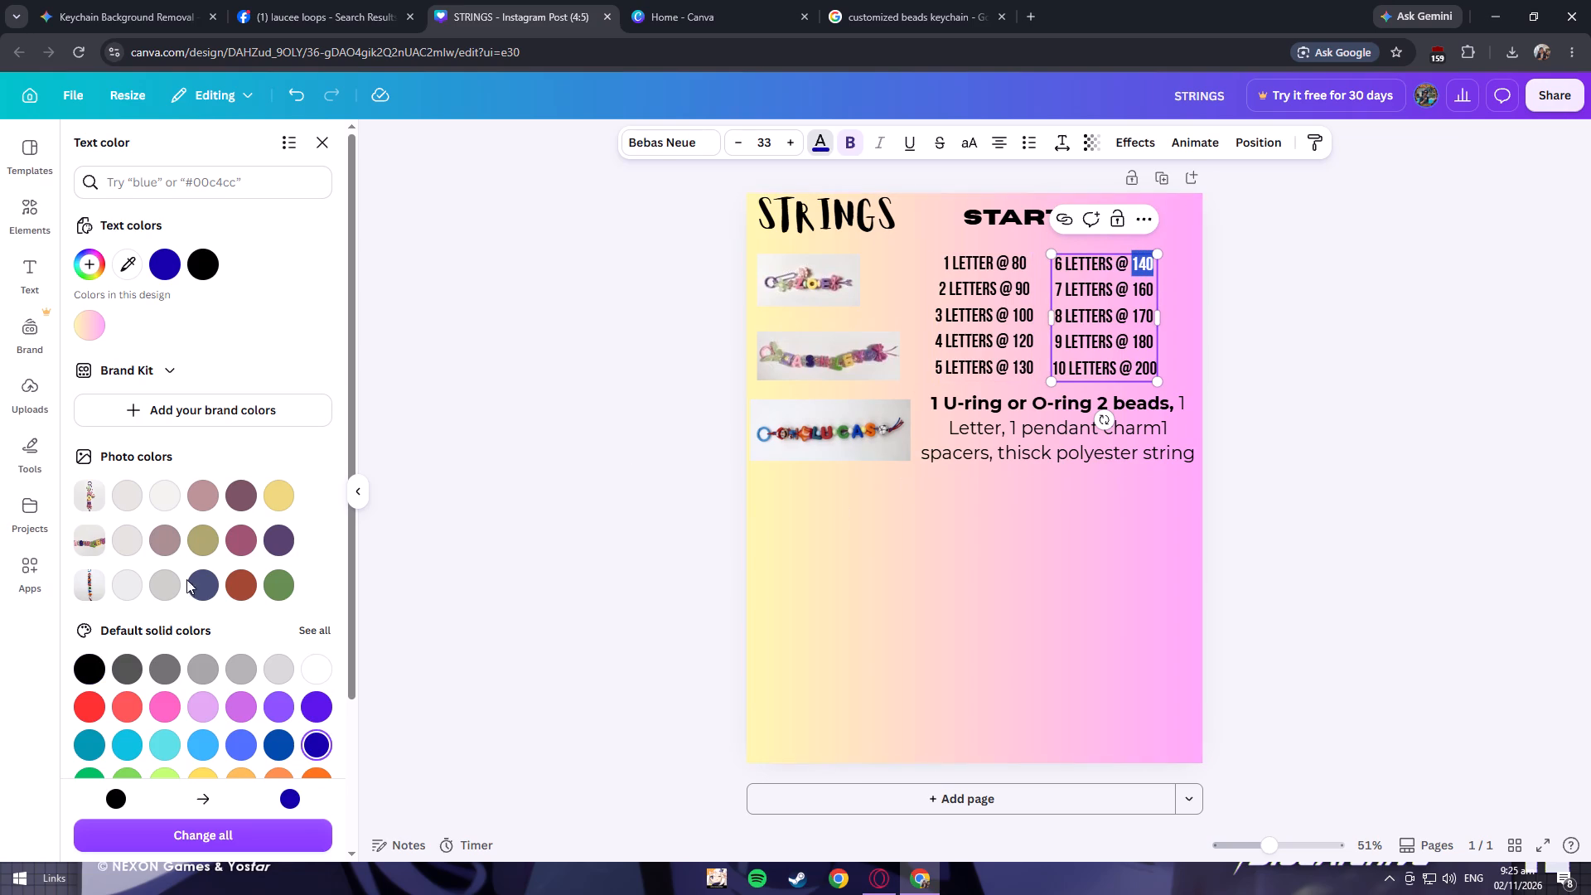
scroll(207, 688, "down", 4)
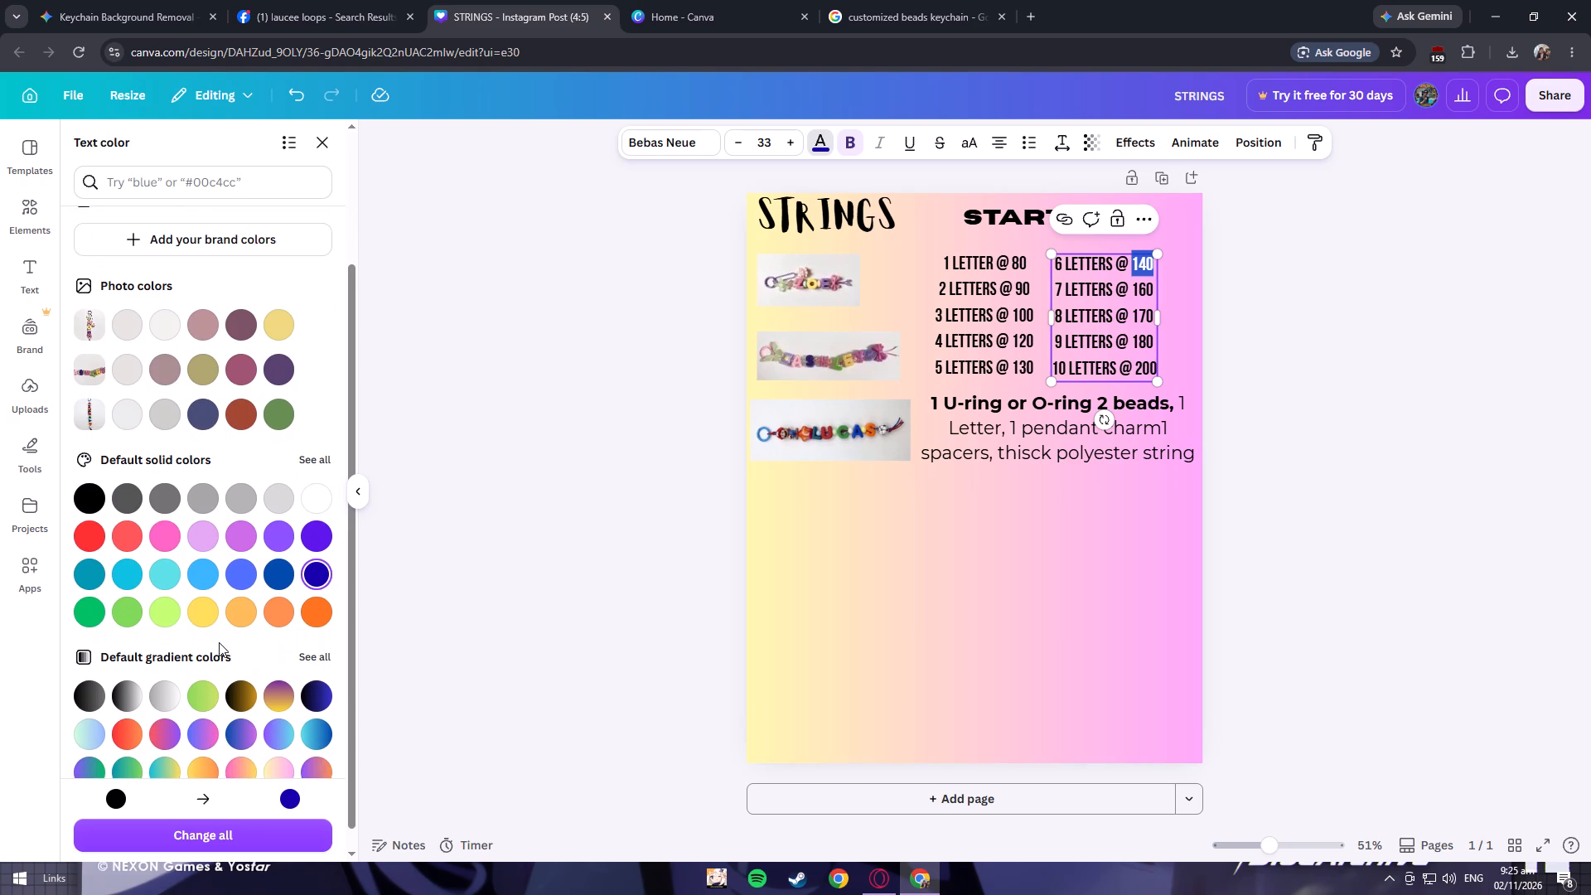
scroll(219, 642, "down", 1)
left_click(92, 518)
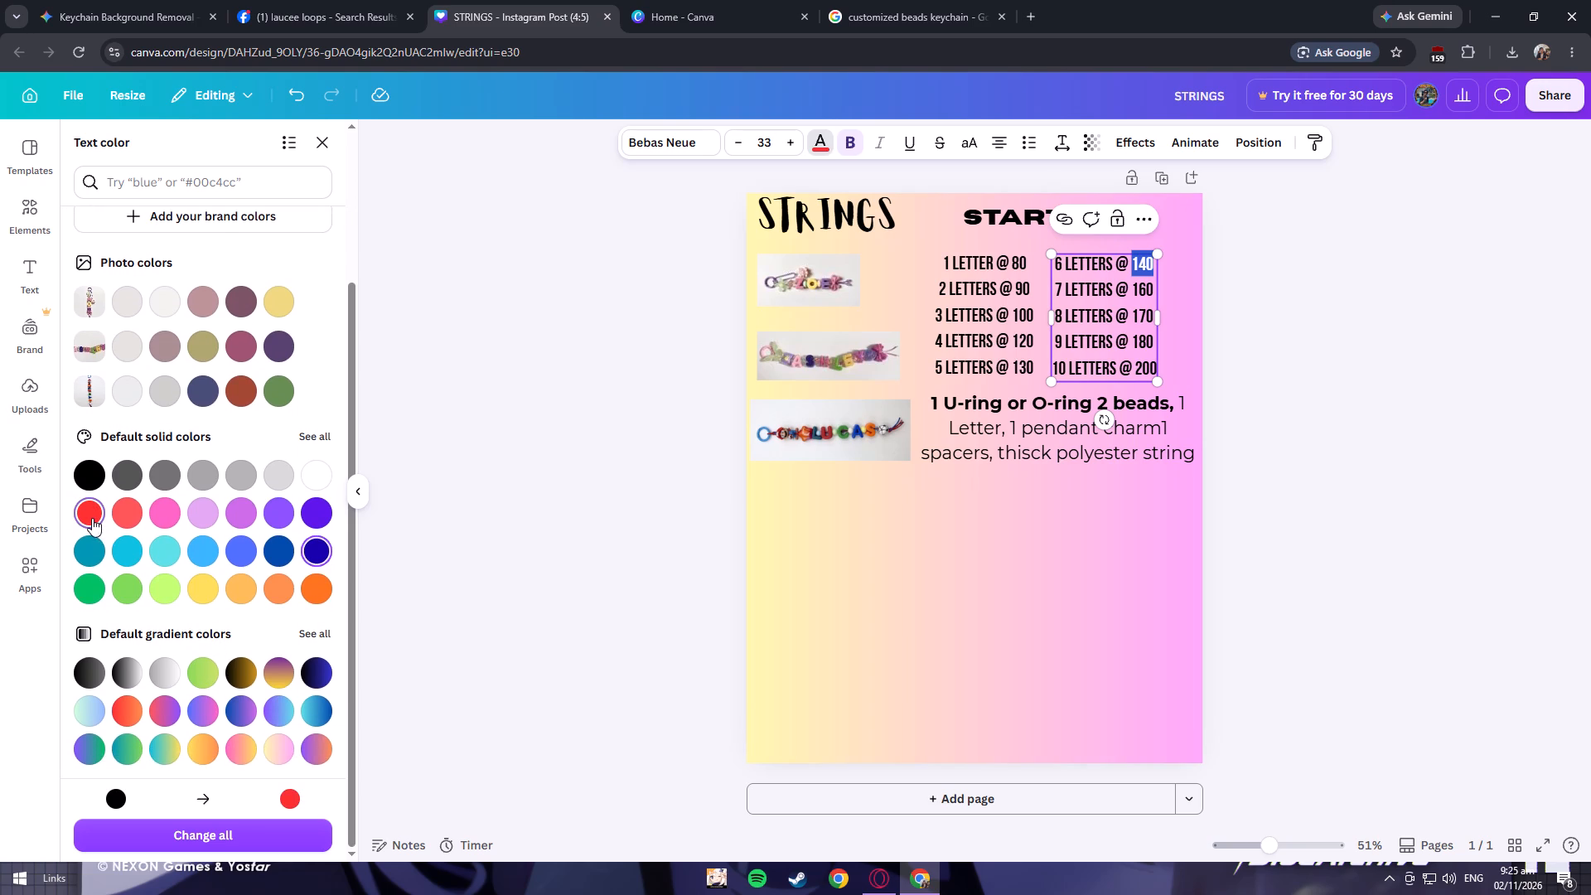
Color the 160, 170, 180 and 200 prices in the 7 to 10 letters rows the same bright red.
left_click(1139, 292)
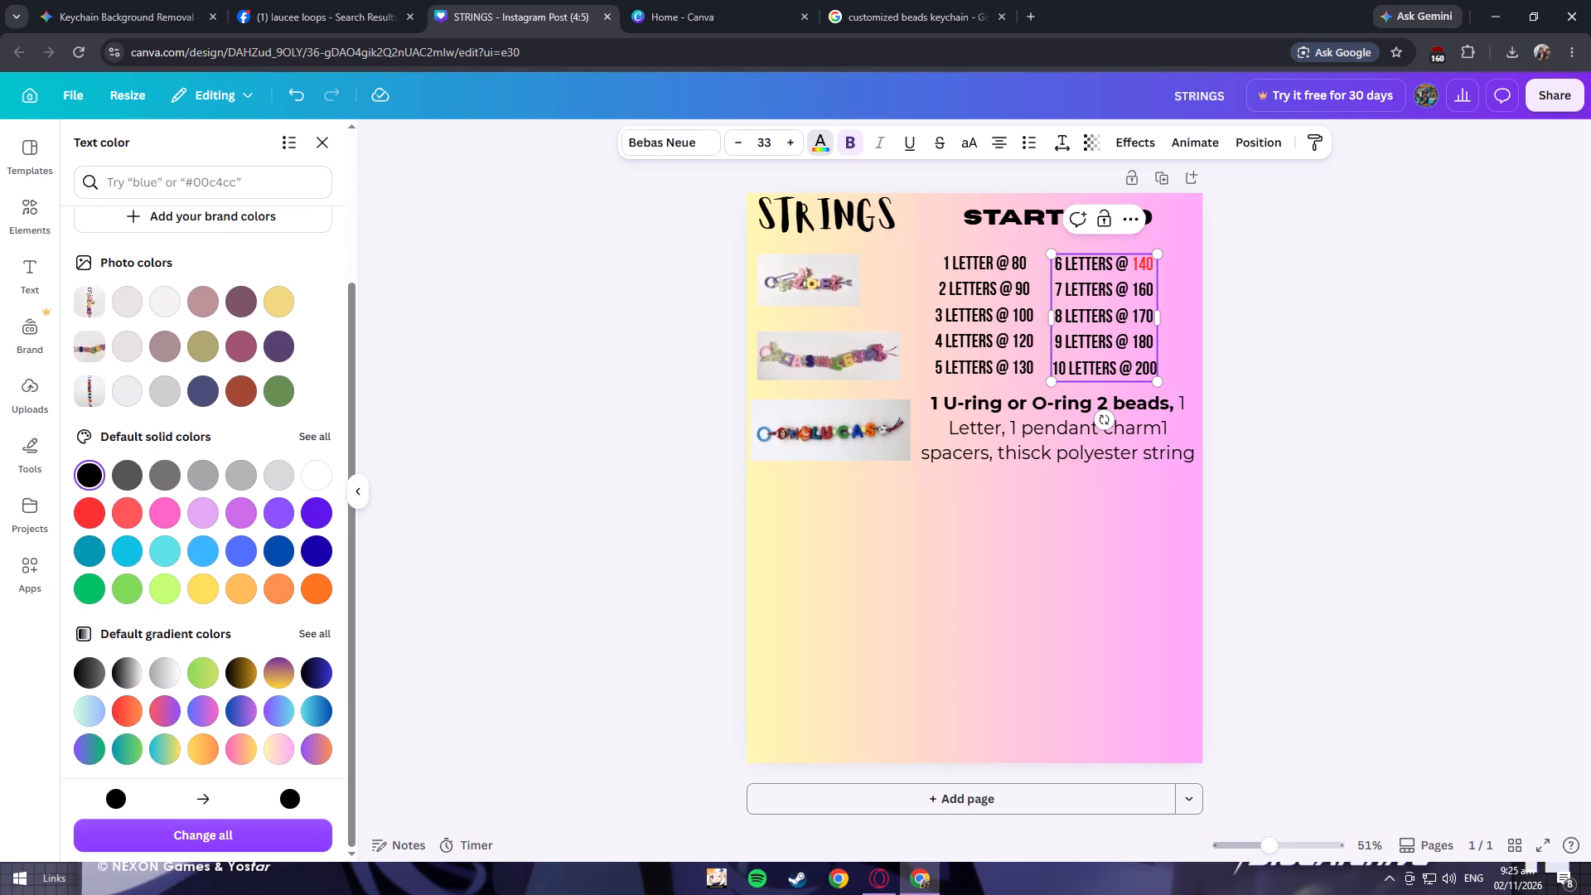
left_click_drag(1134, 288, 1151, 288)
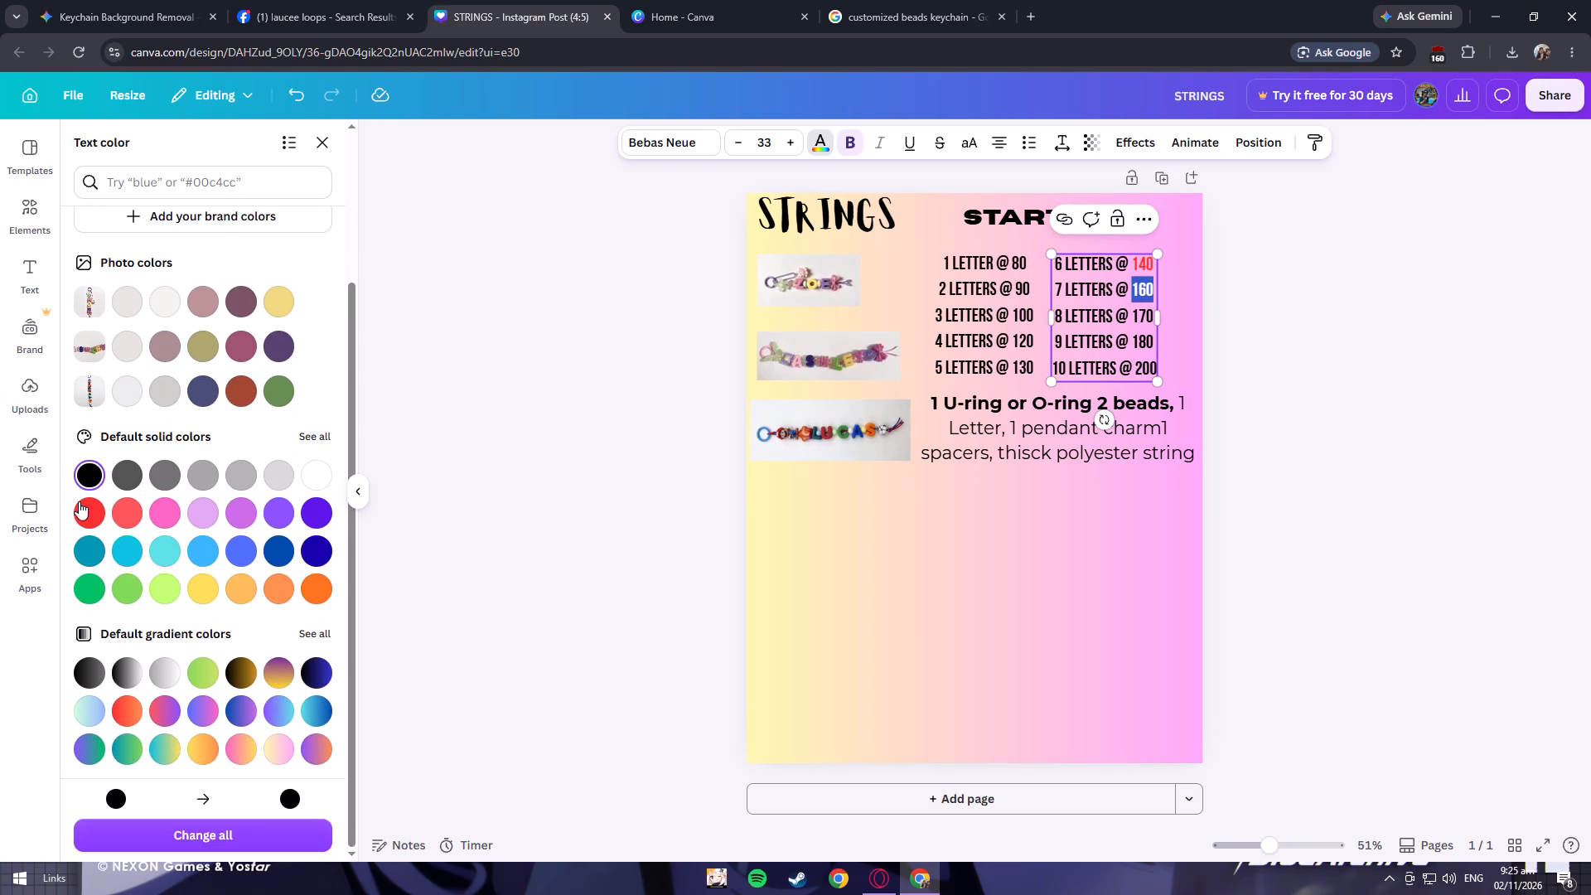
left_click(80, 507)
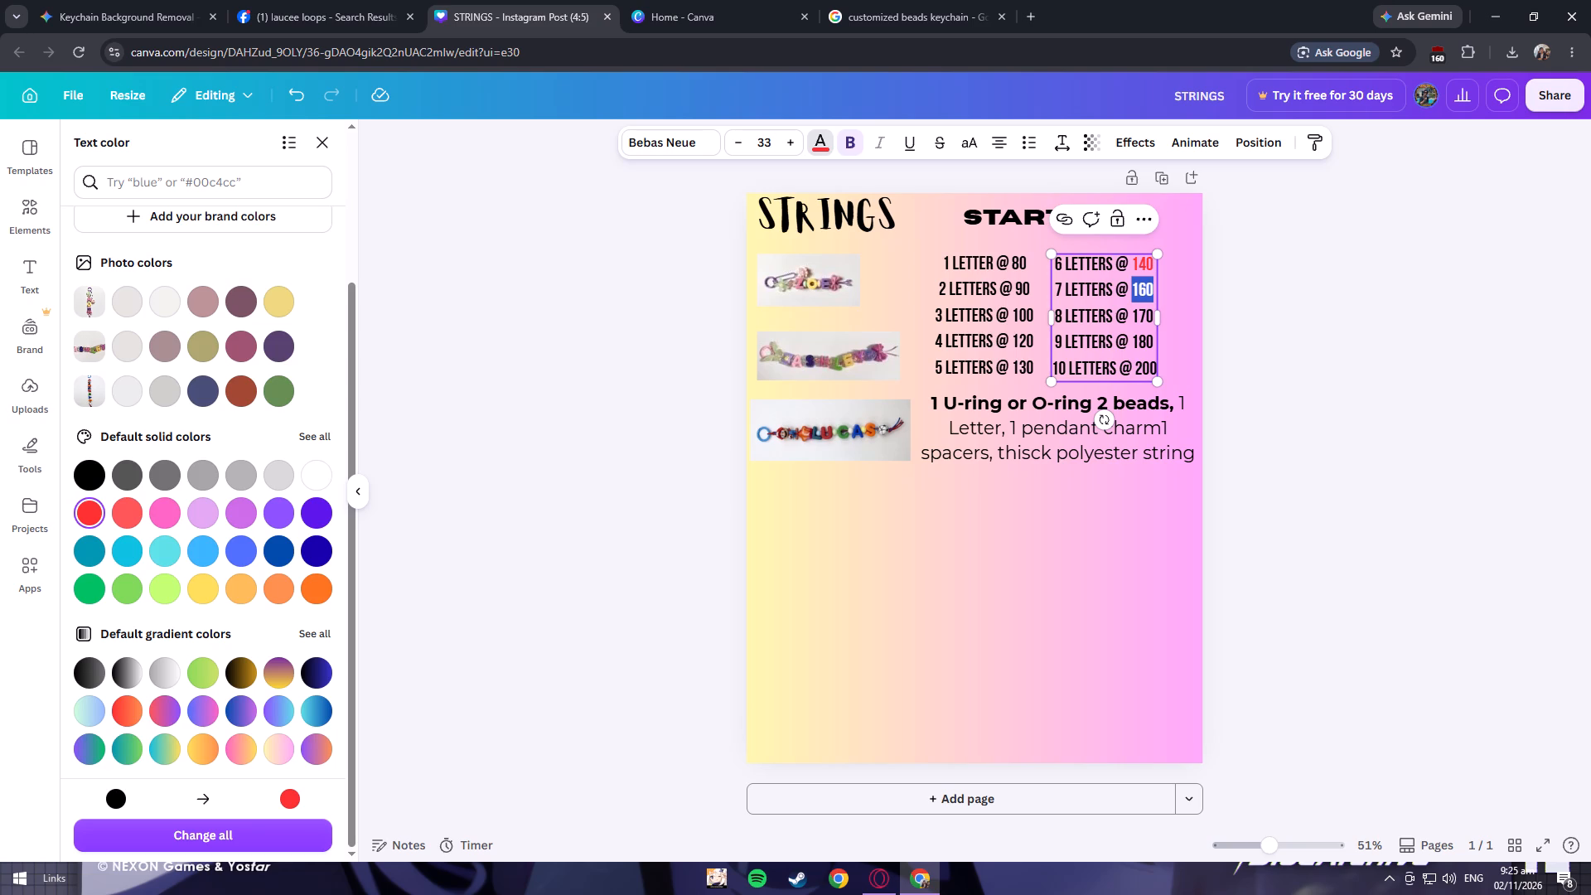
left_click_drag(1134, 315, 1162, 315)
left_click(1144, 320)
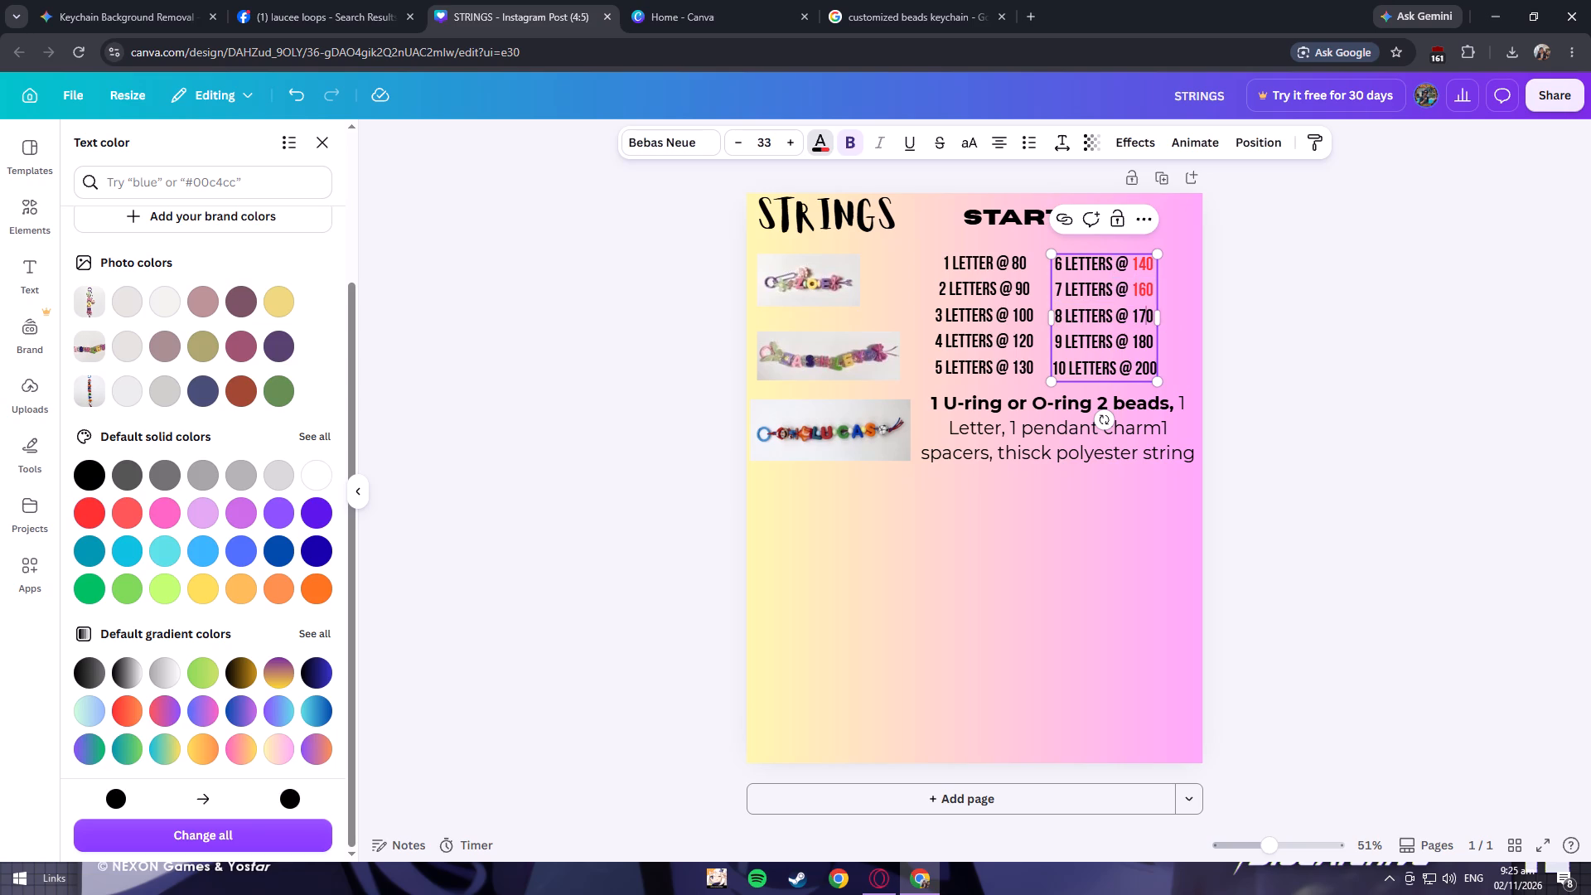
double_click(1141, 319)
left_click(92, 512)
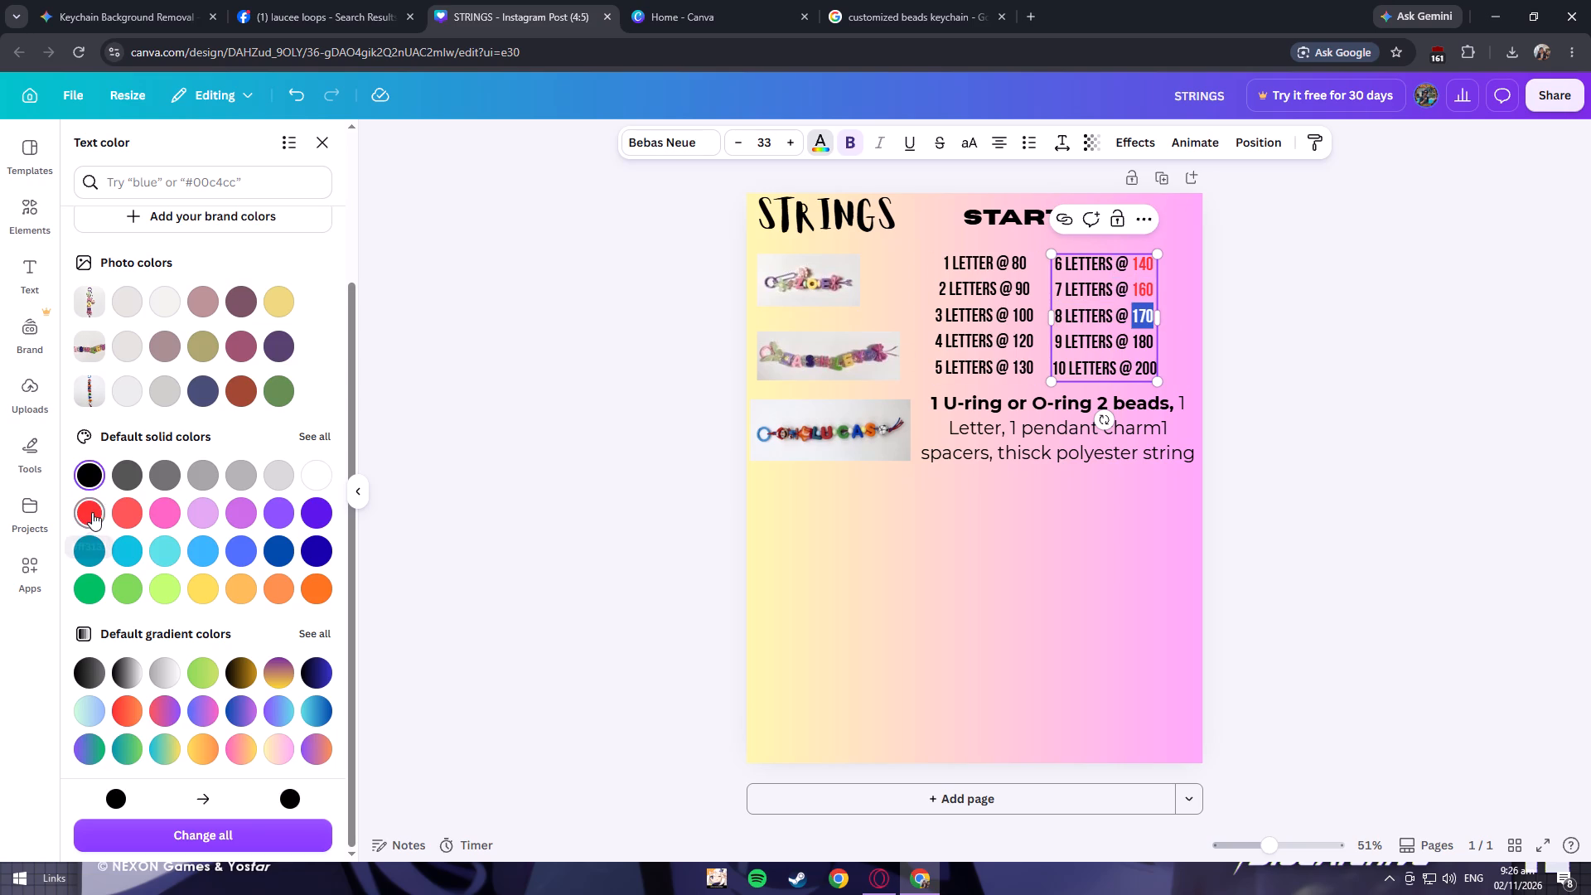
double_click(1141, 336)
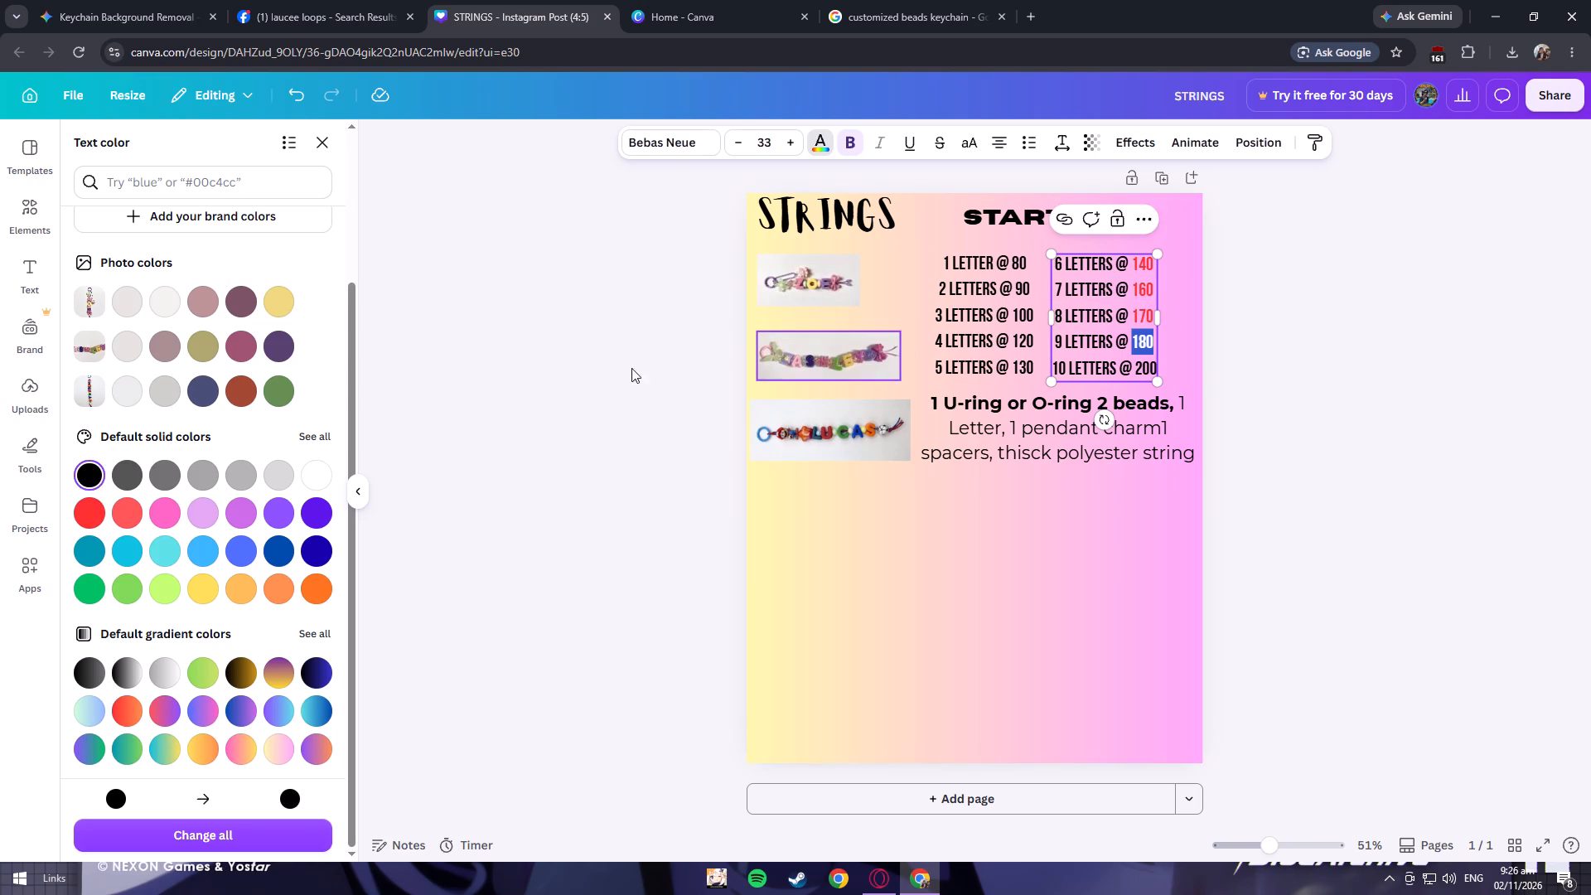
left_click(89, 509)
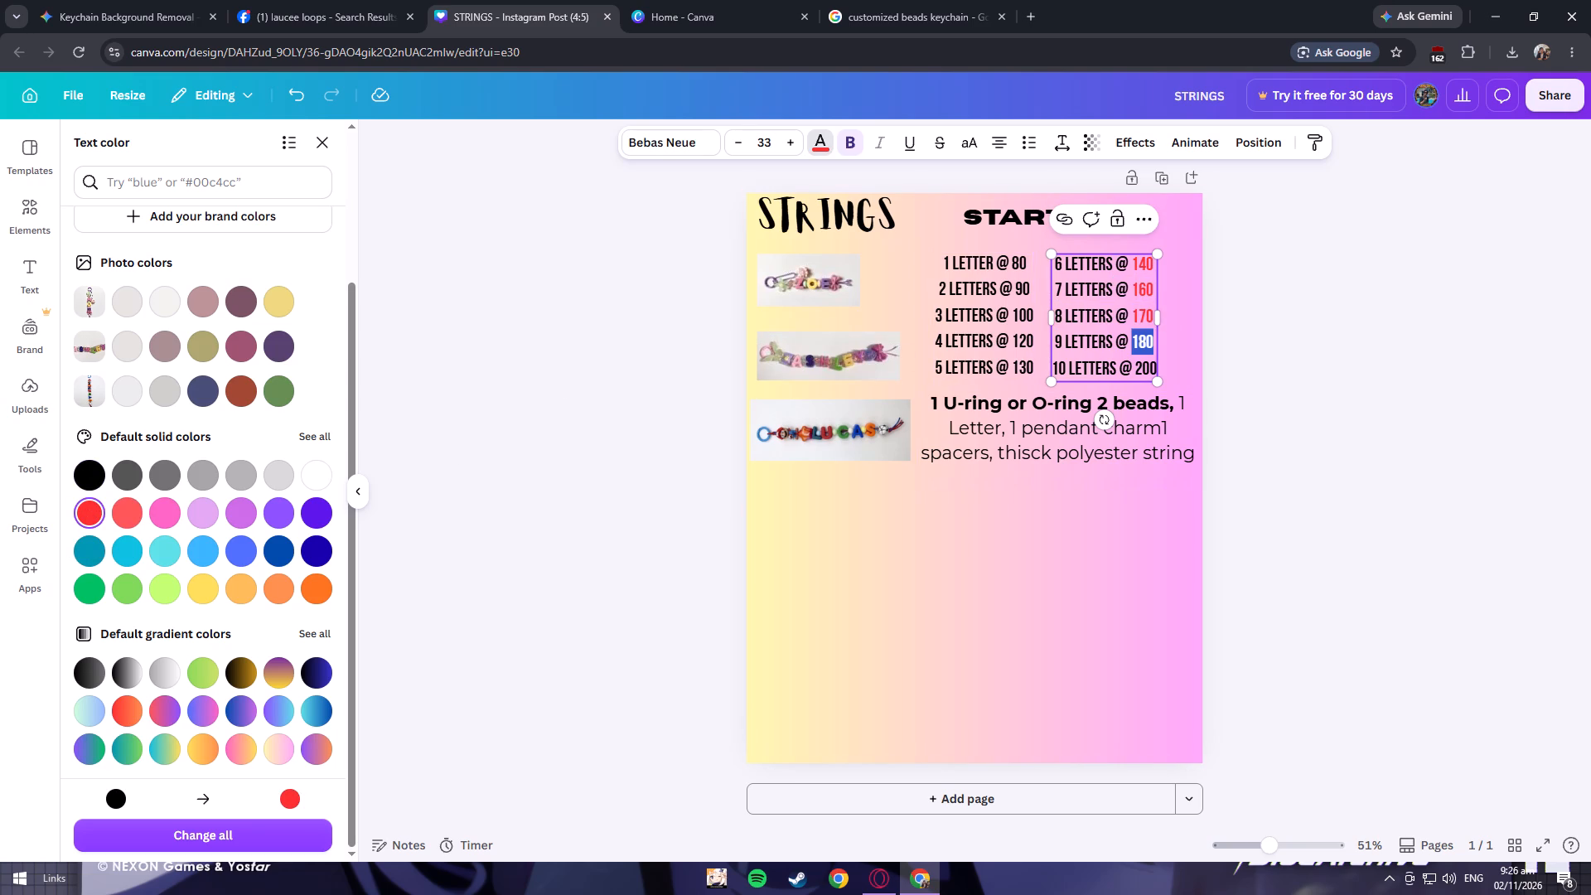
double_click(1151, 375)
left_click(90, 515)
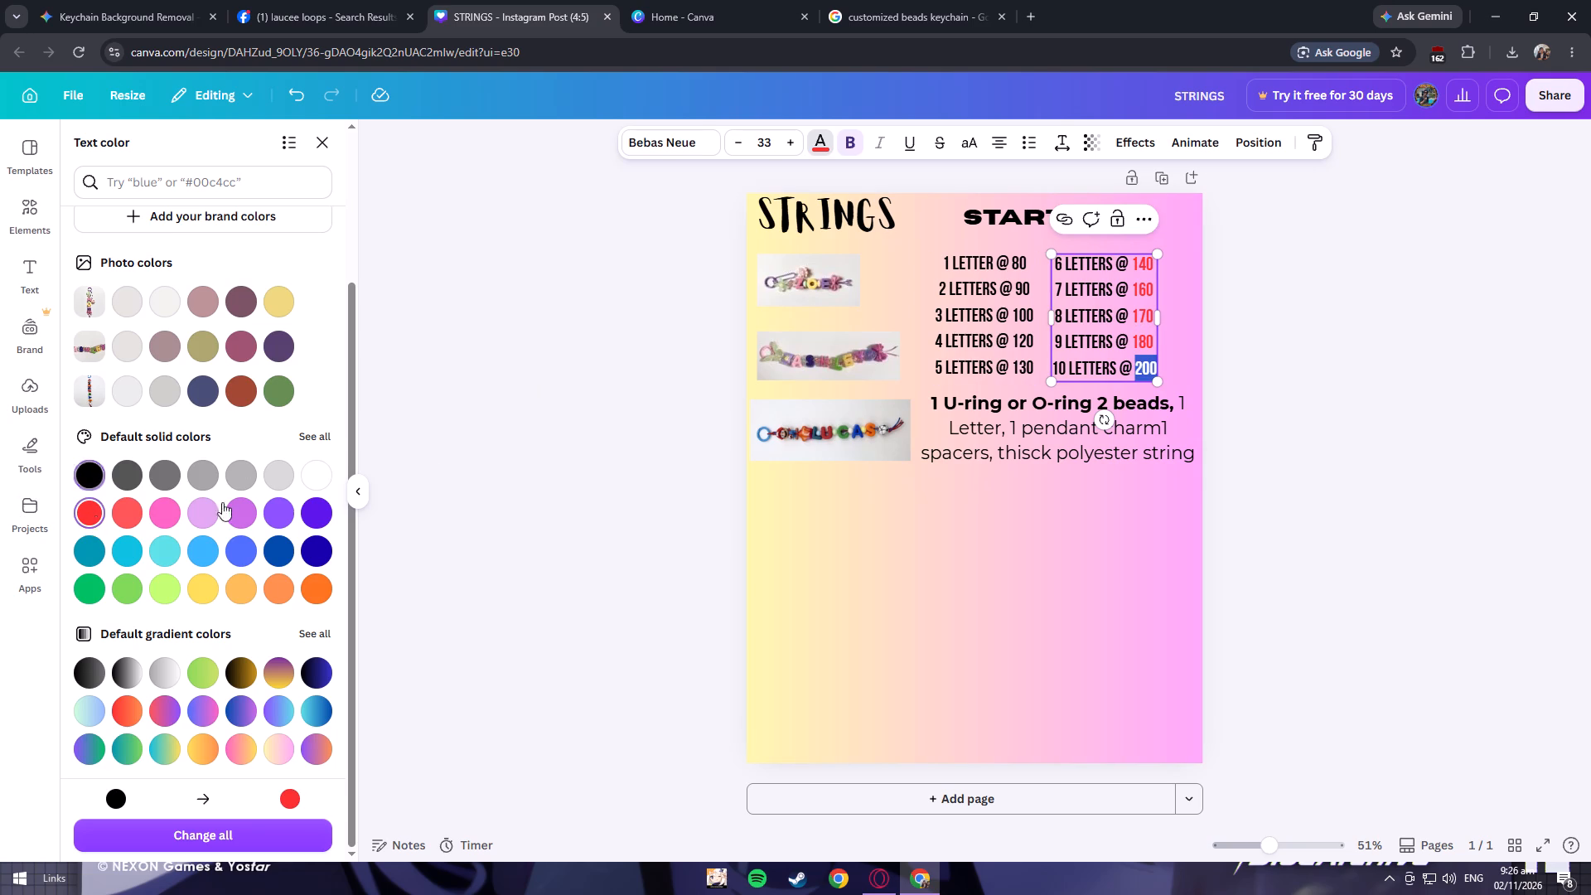
Insert an extra space before the 80 price in the 1 letter row.
double_click(1024, 264)
double_click(1023, 264)
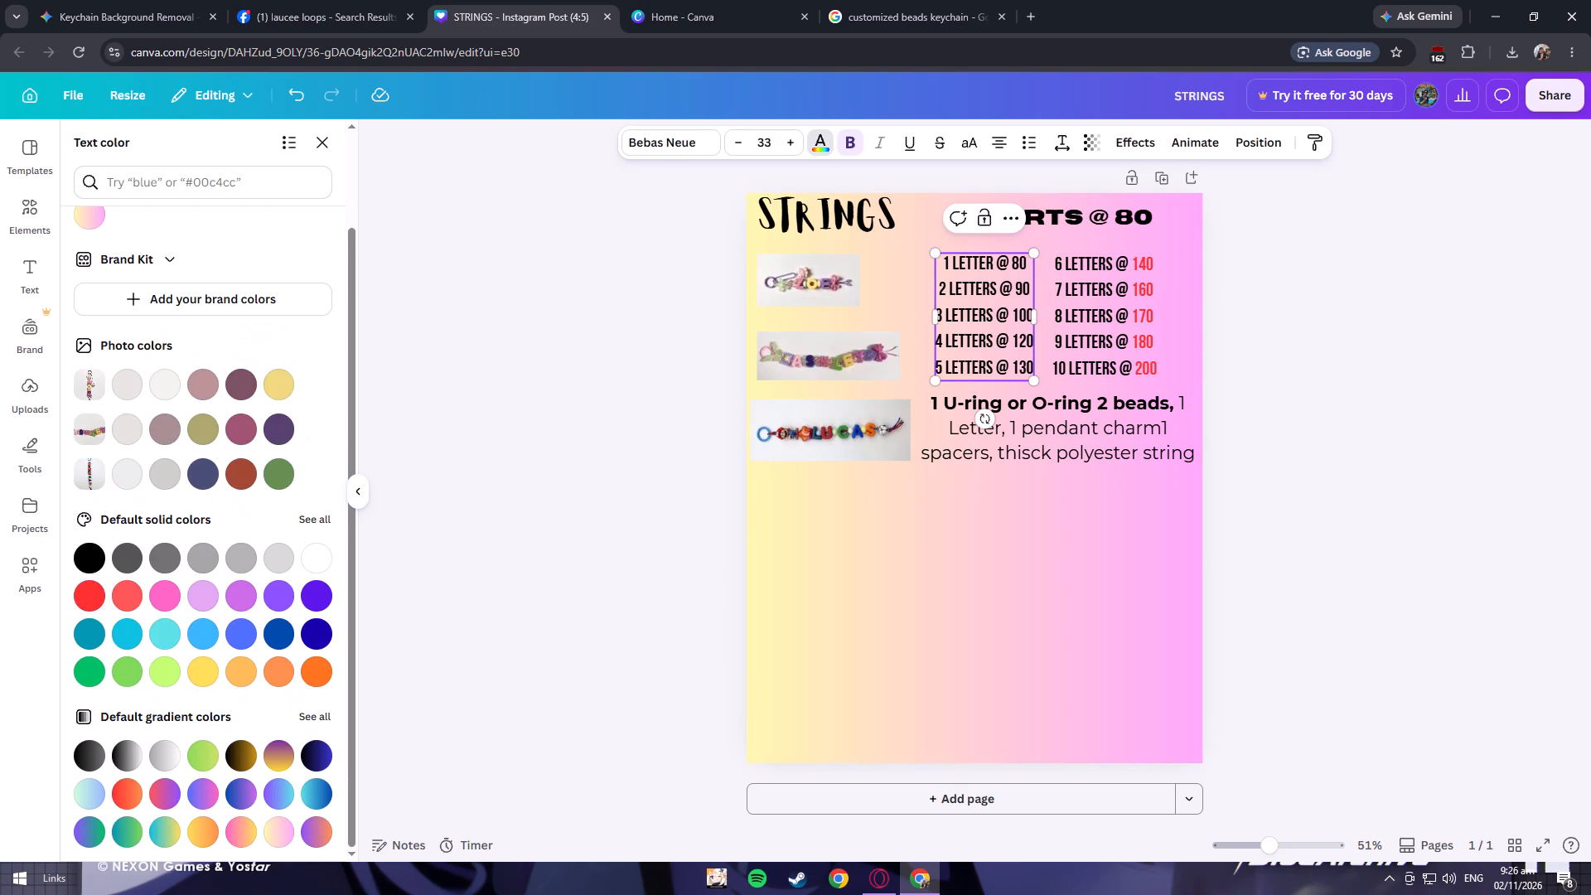
left_click(1010, 264)
key("space")
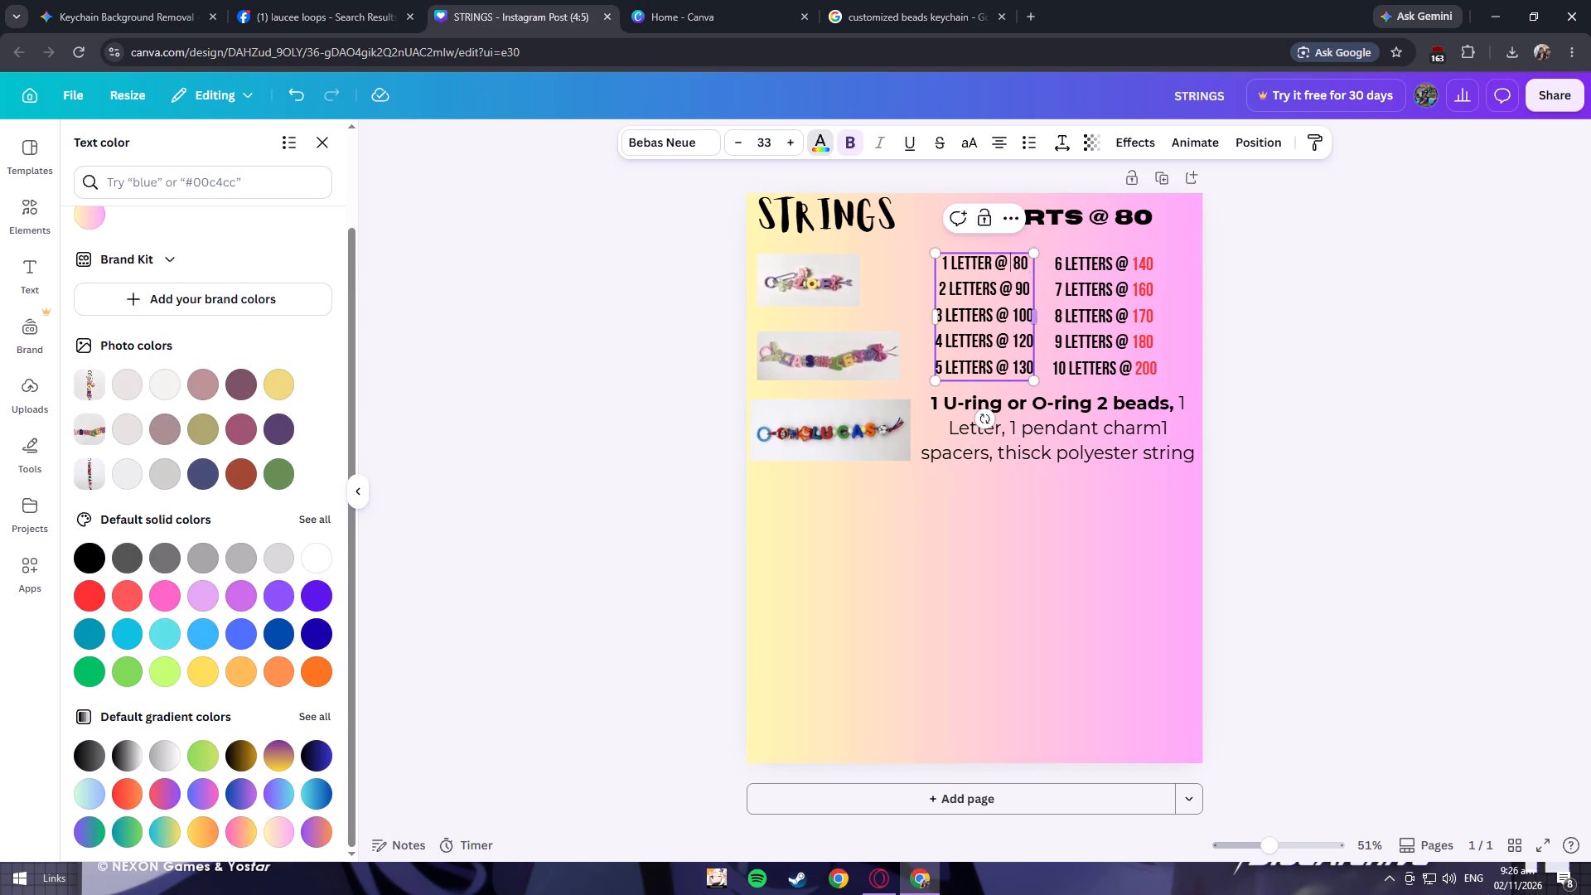
Color the 80, 90, 100, 120 and 130 prices in the 1 to 5 letters column bright red.
triple_click(1024, 267)
double_click(1024, 260)
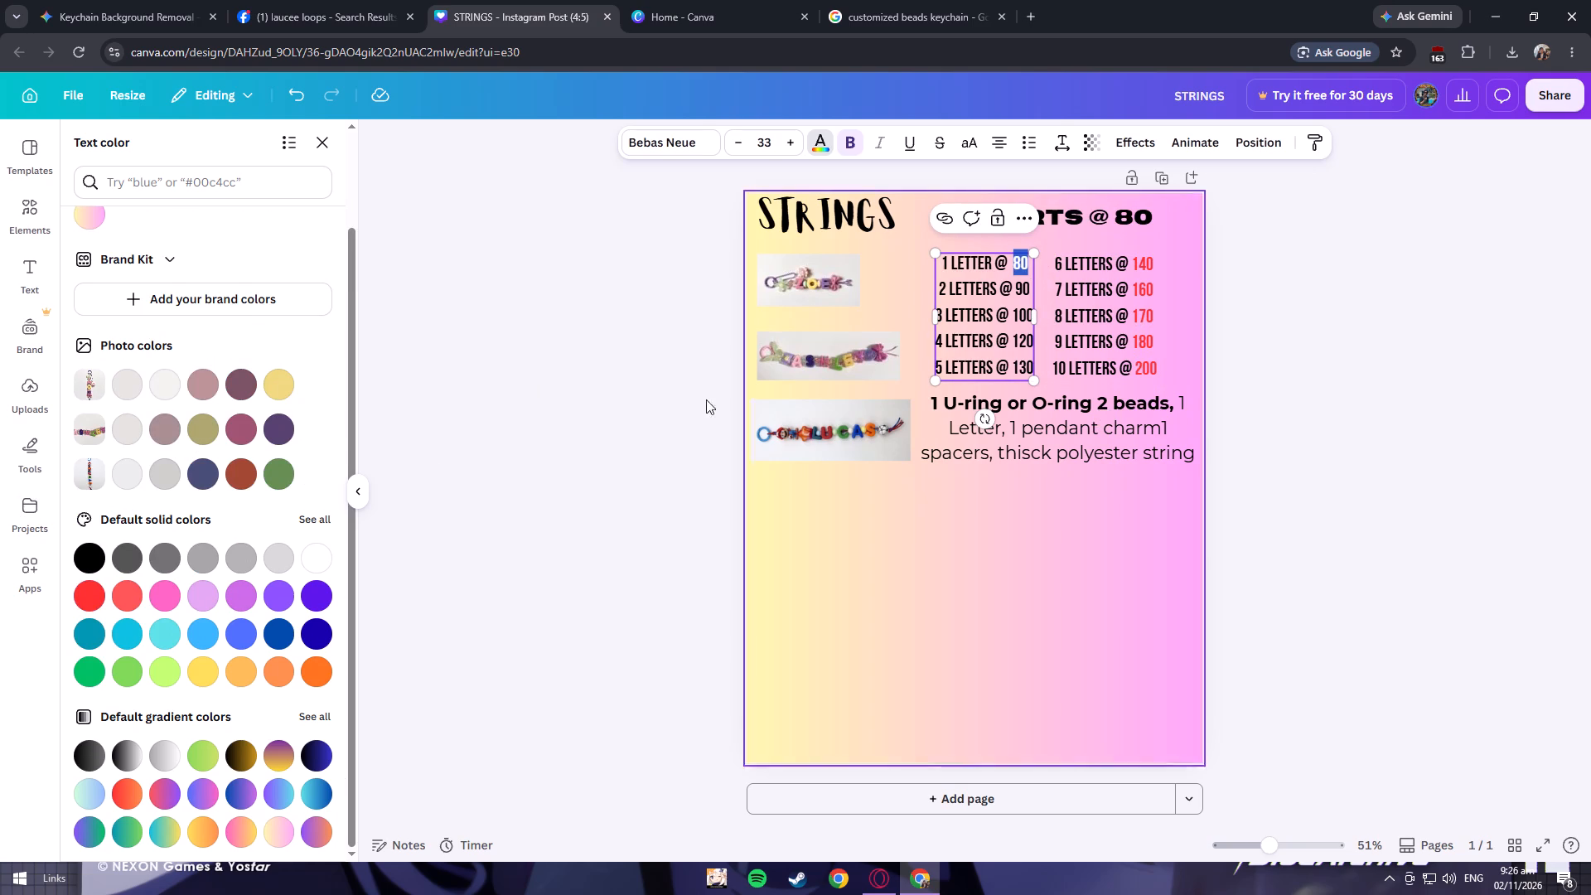
left_click(81, 590)
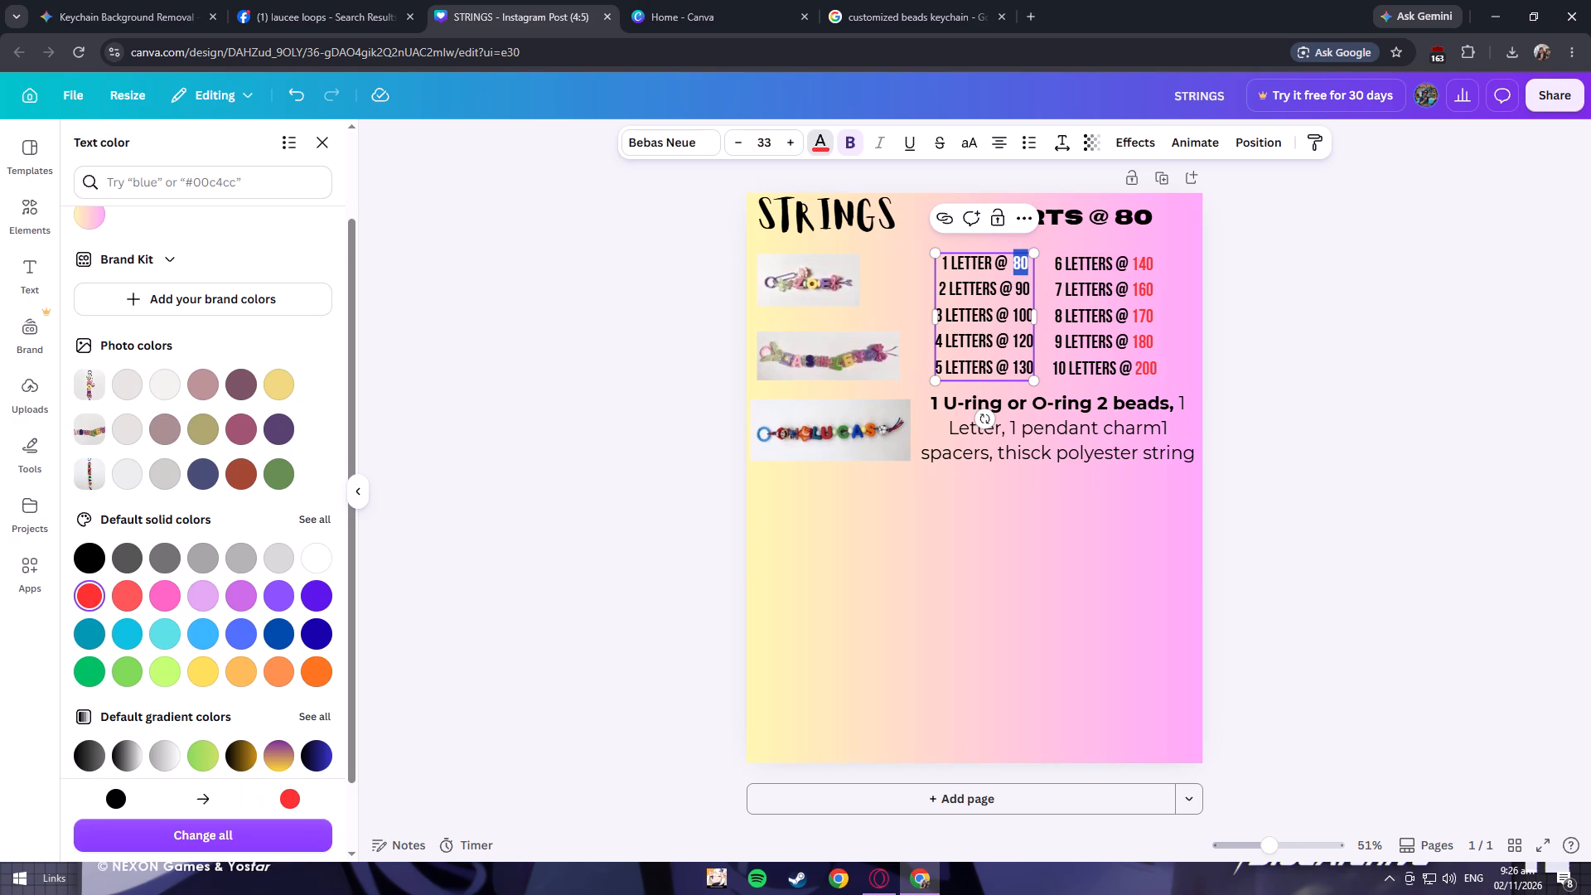
double_click(1023, 287)
left_click(94, 598)
double_click(1021, 317)
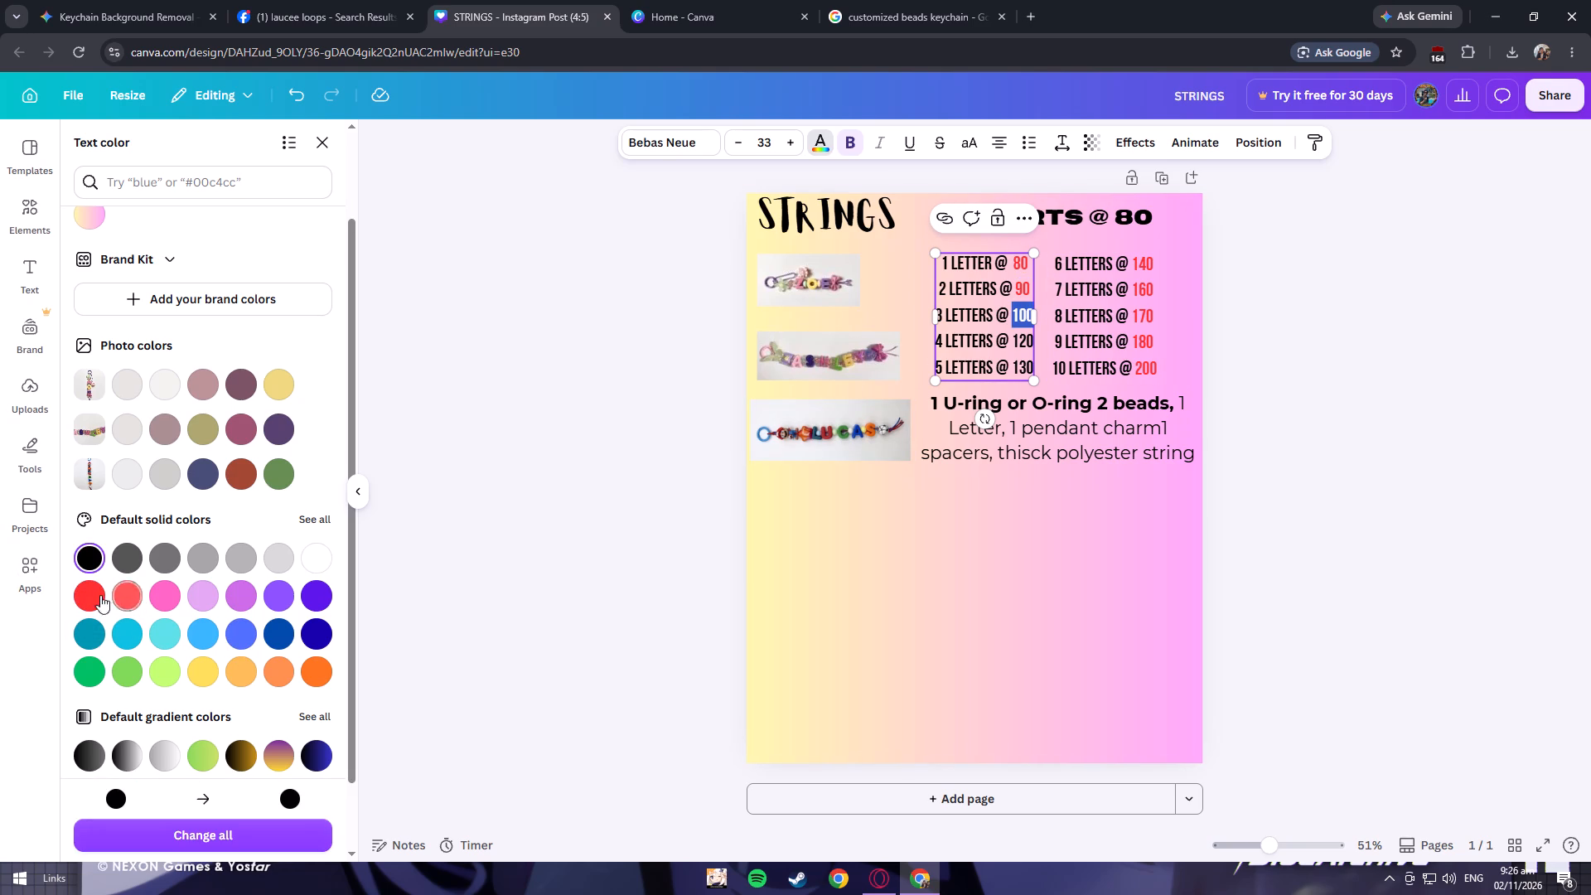
left_click(85, 595)
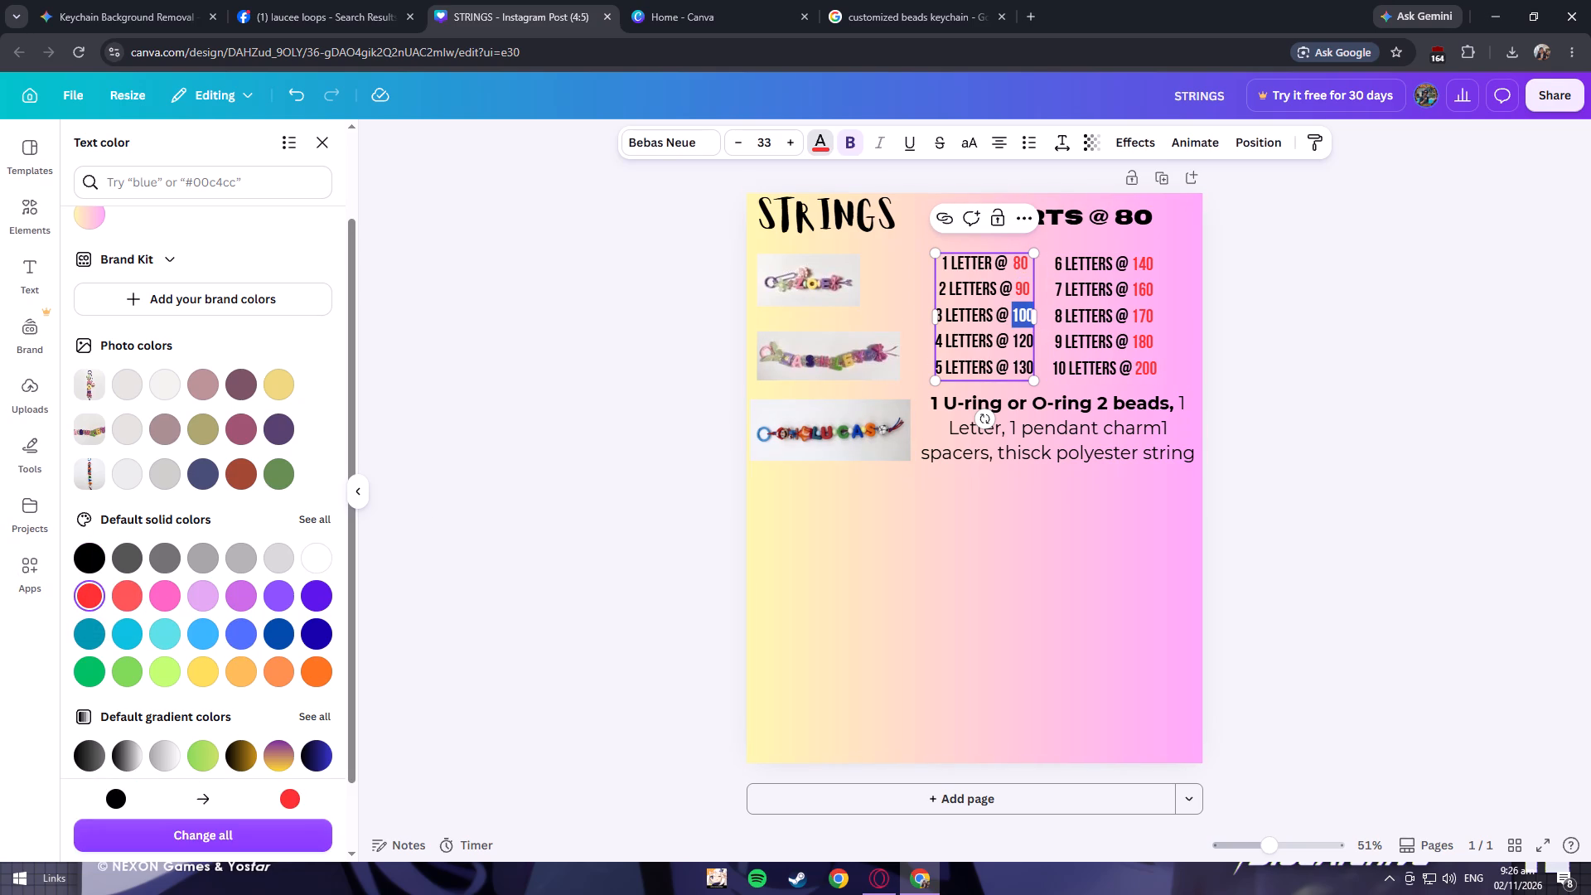
double_click(1027, 344)
left_click(93, 588)
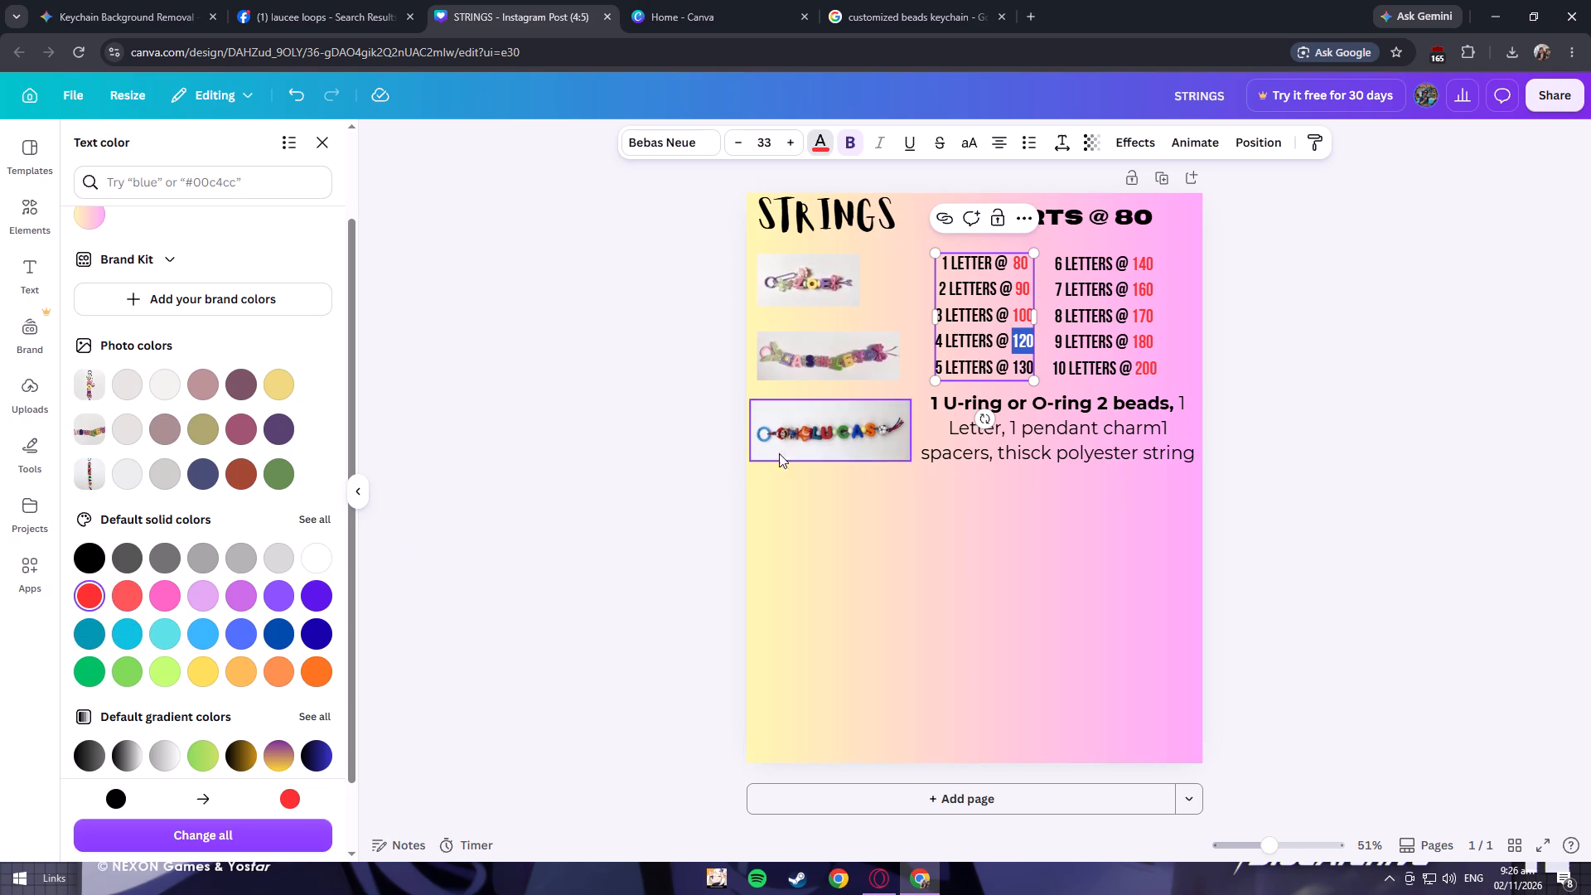
double_click(1022, 368)
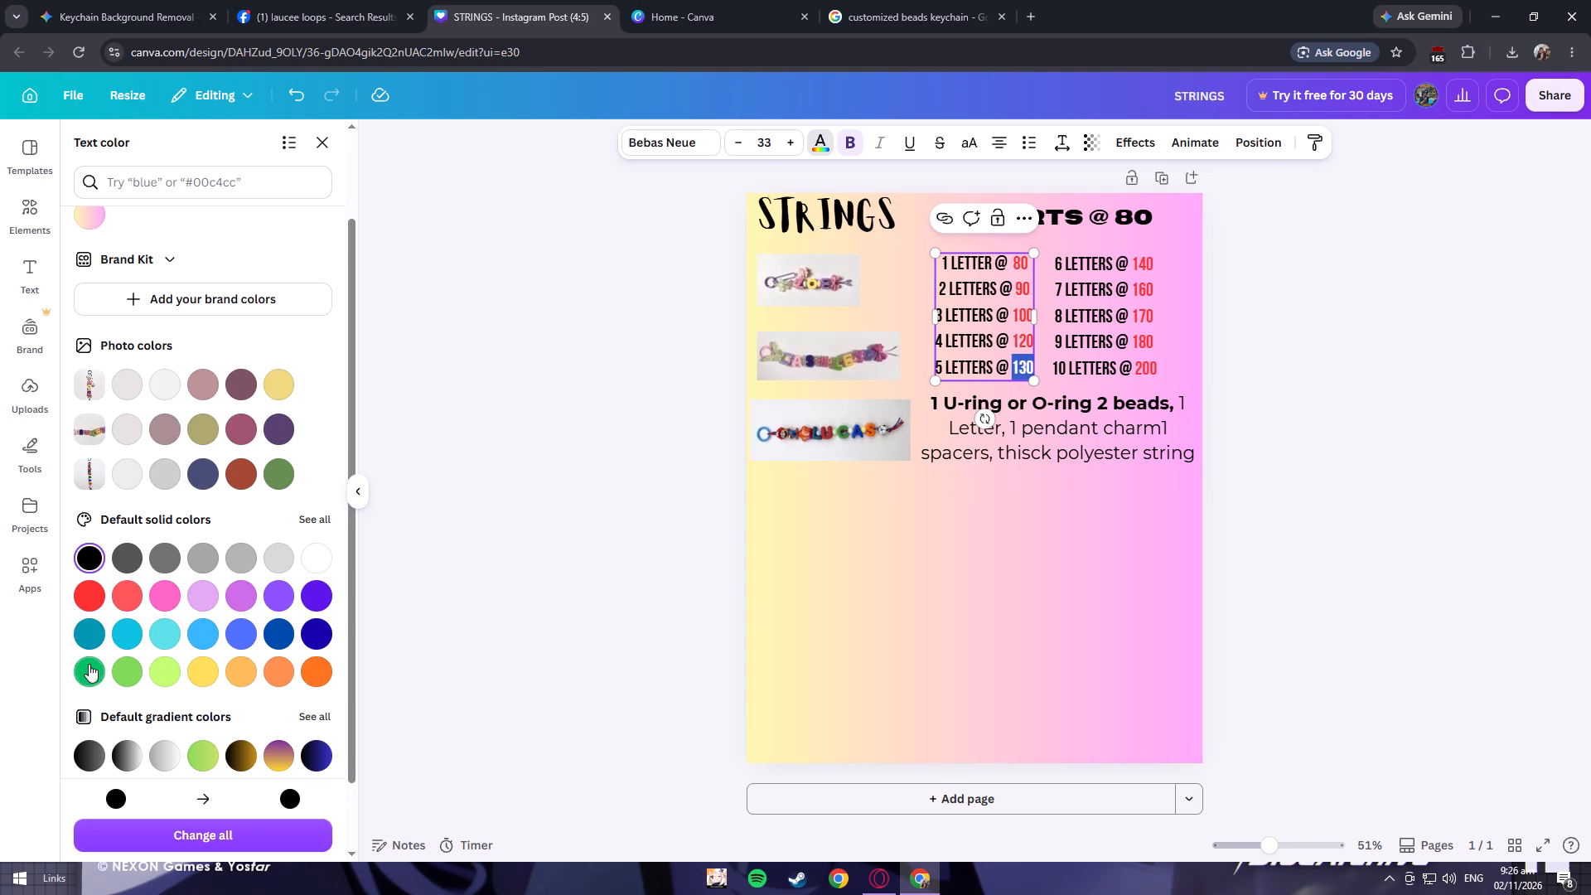
left_click(89, 587)
left_click(1043, 560)
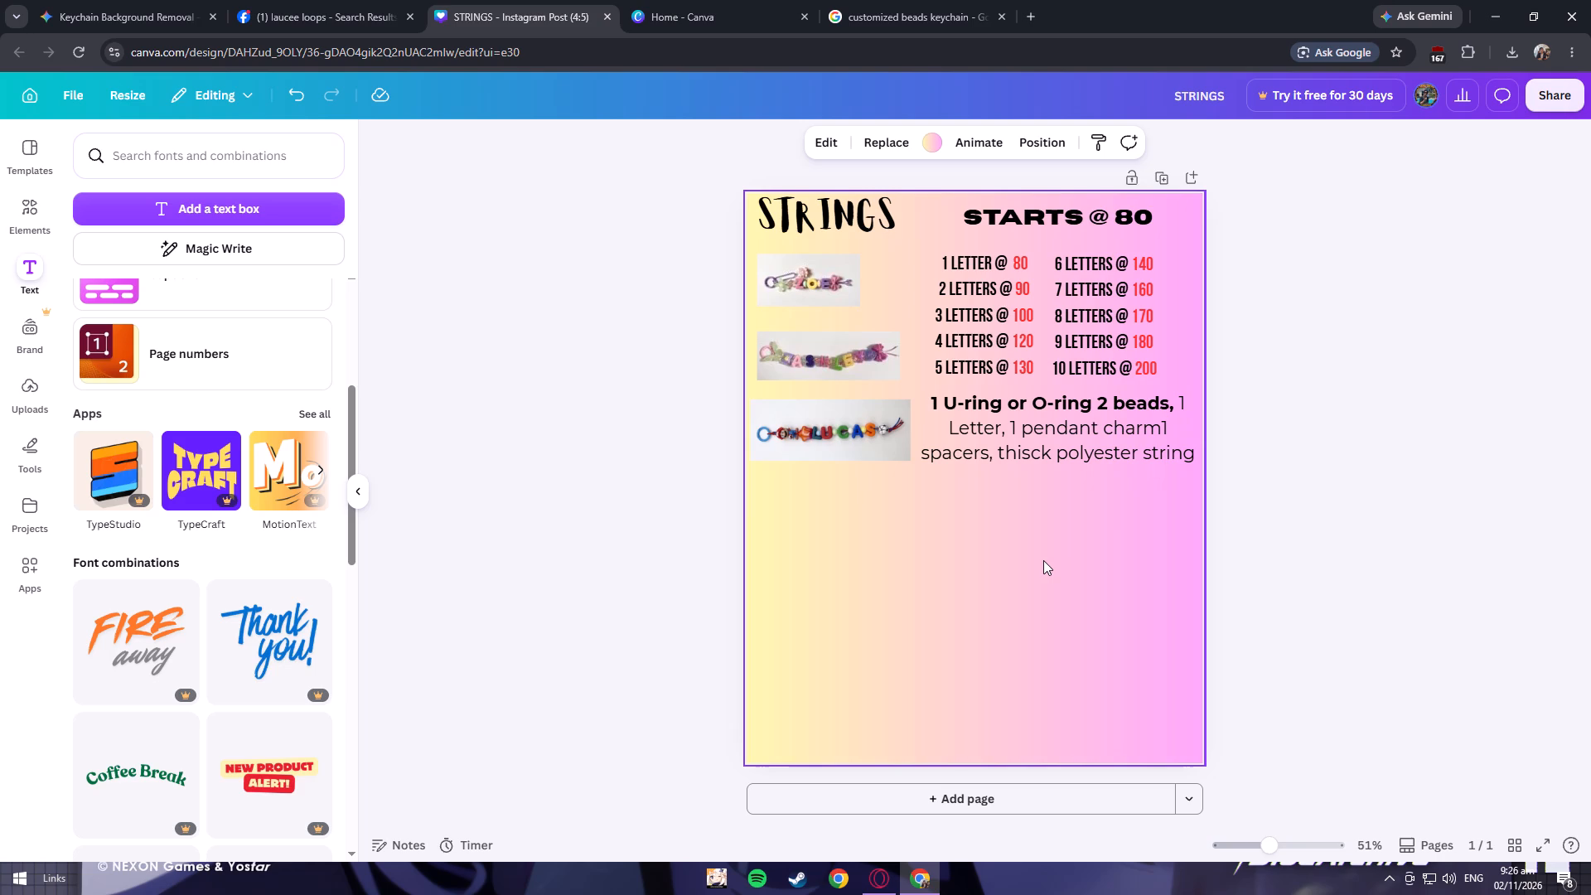
Increase the font size of the 80, 90, 100, 120 and 130 prices in the 1 to 5 letters rows to 35.
left_click(1024, 306)
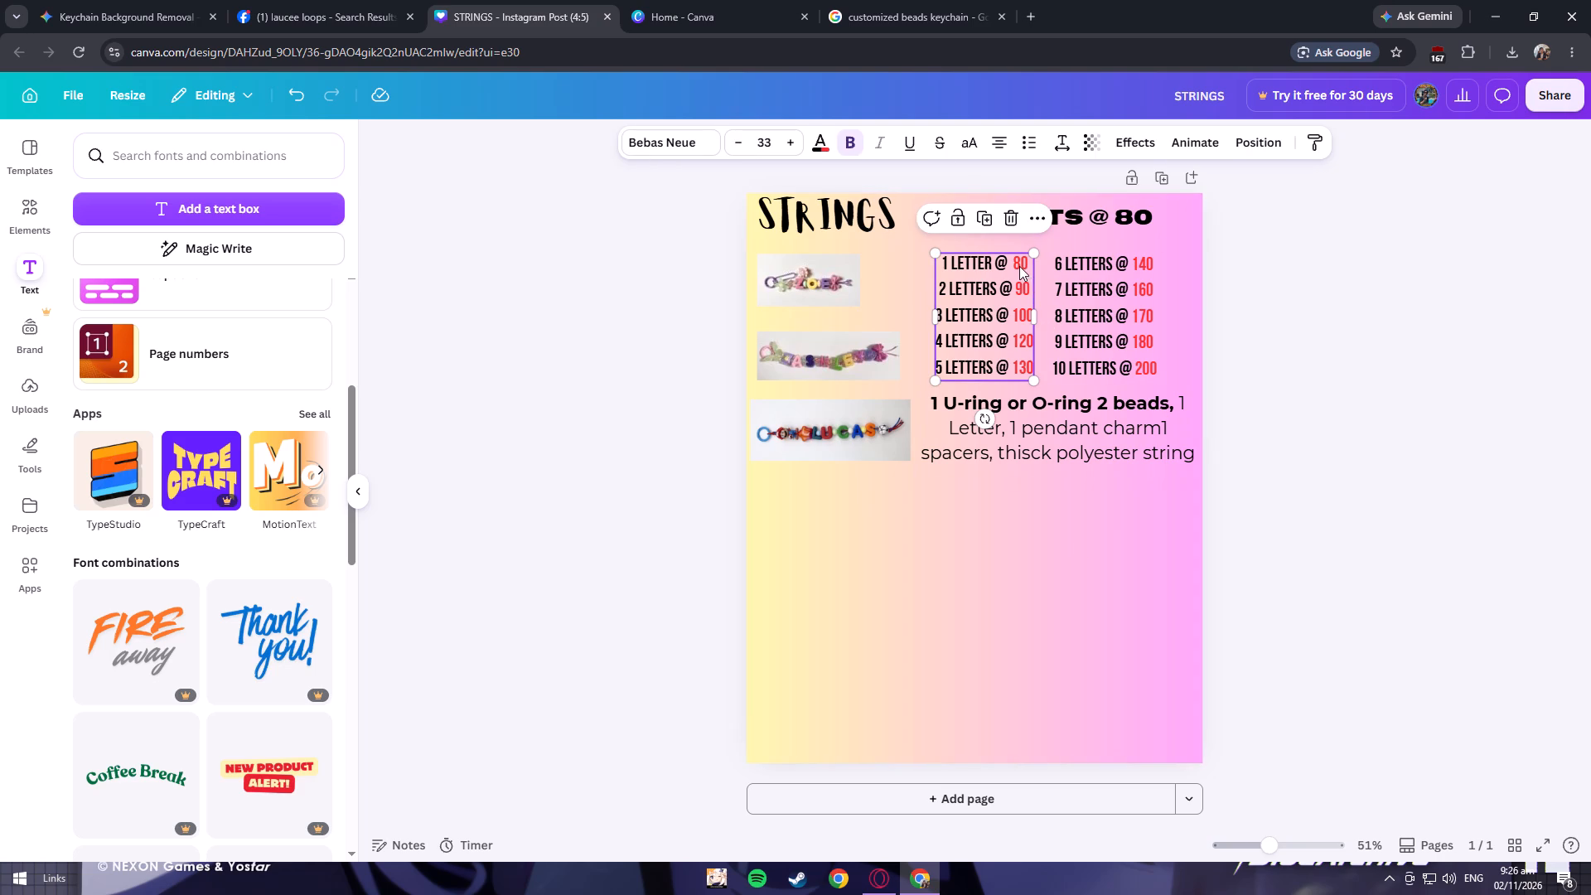
double_click(1019, 266)
left_click(792, 139)
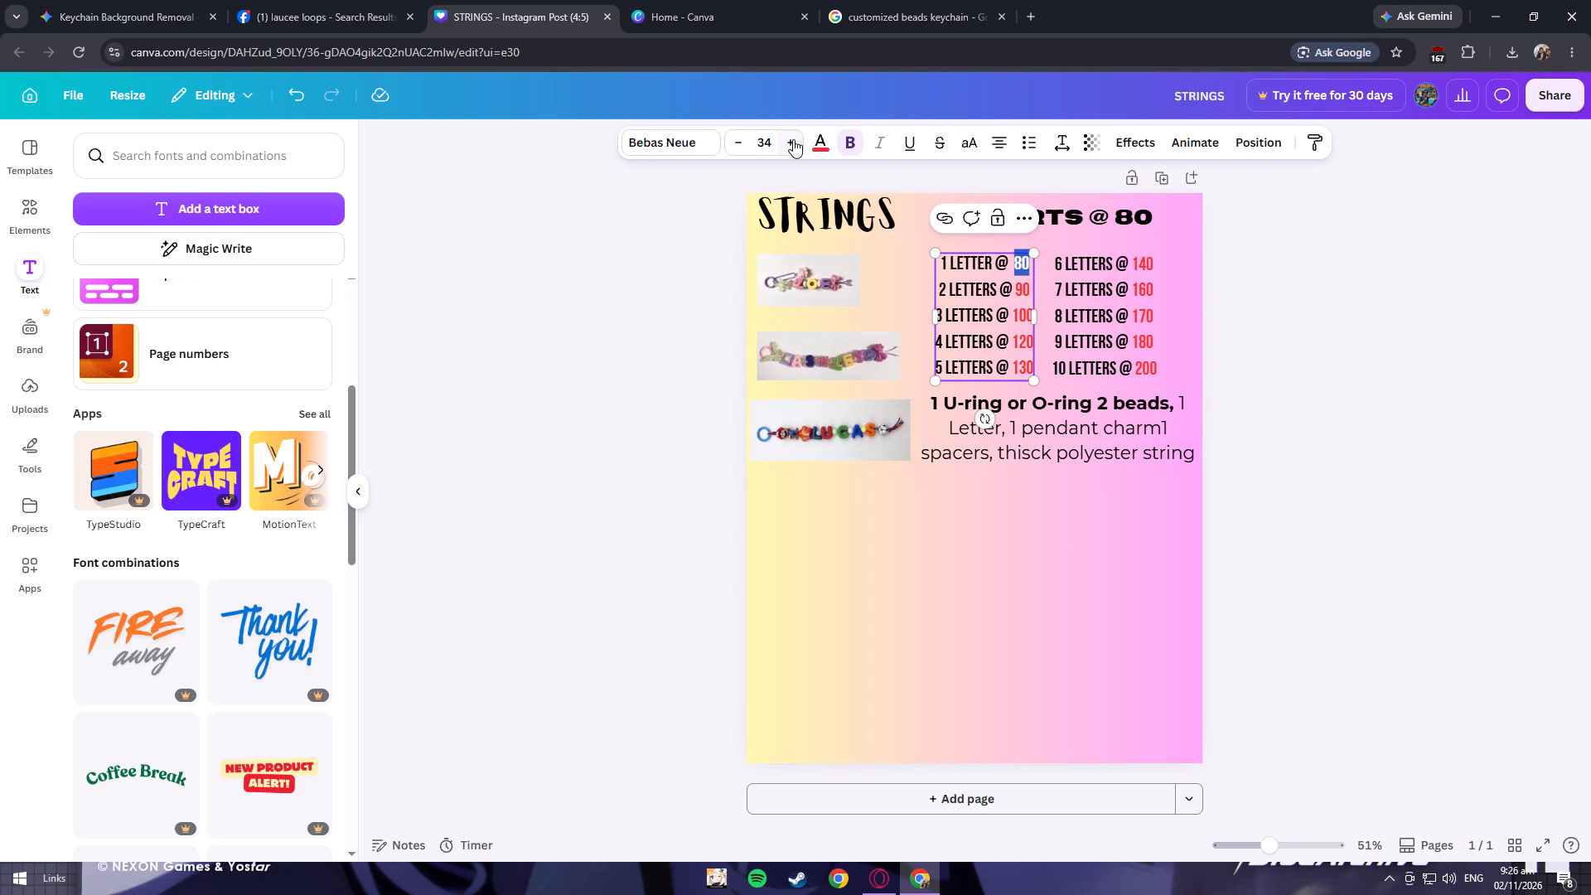
left_click(793, 139)
double_click(1019, 294)
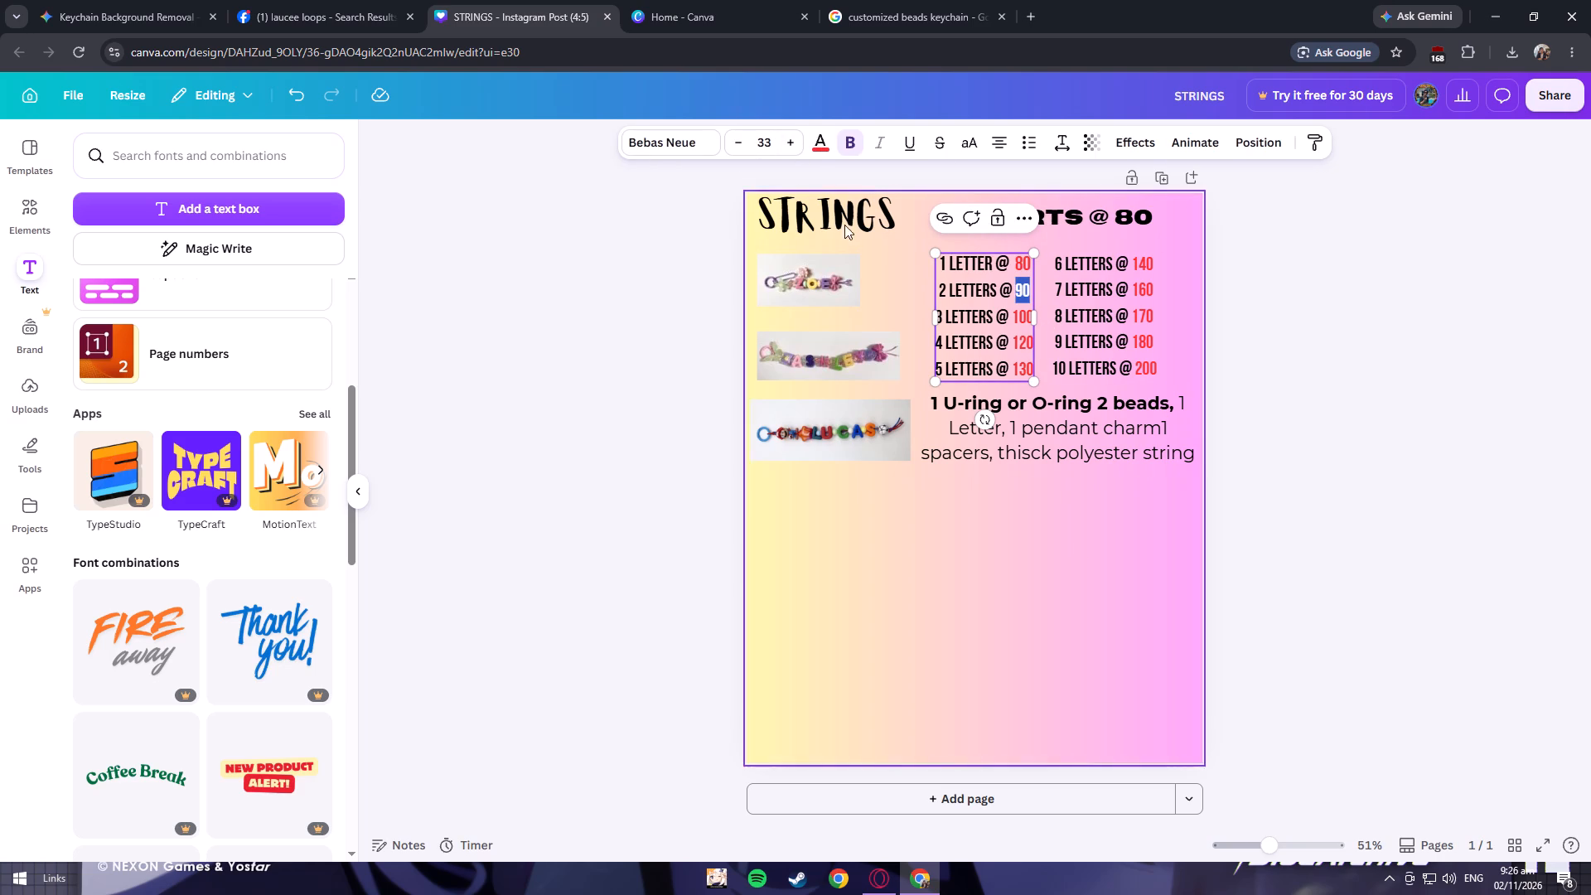
double_click(791, 147)
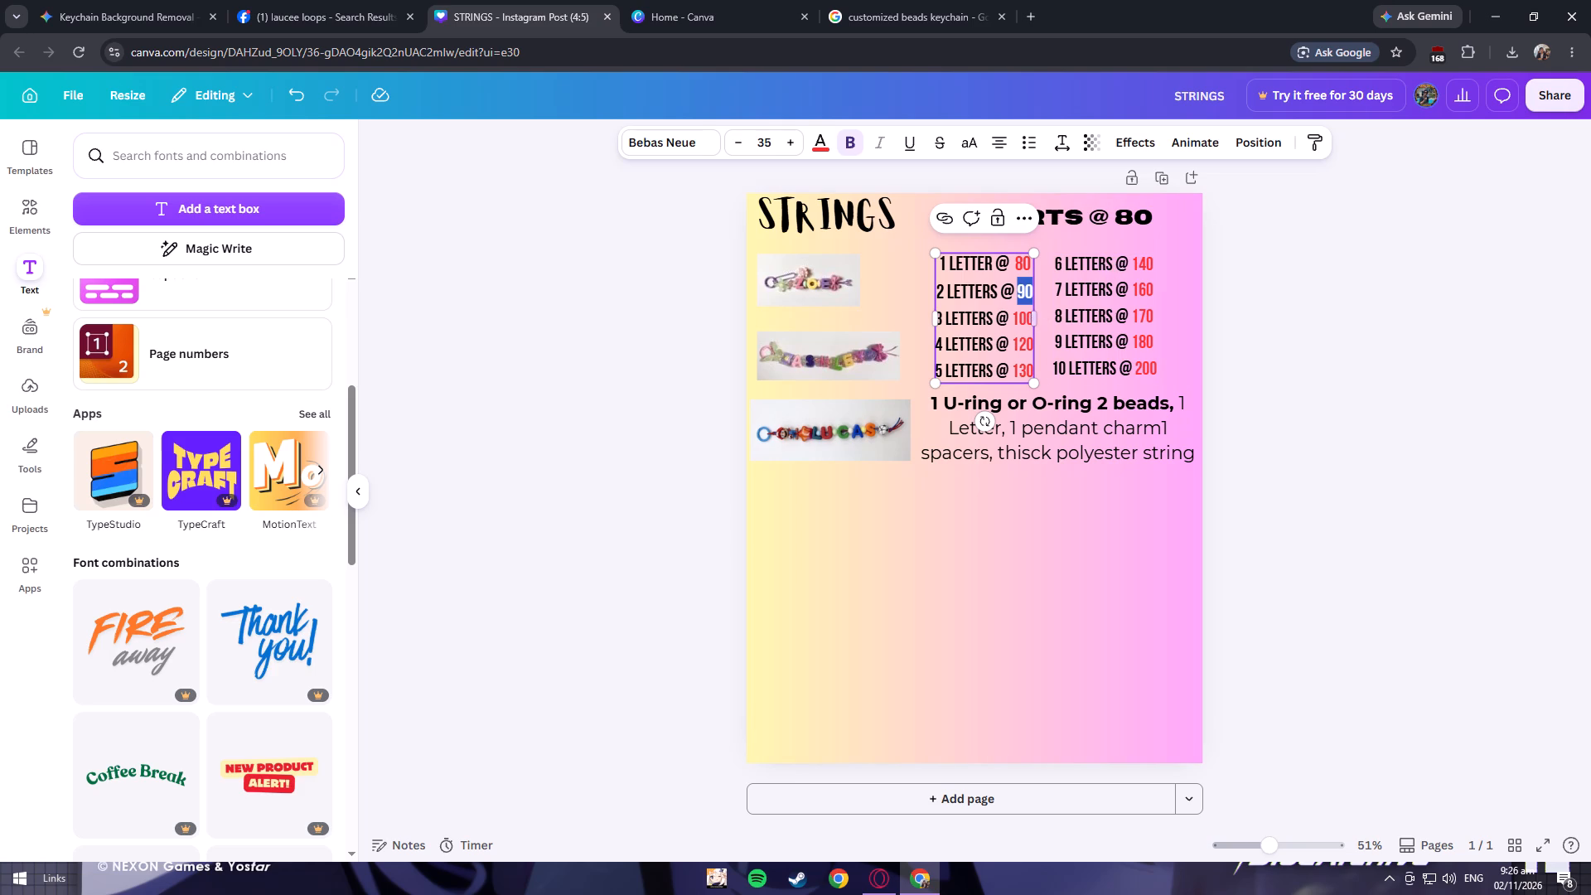
double_click(1025, 317)
double_click(790, 148)
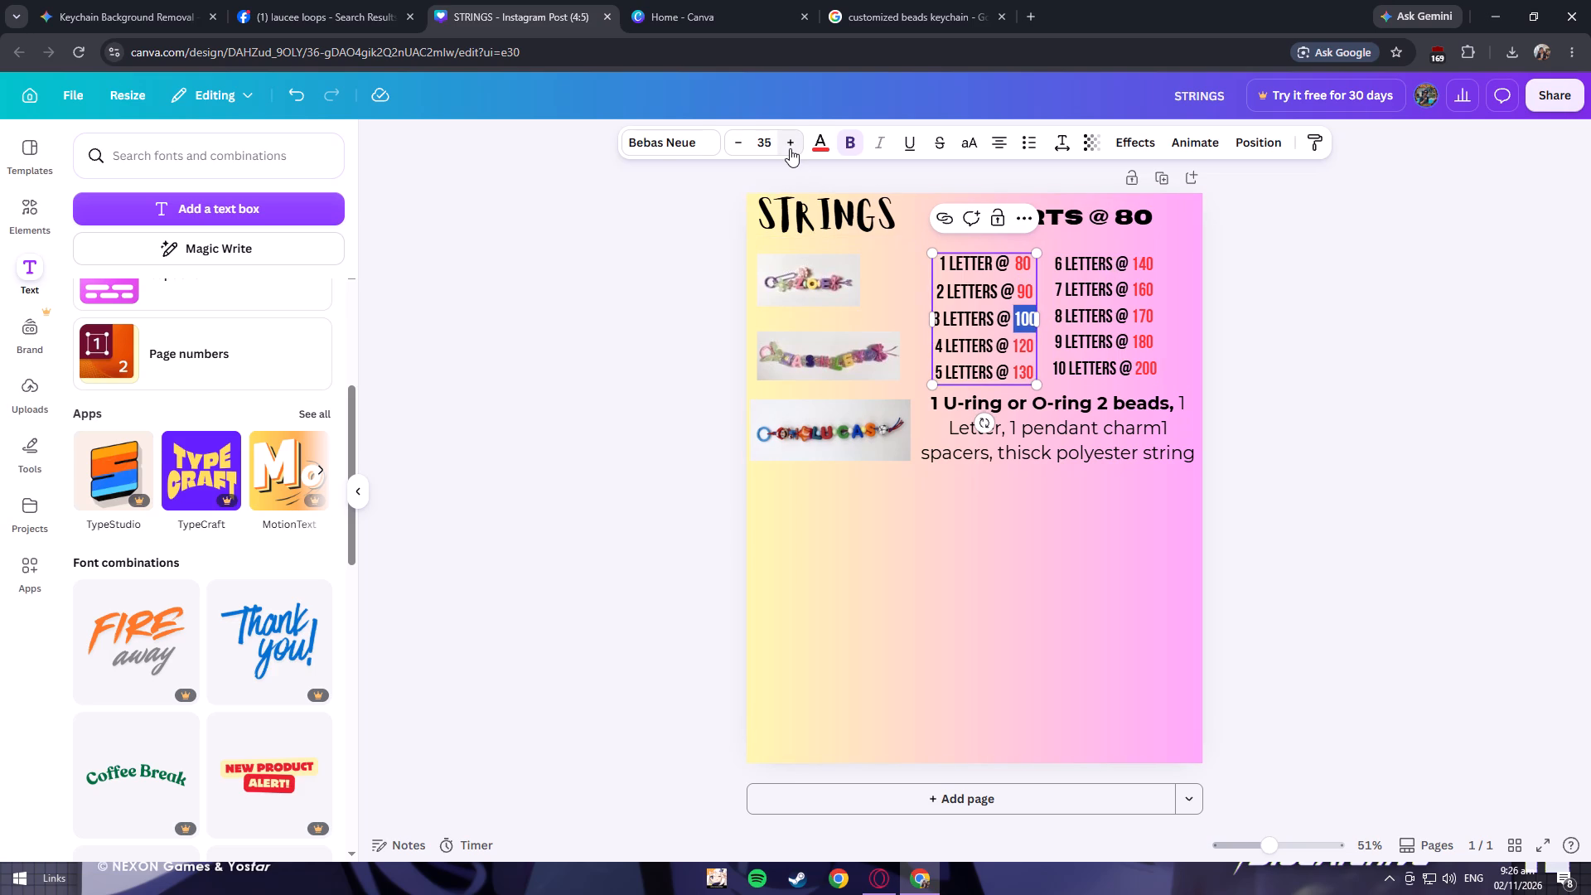
double_click(1023, 348)
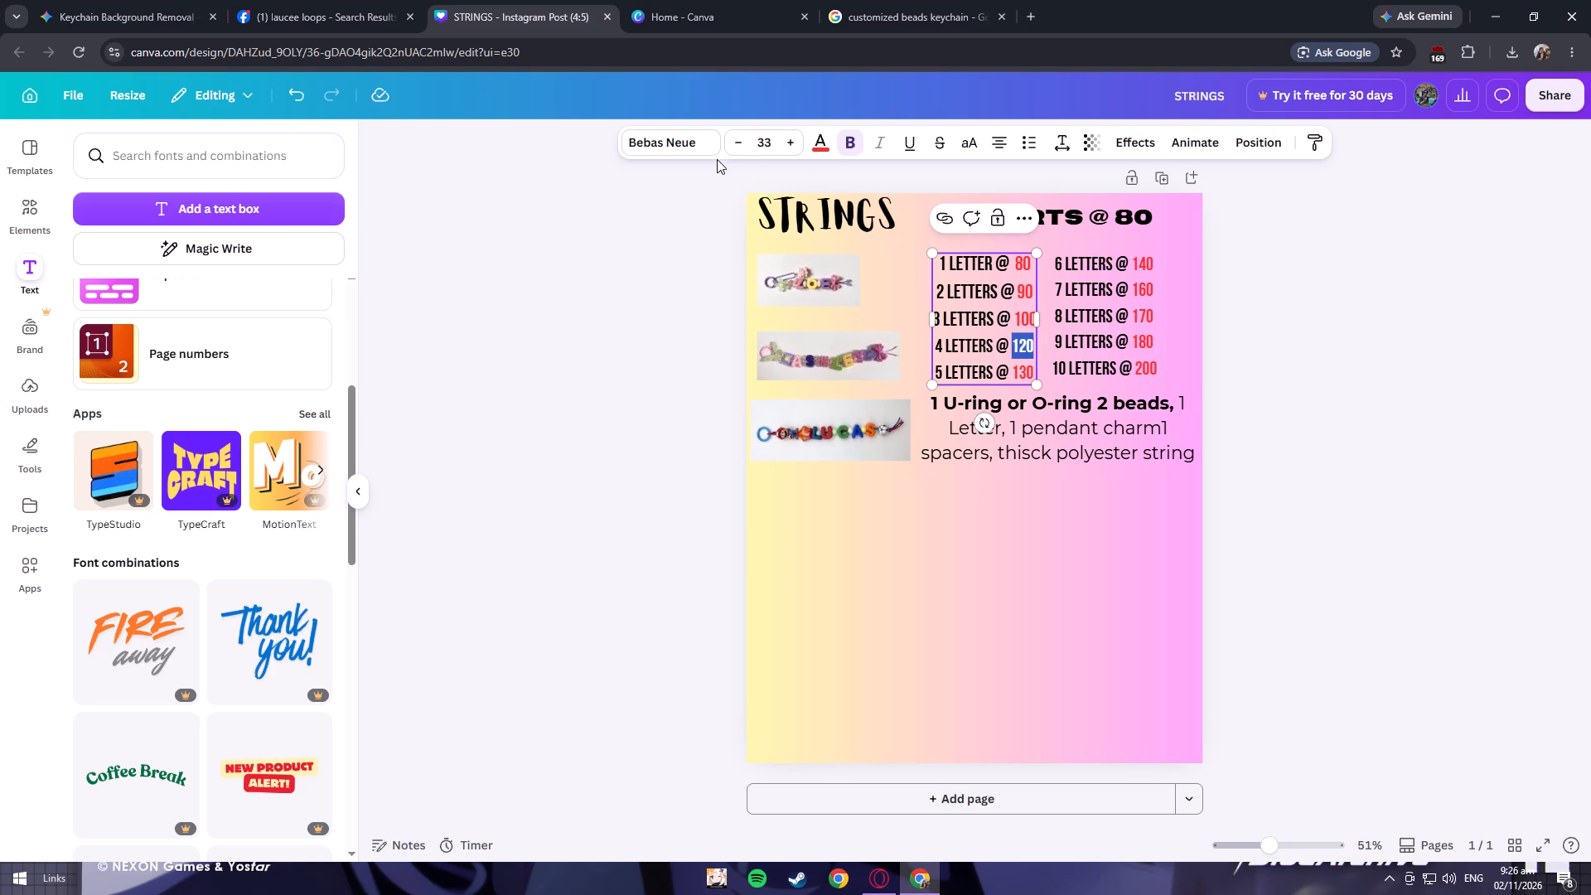
double_click(792, 150)
double_click(1024, 375)
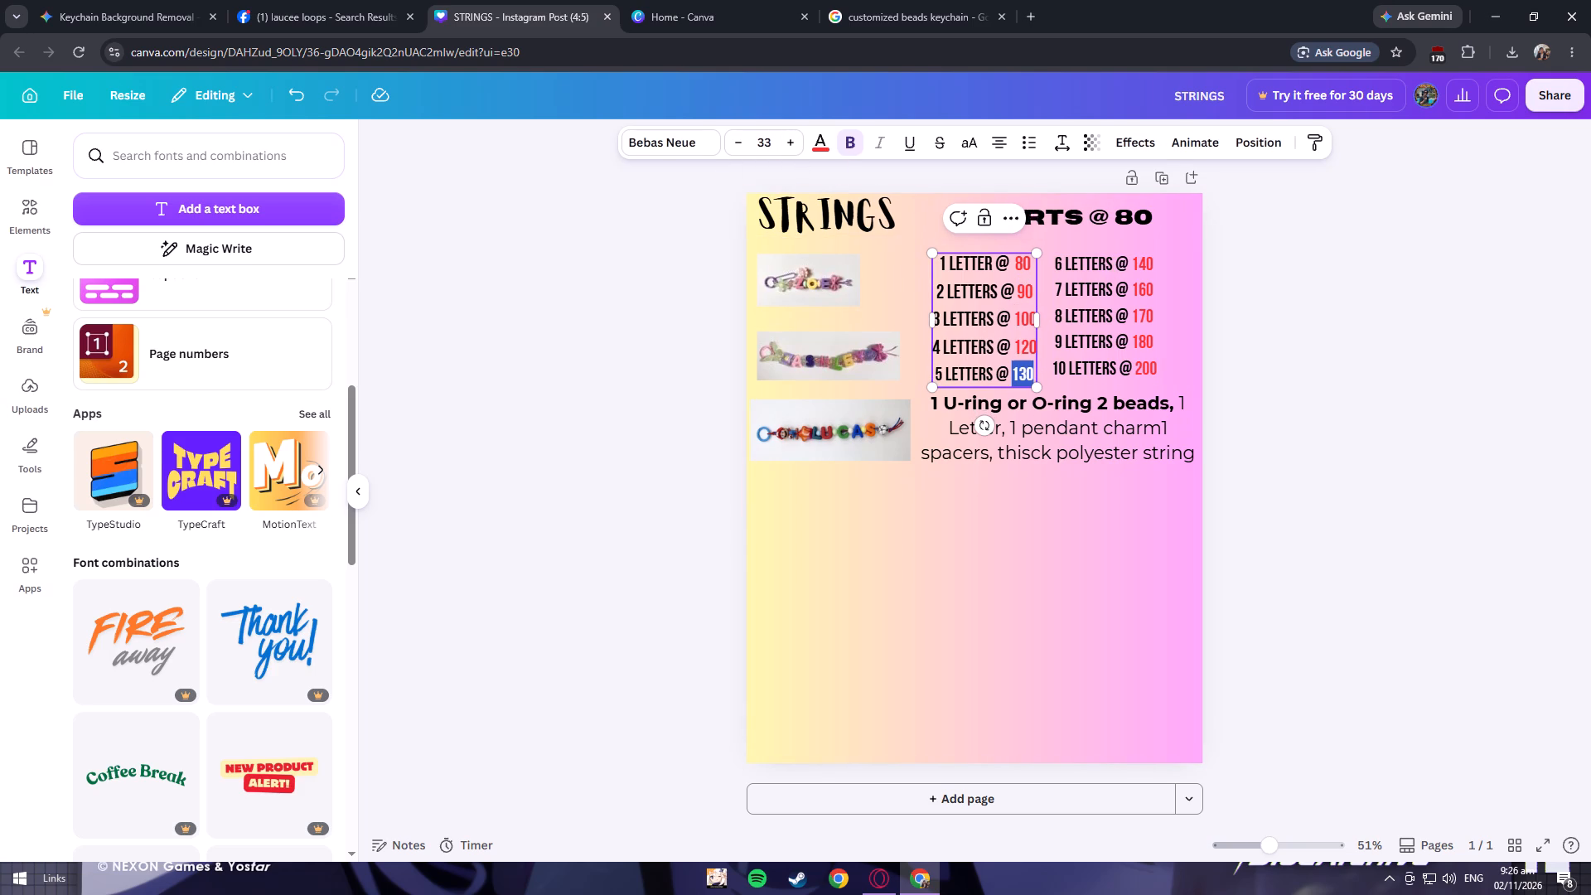
left_click(789, 145)
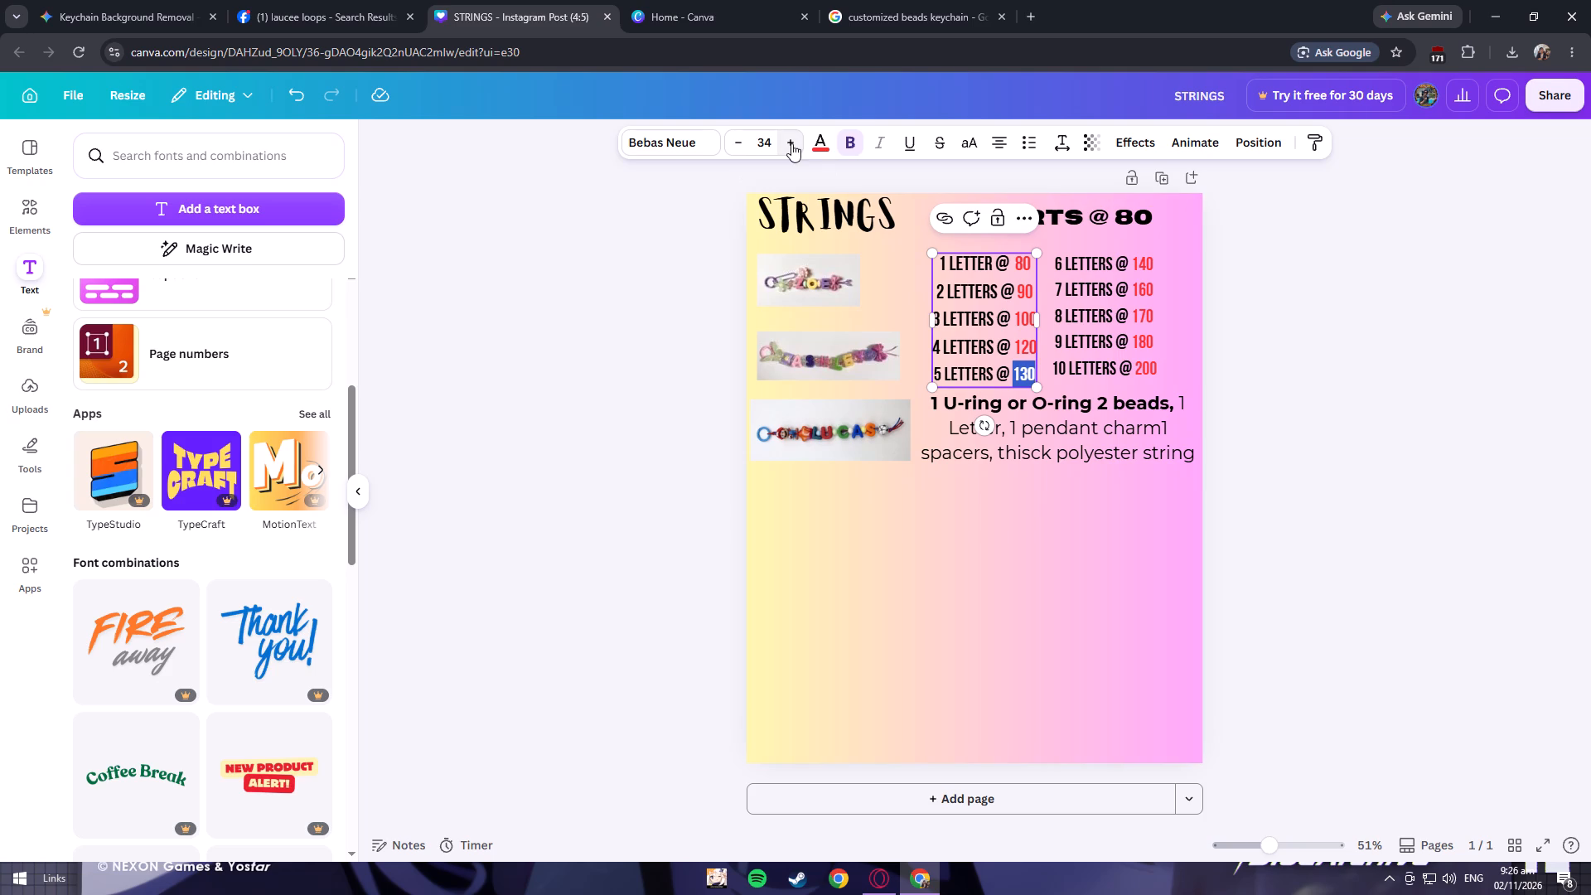
left_click(791, 143)
left_click(1049, 601)
Increase the font size of the 140 price in the 6 letters row to 35.
left_click(1136, 277)
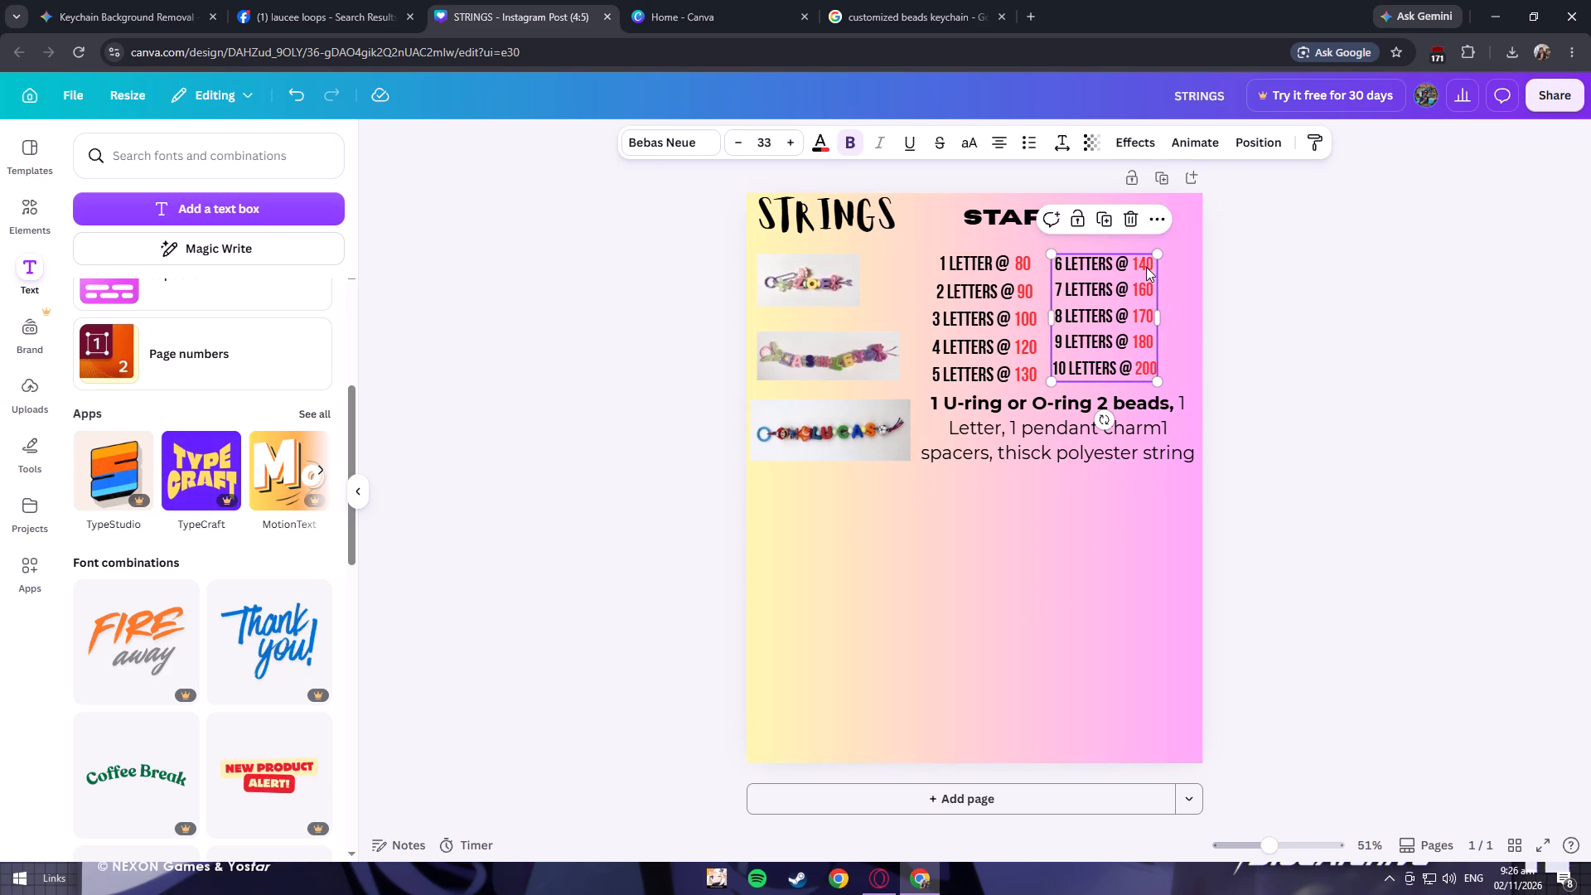
double_click(1146, 267)
left_click(793, 143)
left_click(793, 143)
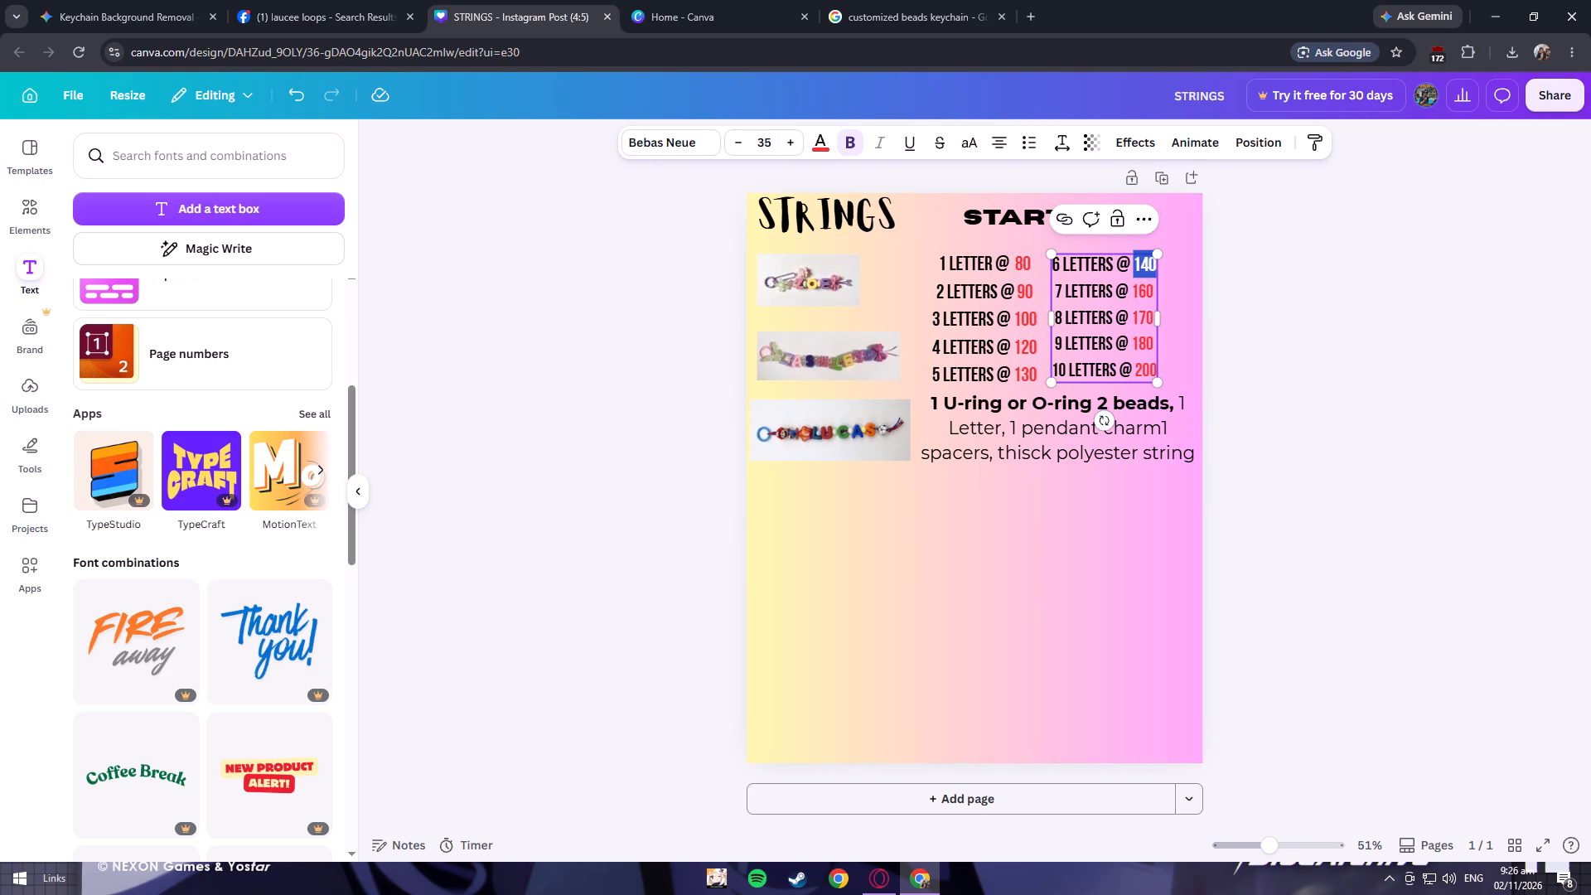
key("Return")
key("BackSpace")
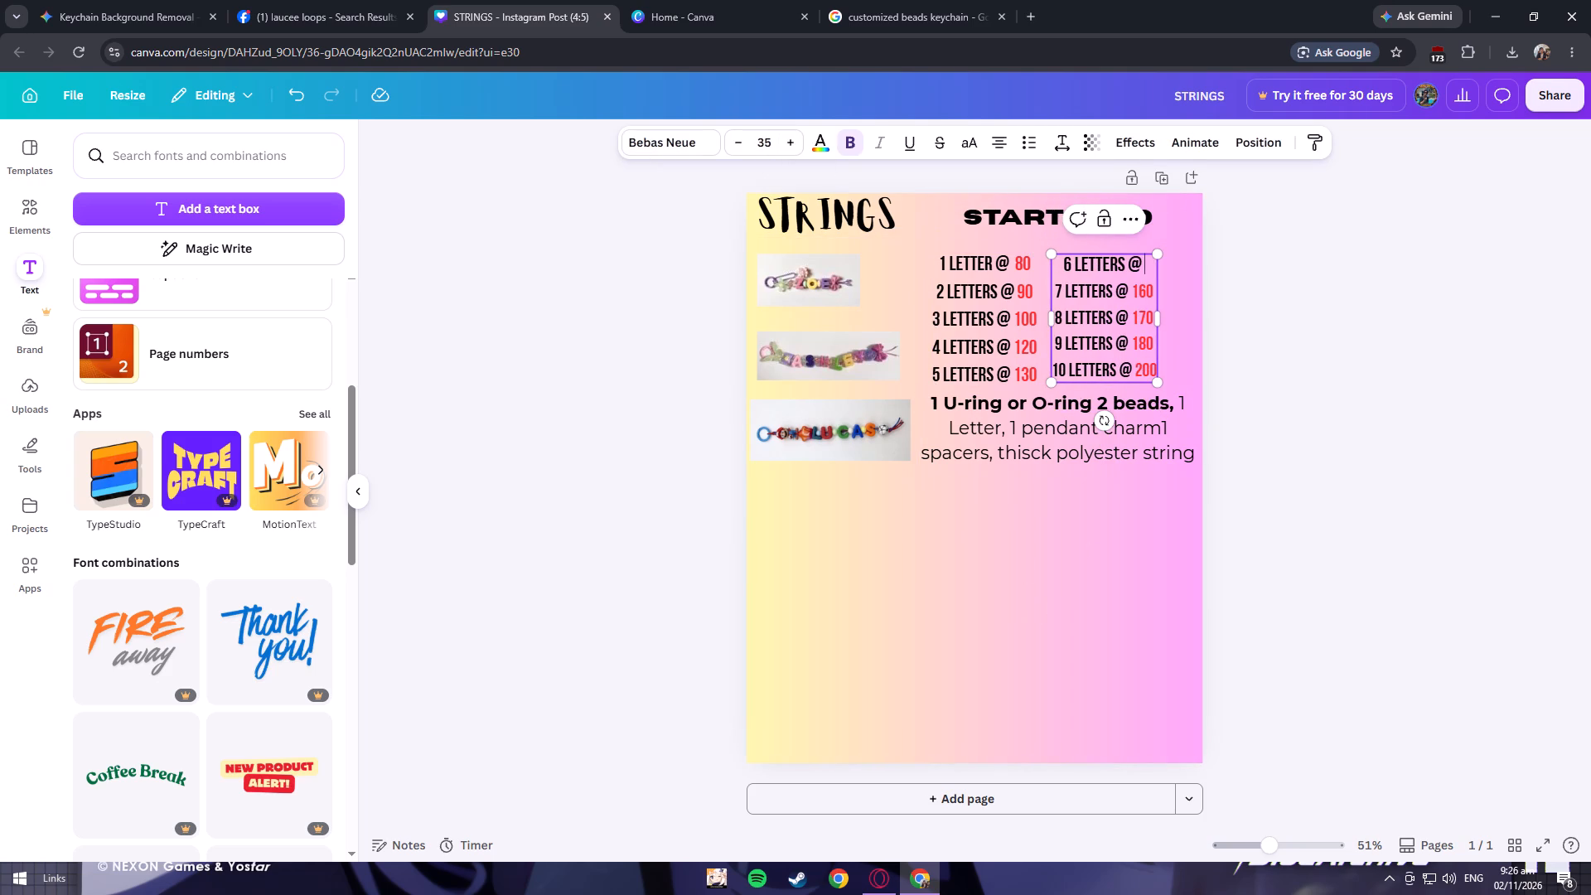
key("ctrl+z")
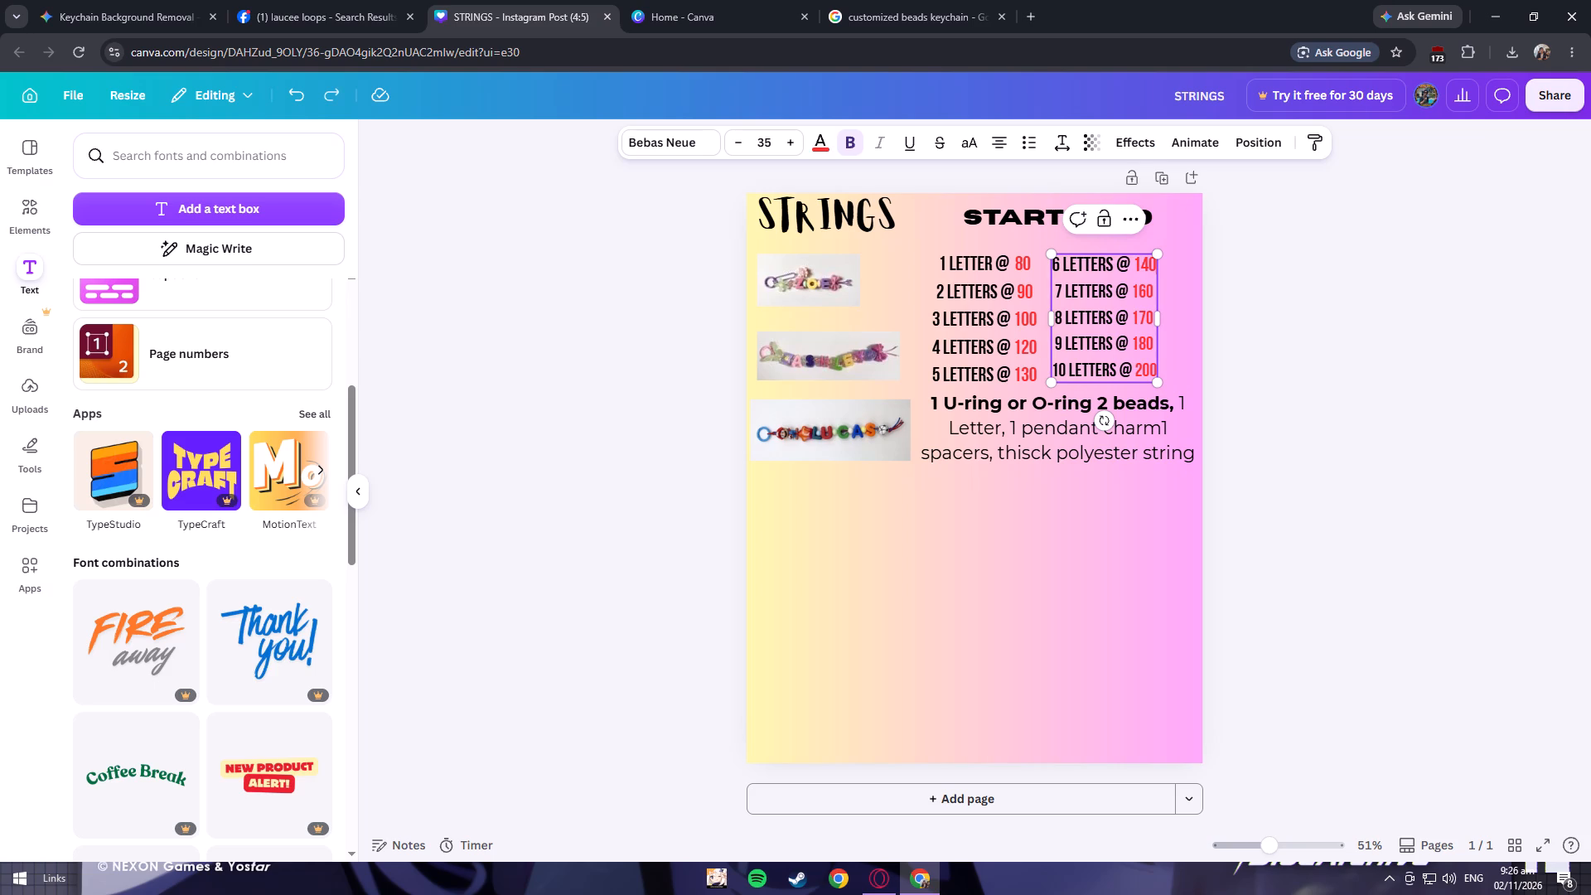
Increase the font size of the 160 and 170 prices in the 7 and 8 letters rows to 35.
left_click(1143, 264)
double_click(1145, 283)
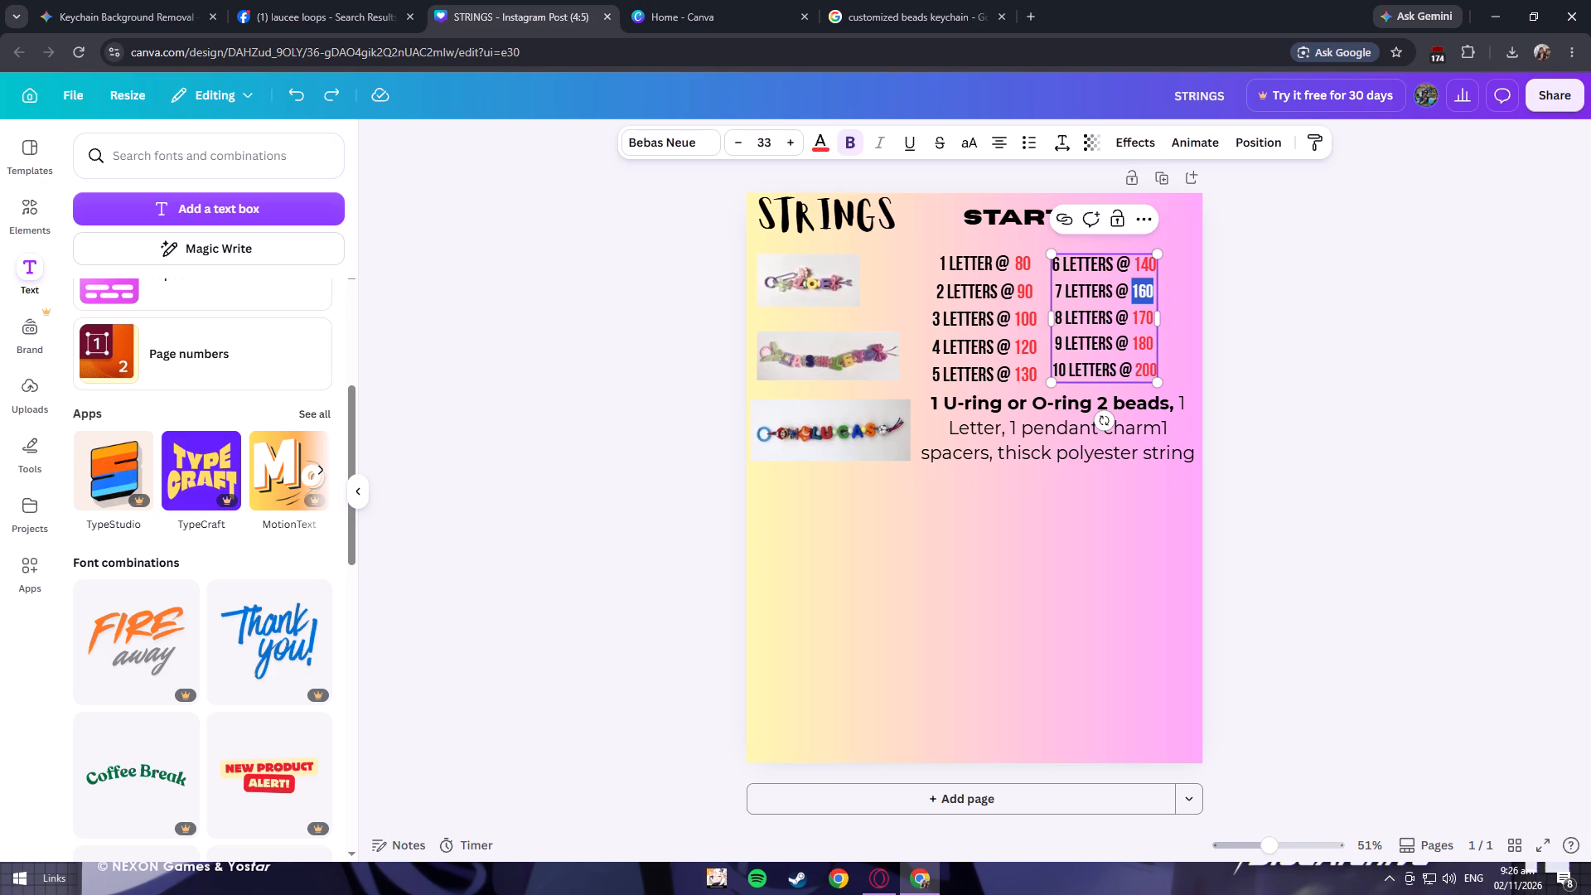
double_click(792, 139)
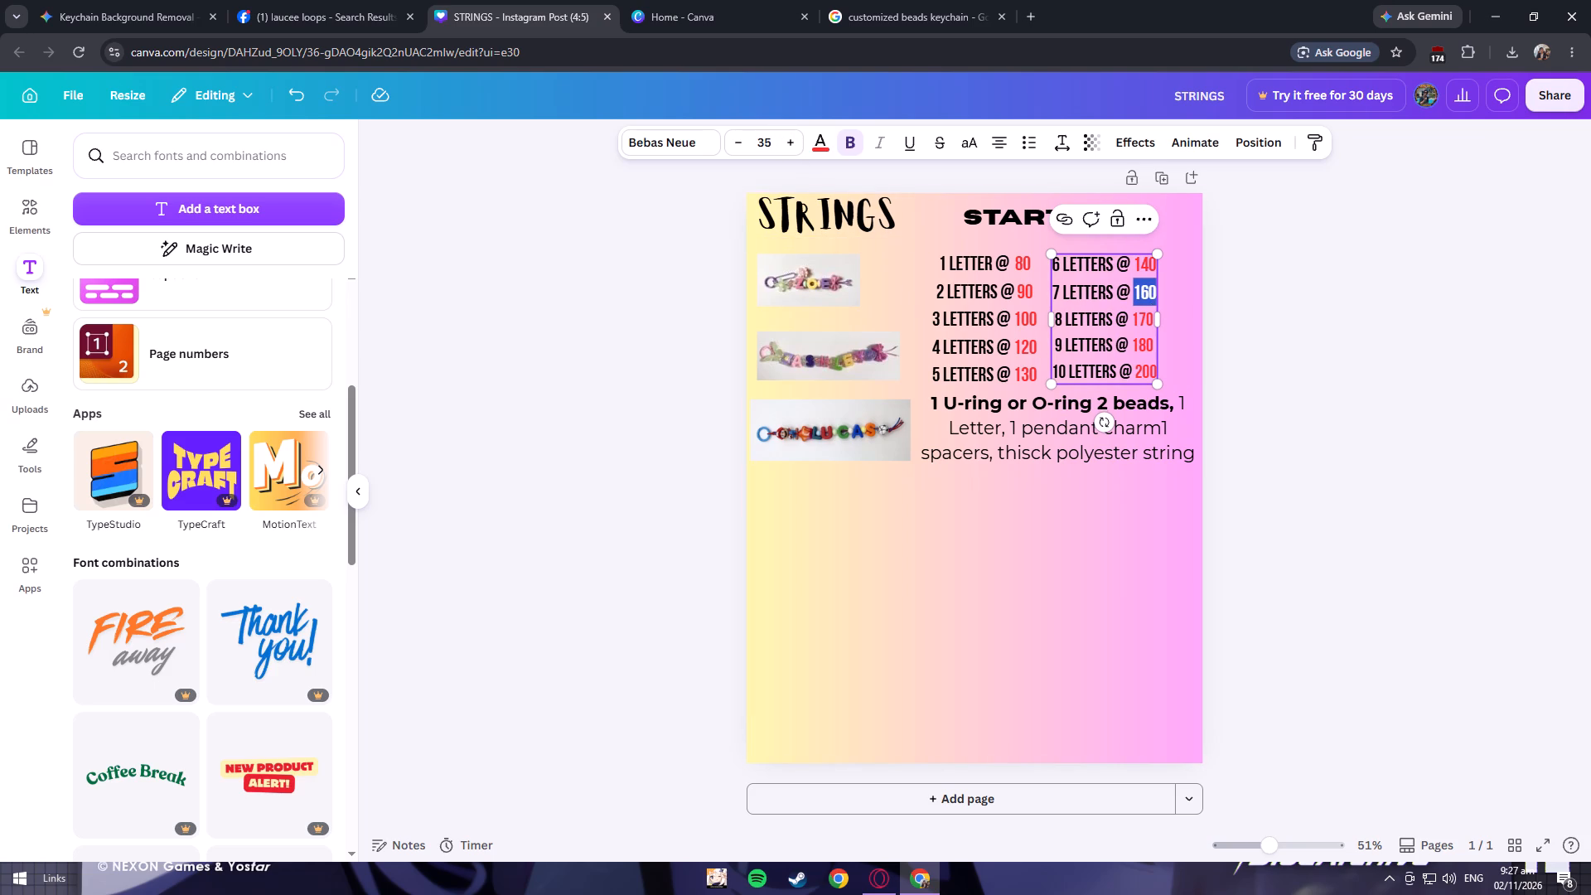
double_click(1144, 318)
double_click(788, 145)
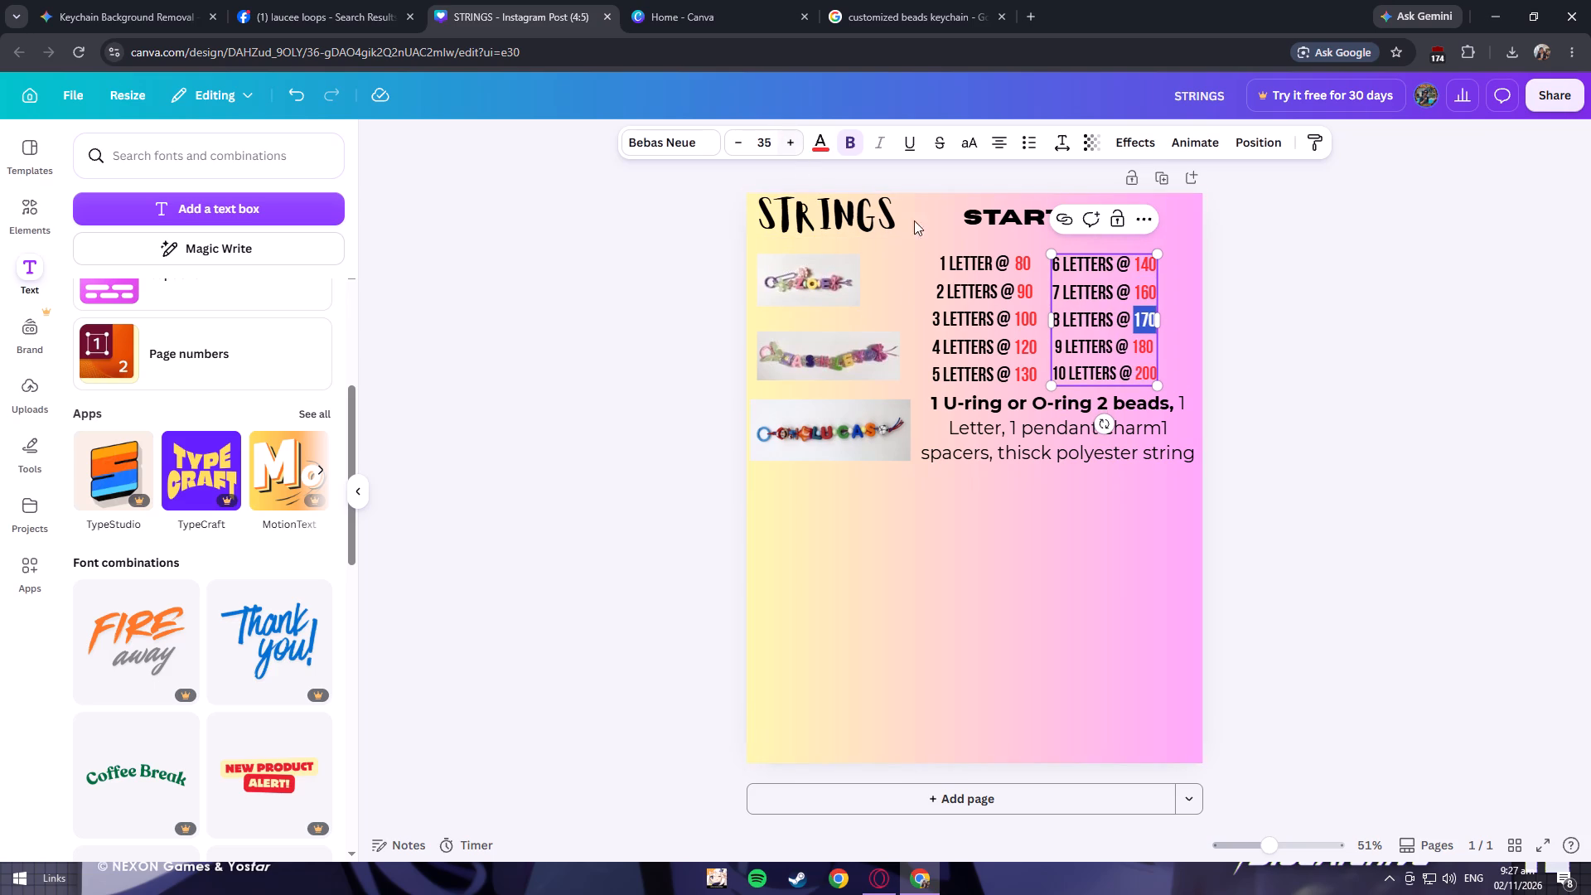
Correct the misspelled "thisck" to "thick" in the components text below the price columns.
left_click(1026, 452)
left_click(1032, 456)
key("BackSpace")
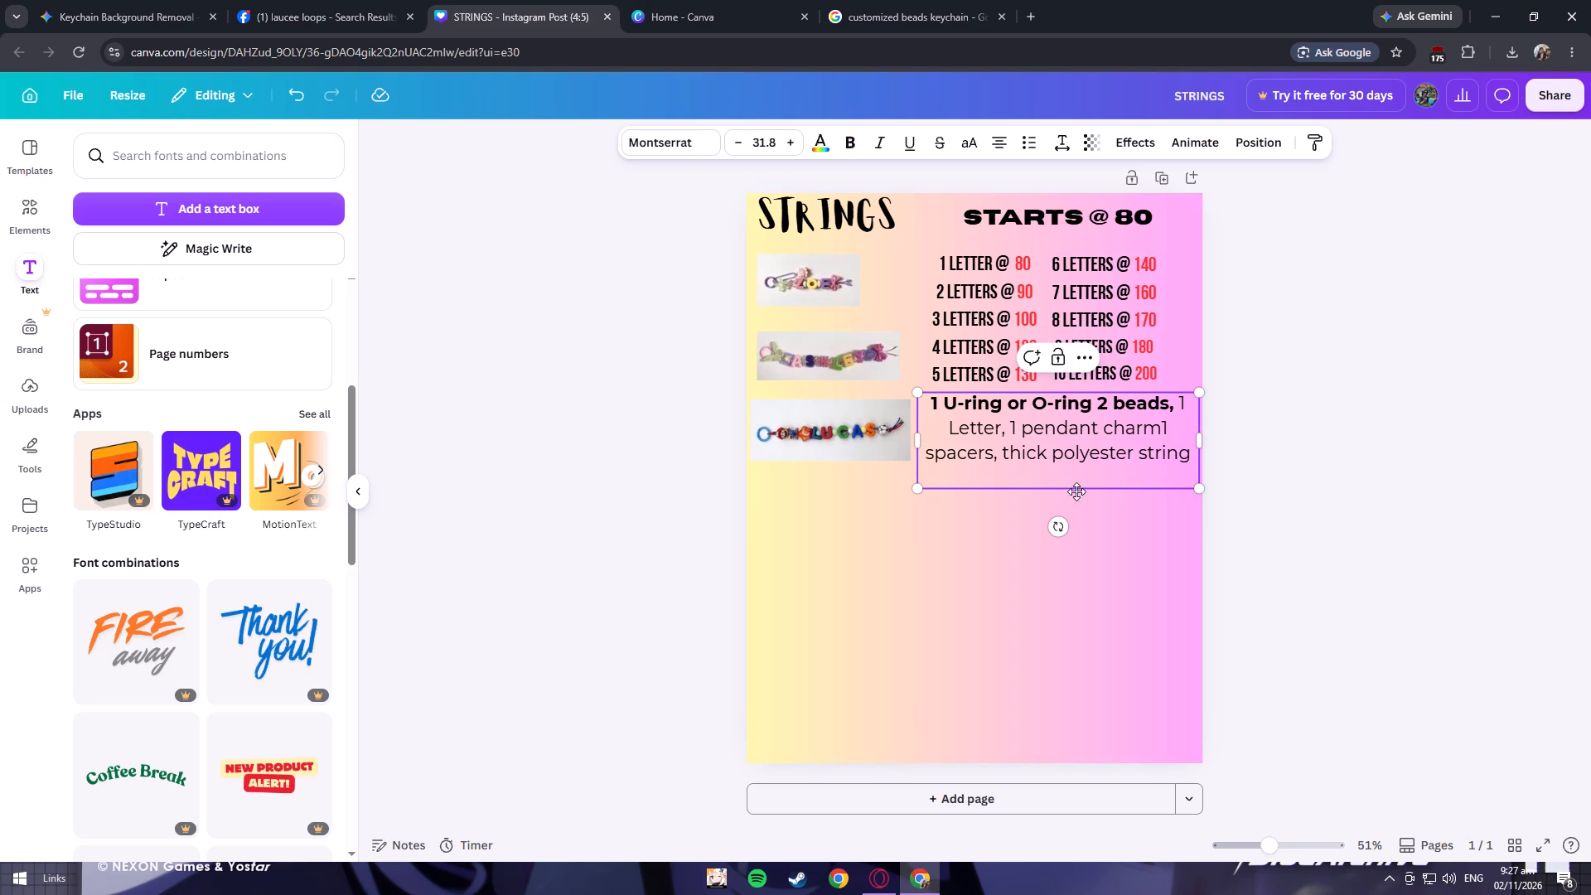
left_click(1124, 483)
Select the 170 price in the 8 letters row.
left_click(1145, 319)
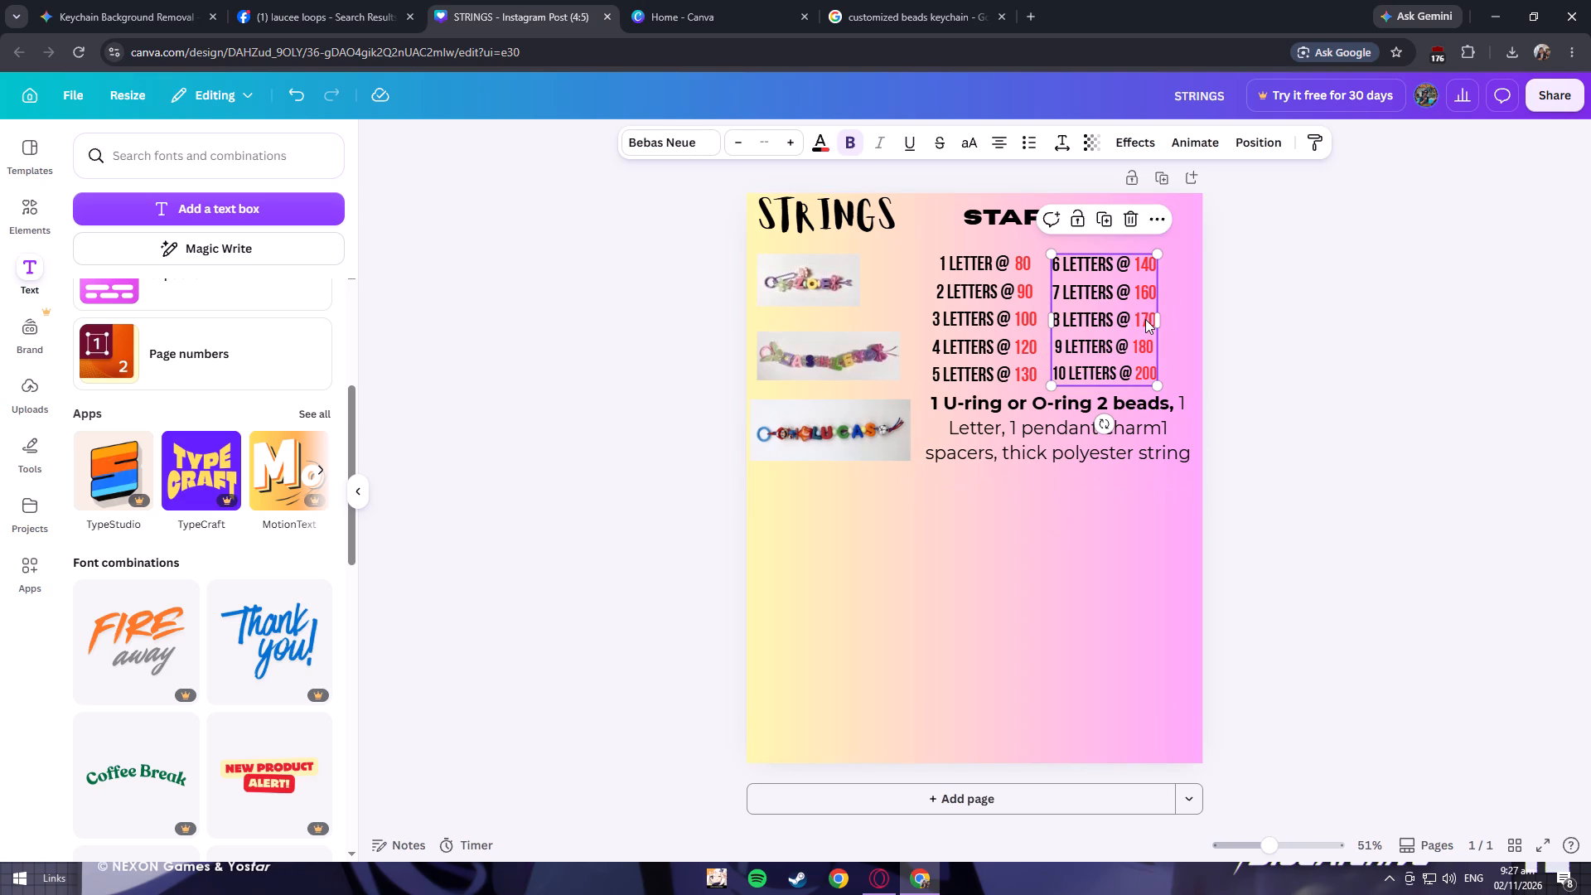
double_click(1145, 319)
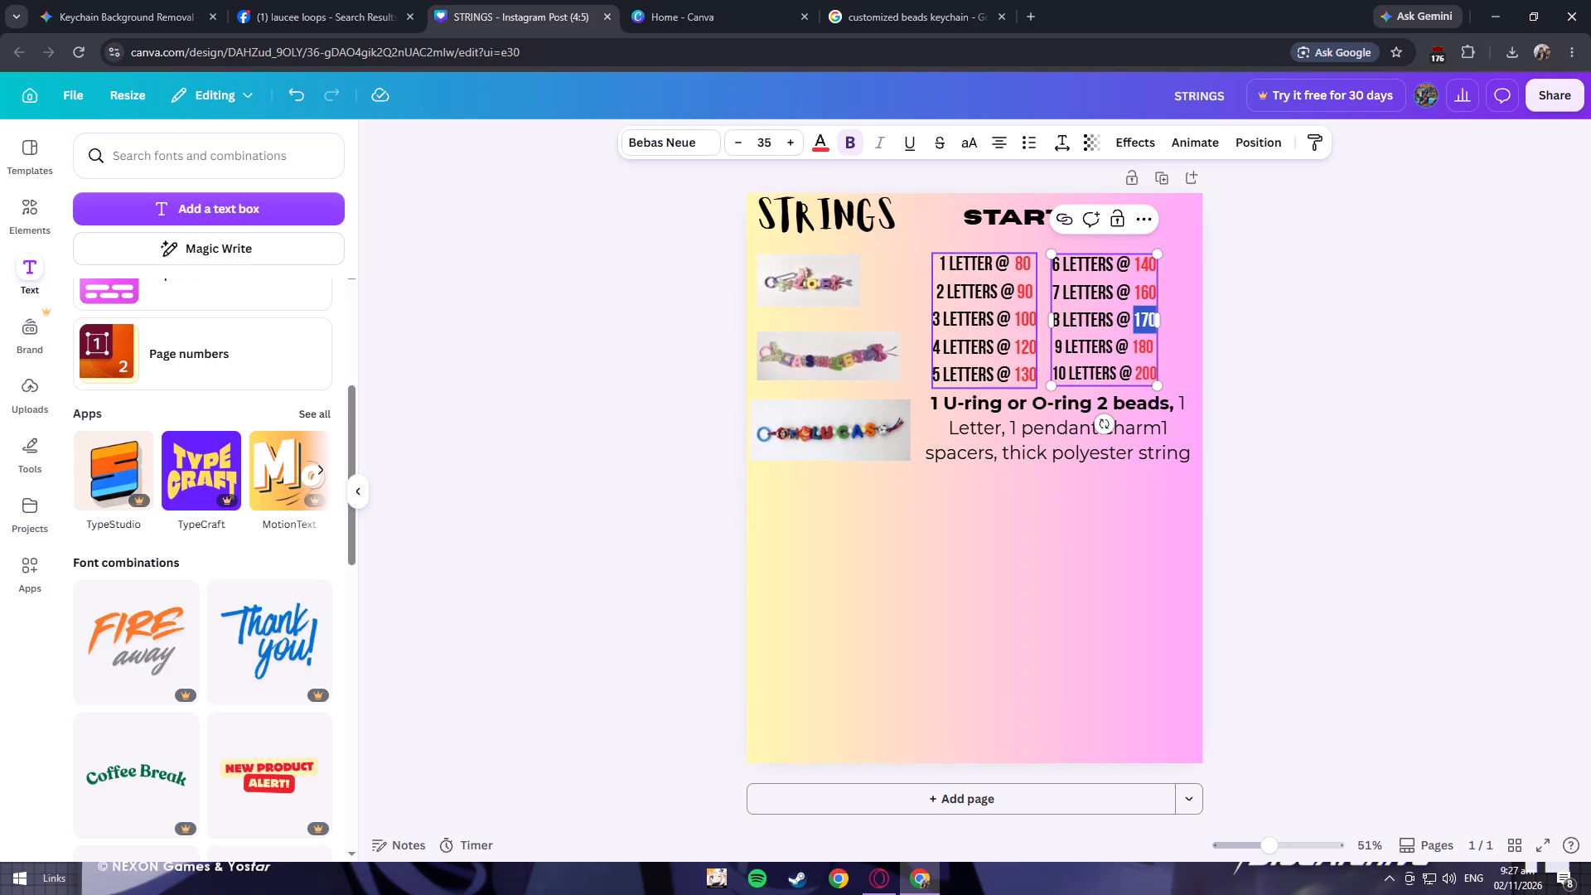
Increase the font size of the 180 and 200 prices in the 9 and 10 letters rows to 35, matching the other prices.
double_click(1144, 346)
double_click(789, 143)
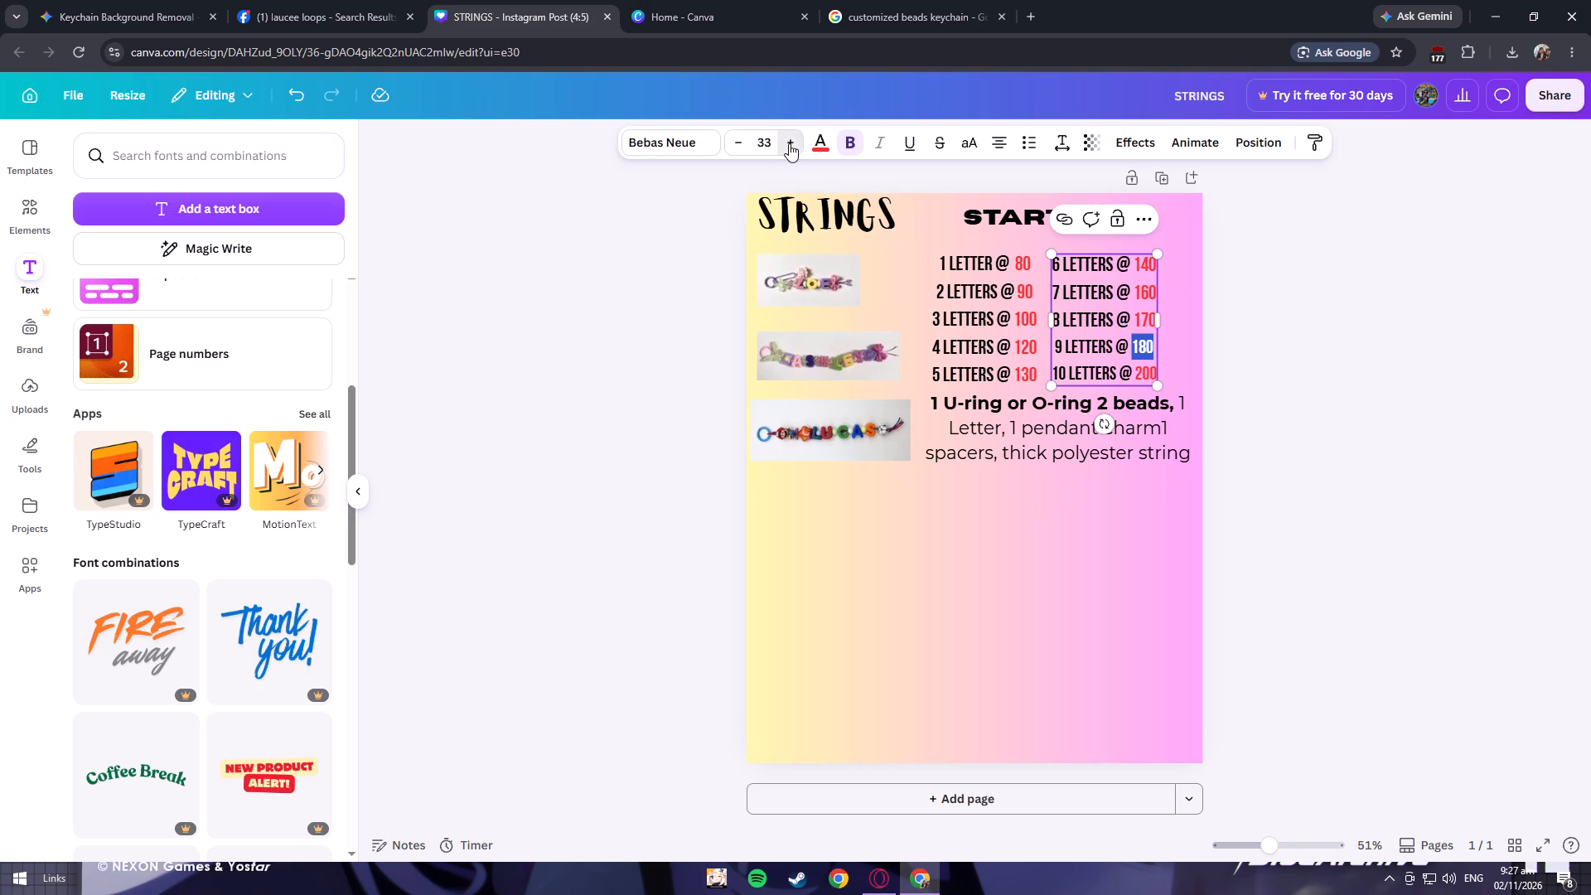
double_click(1149, 375)
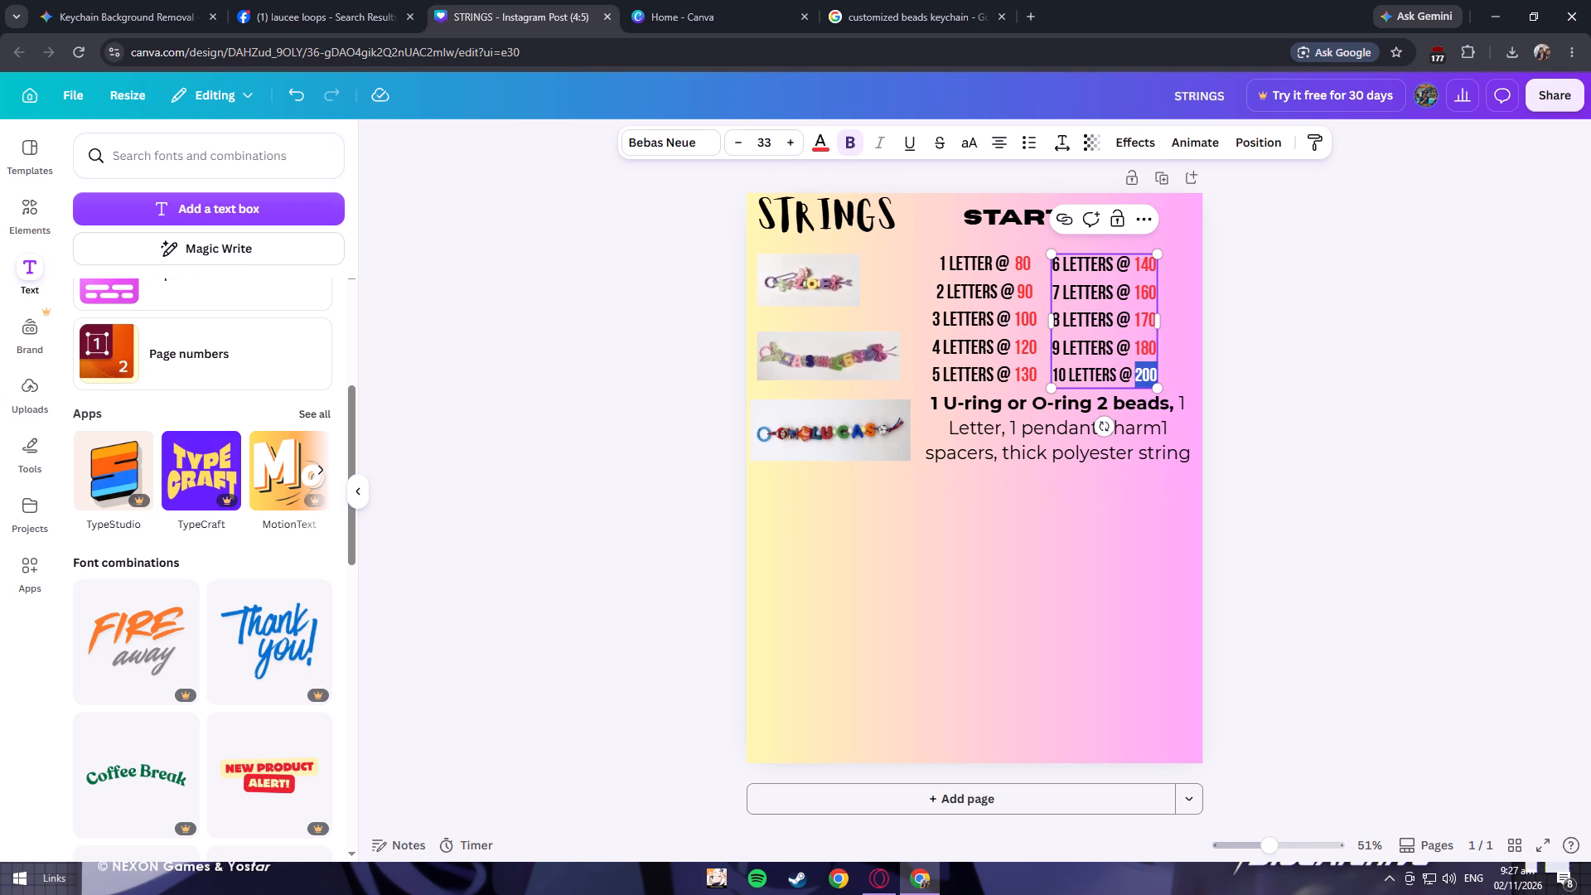
double_click(787, 140)
left_click(993, 616)
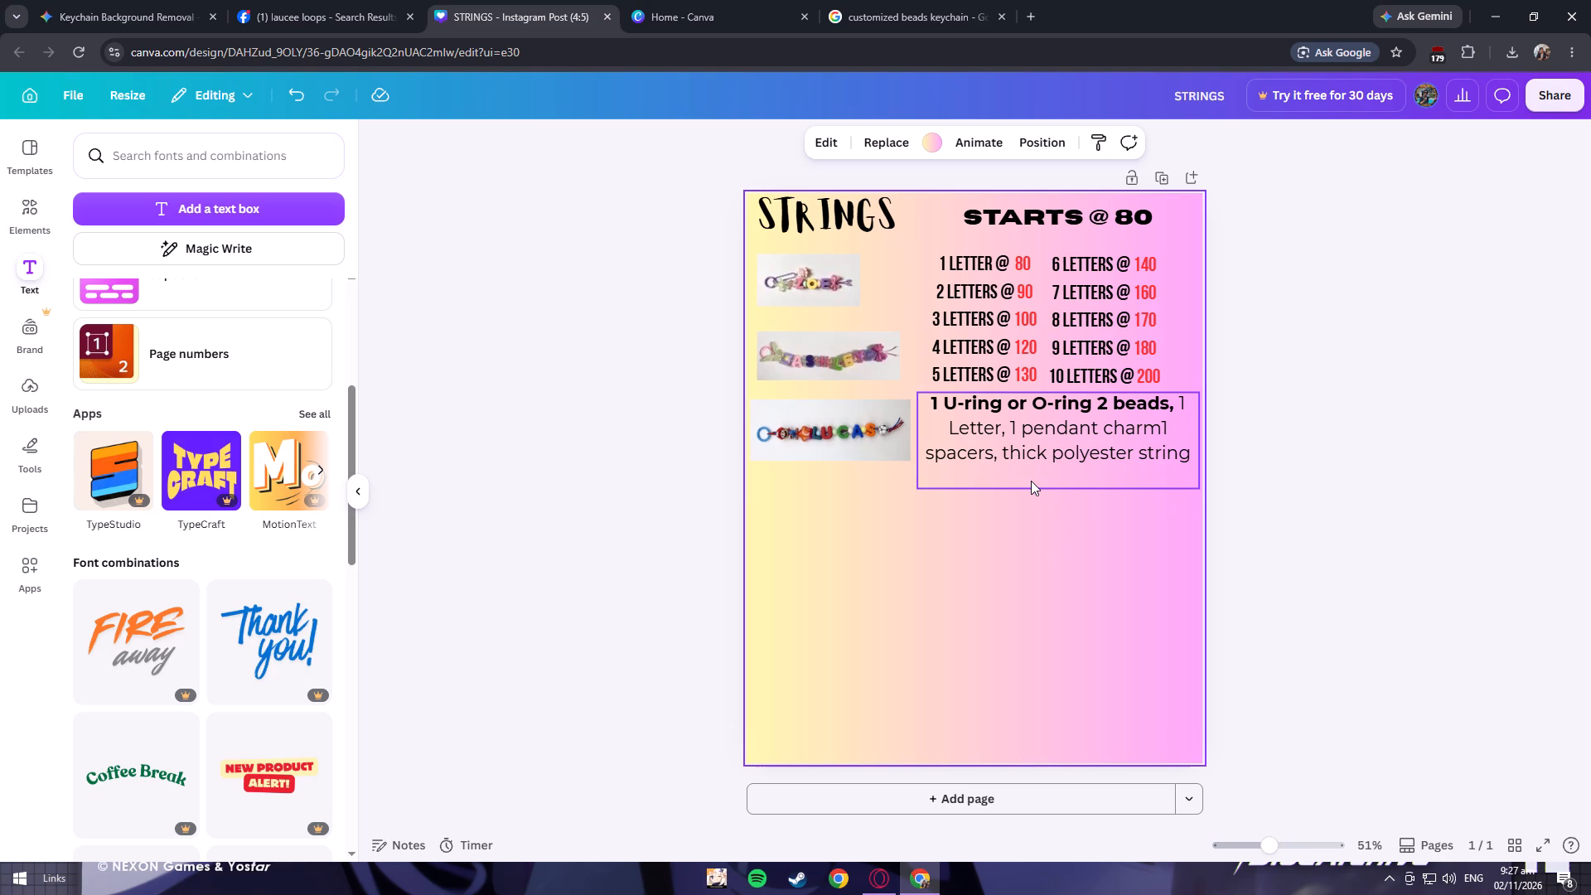
left_click(1065, 556)
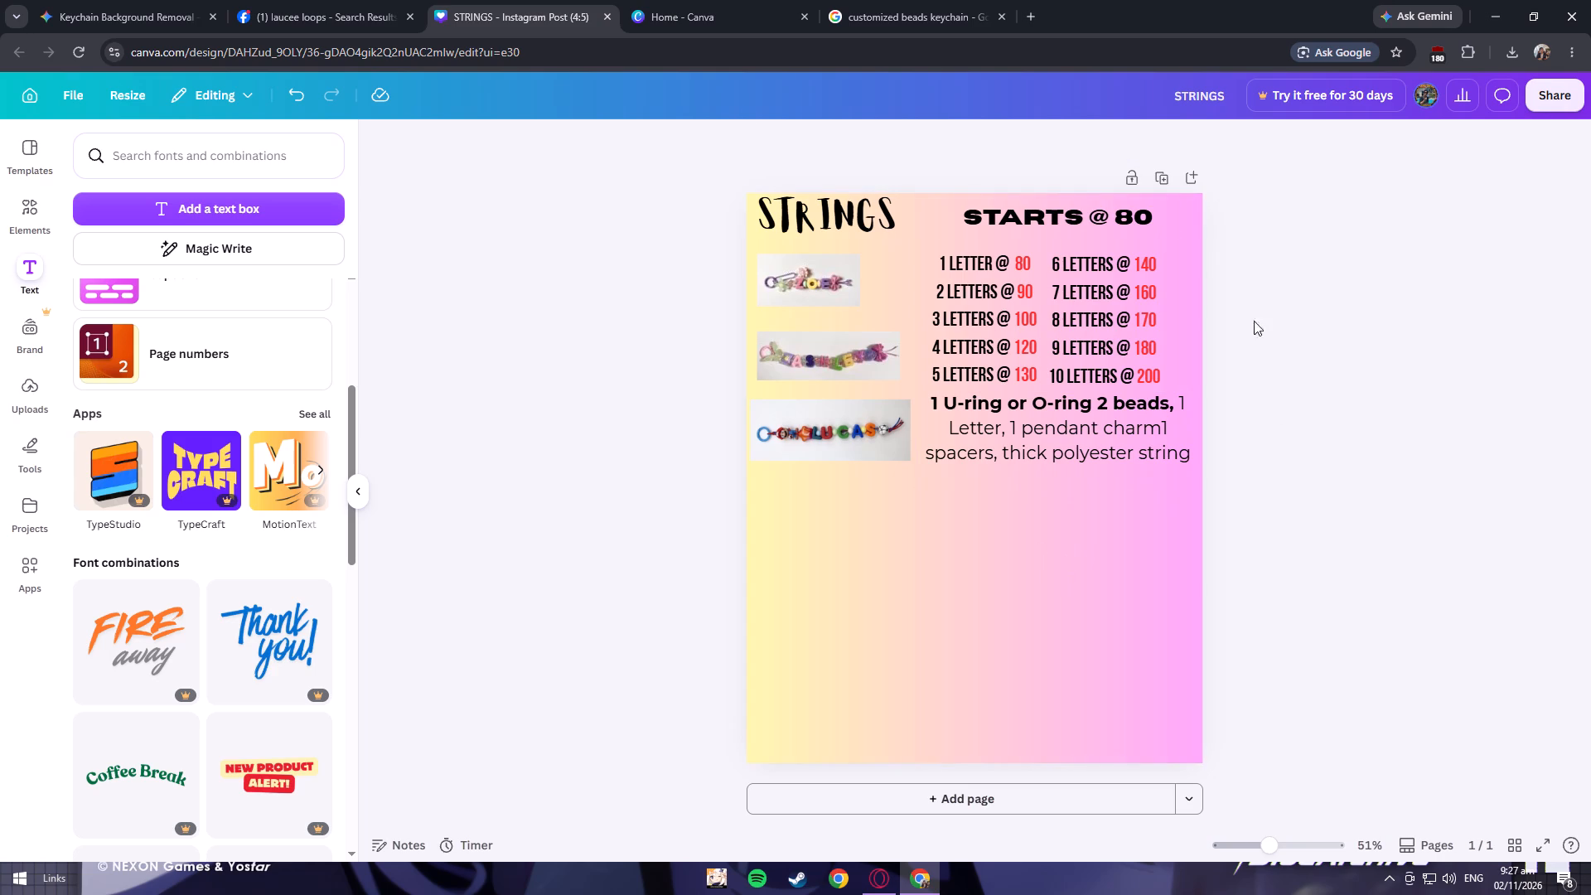
Switch to the Facebook chat and view the shared "Customize Your Charm" guide images, through to the one with A-Z Letters (unli).
left_click(342, 5)
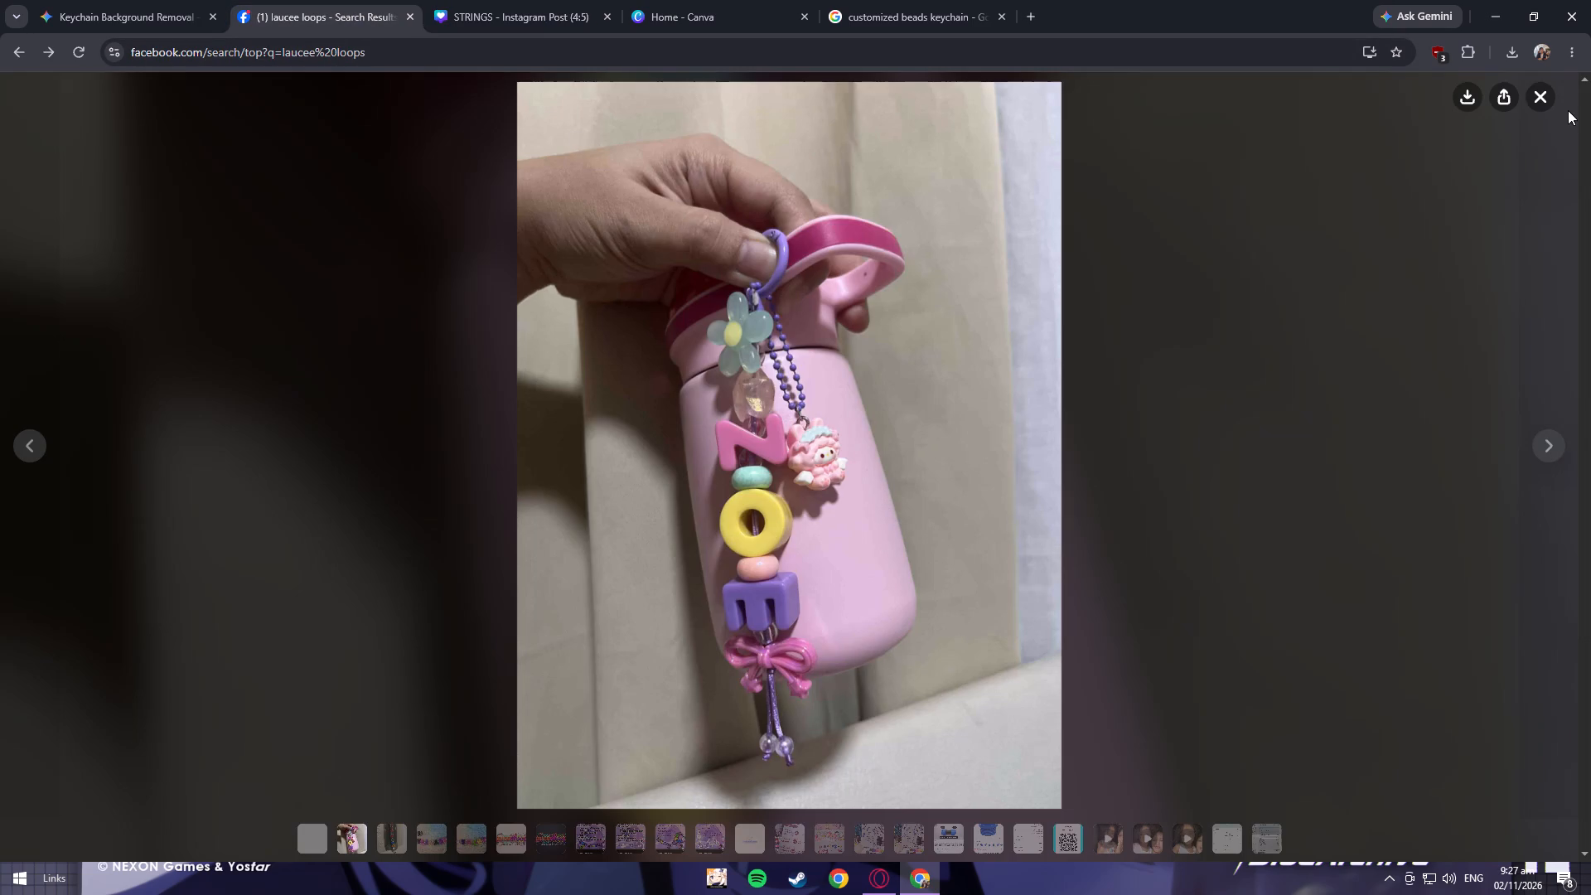
left_click(1546, 96)
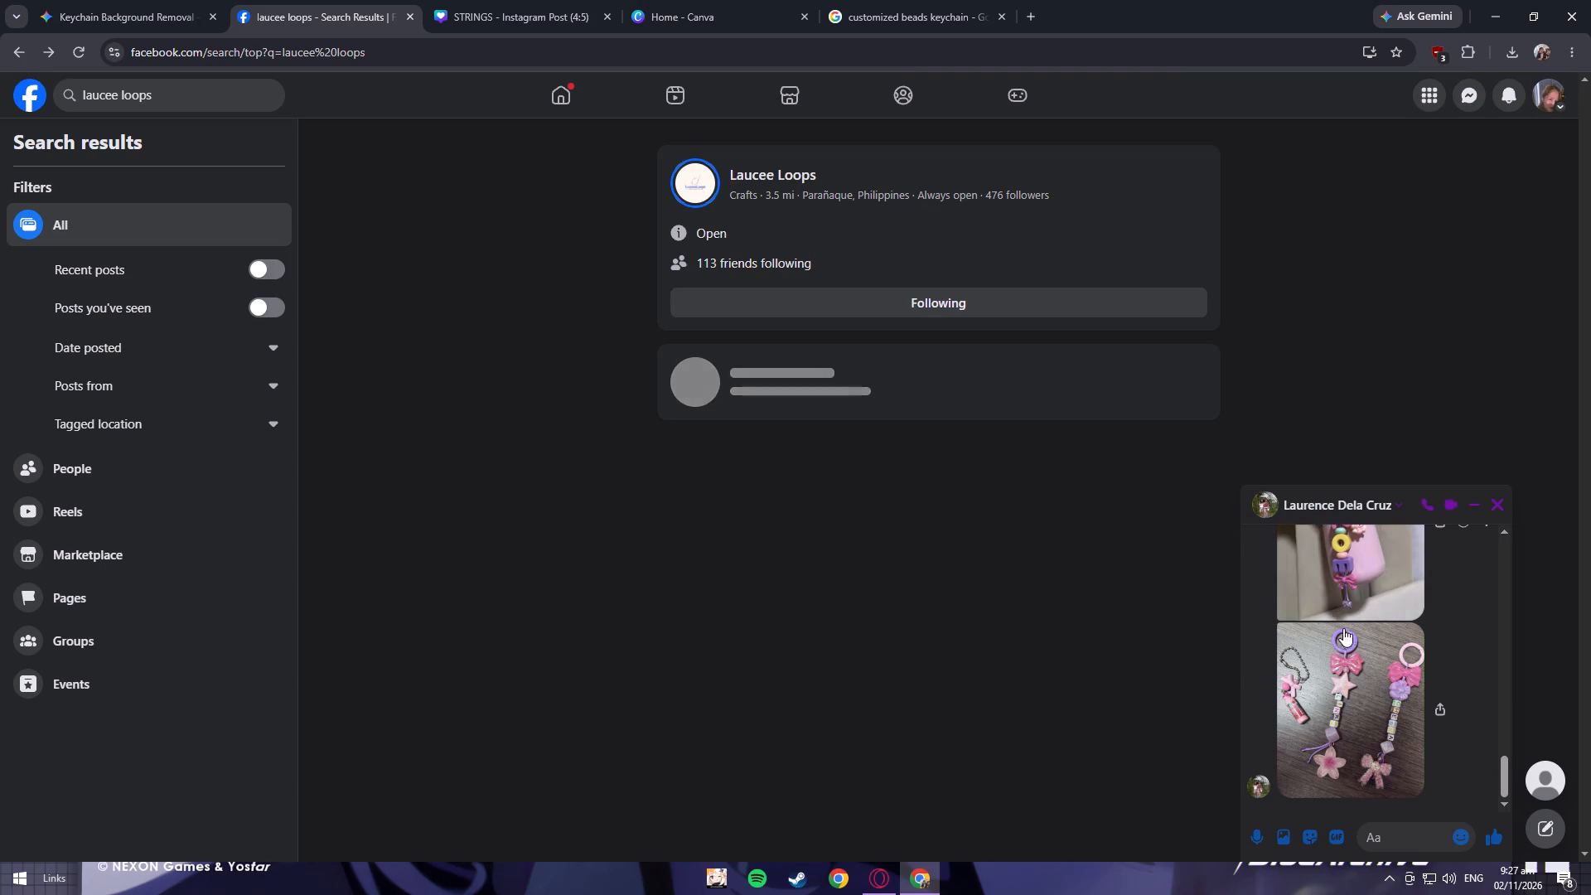
scroll(1346, 638, "up", 11)
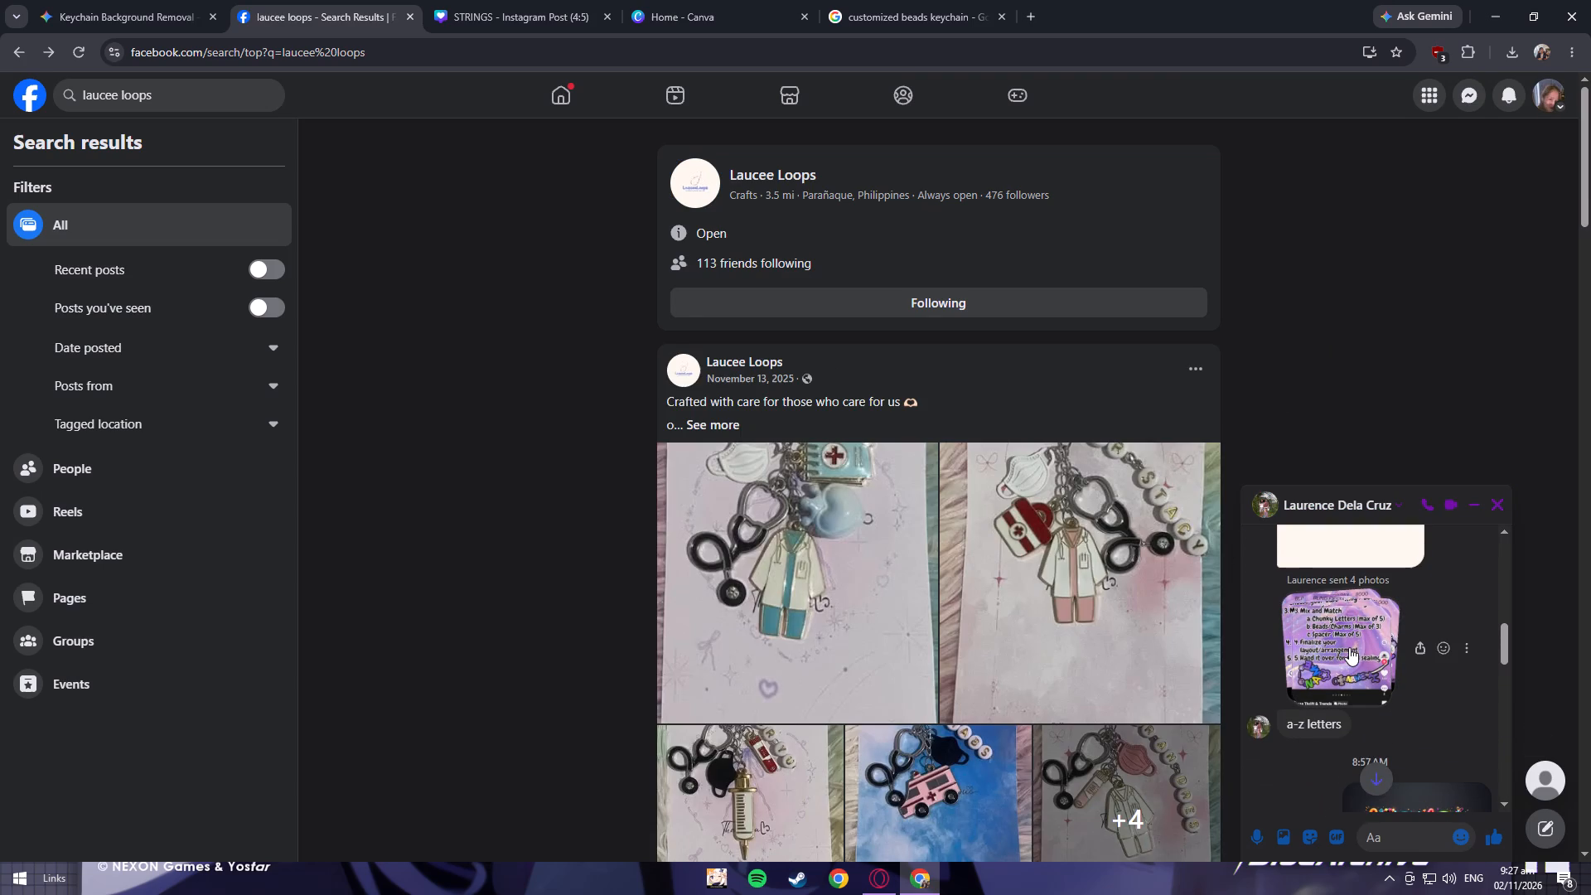
left_click(1349, 647)
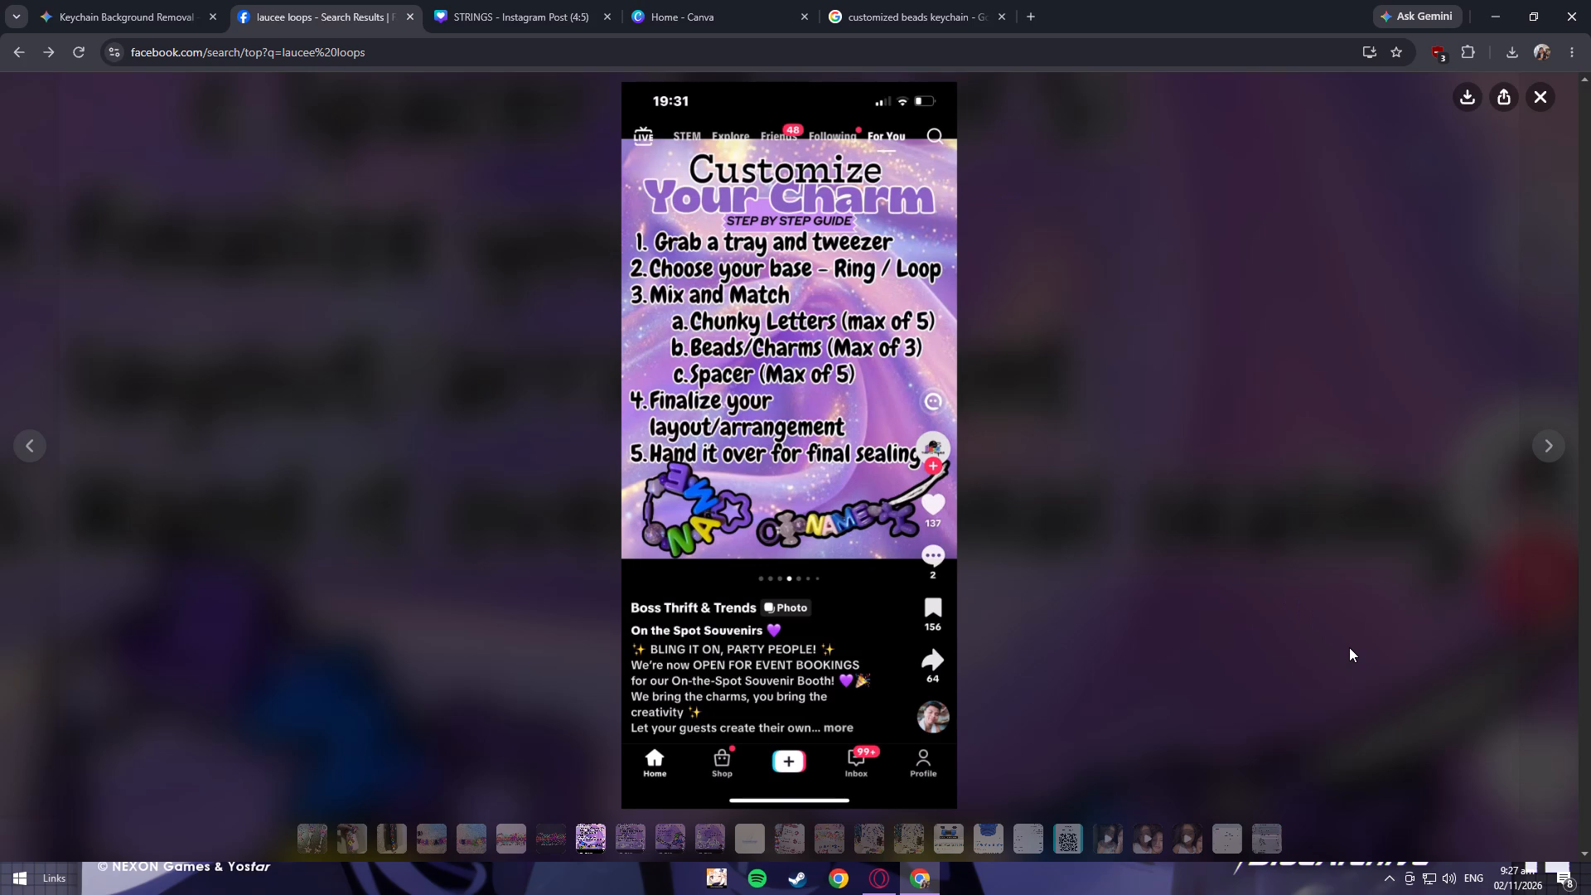
left_click(1544, 450)
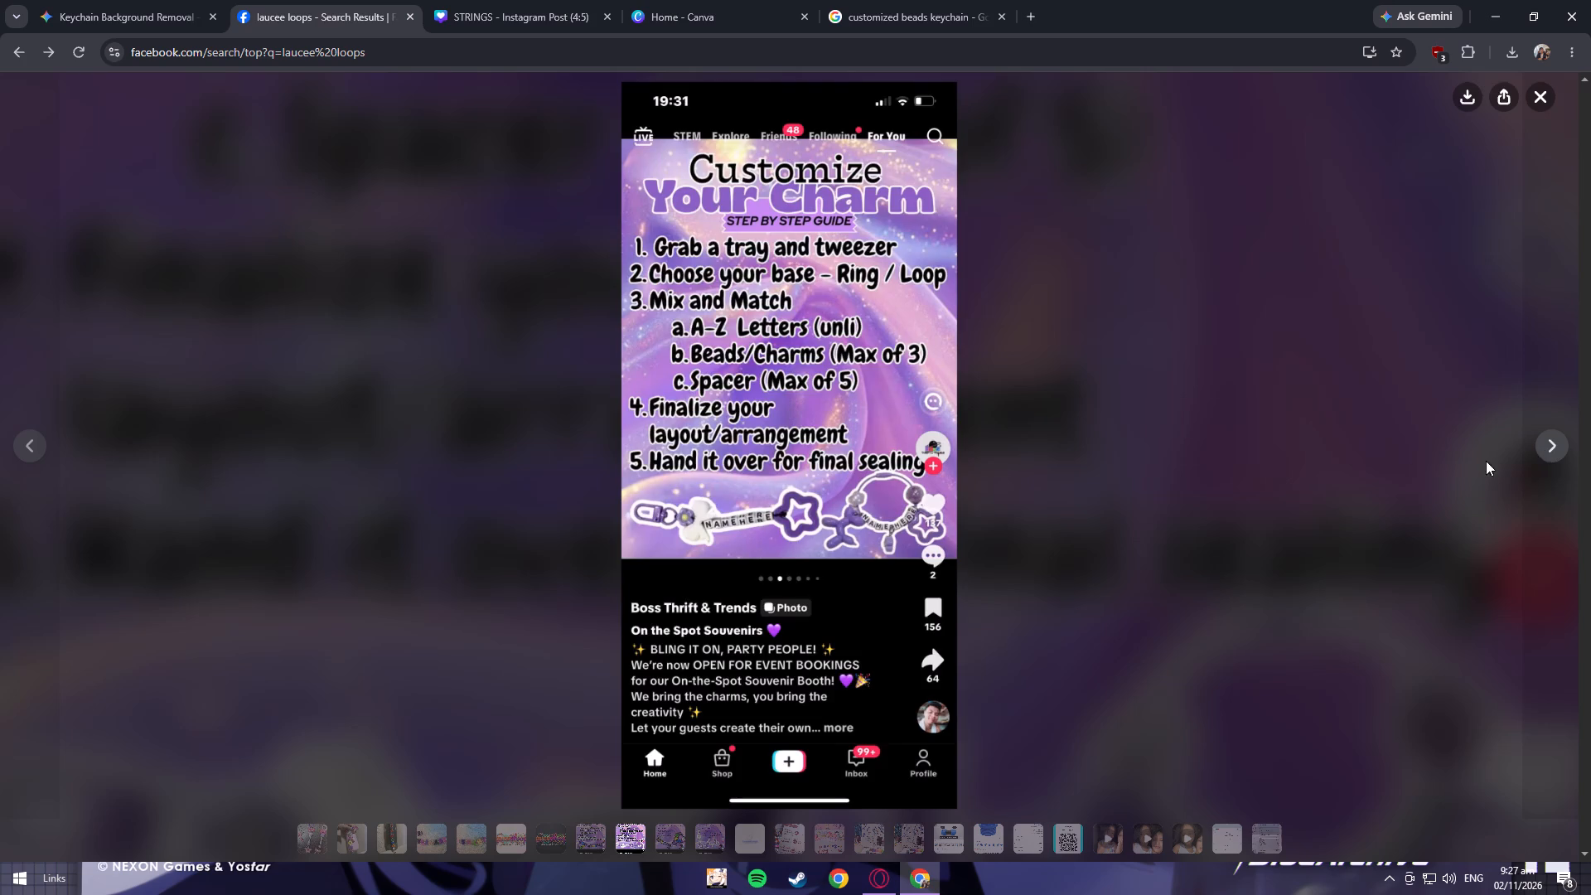
Save the "Customize Your Charm" guide image that lists A-Z Letters (unli).
right_click(733, 414)
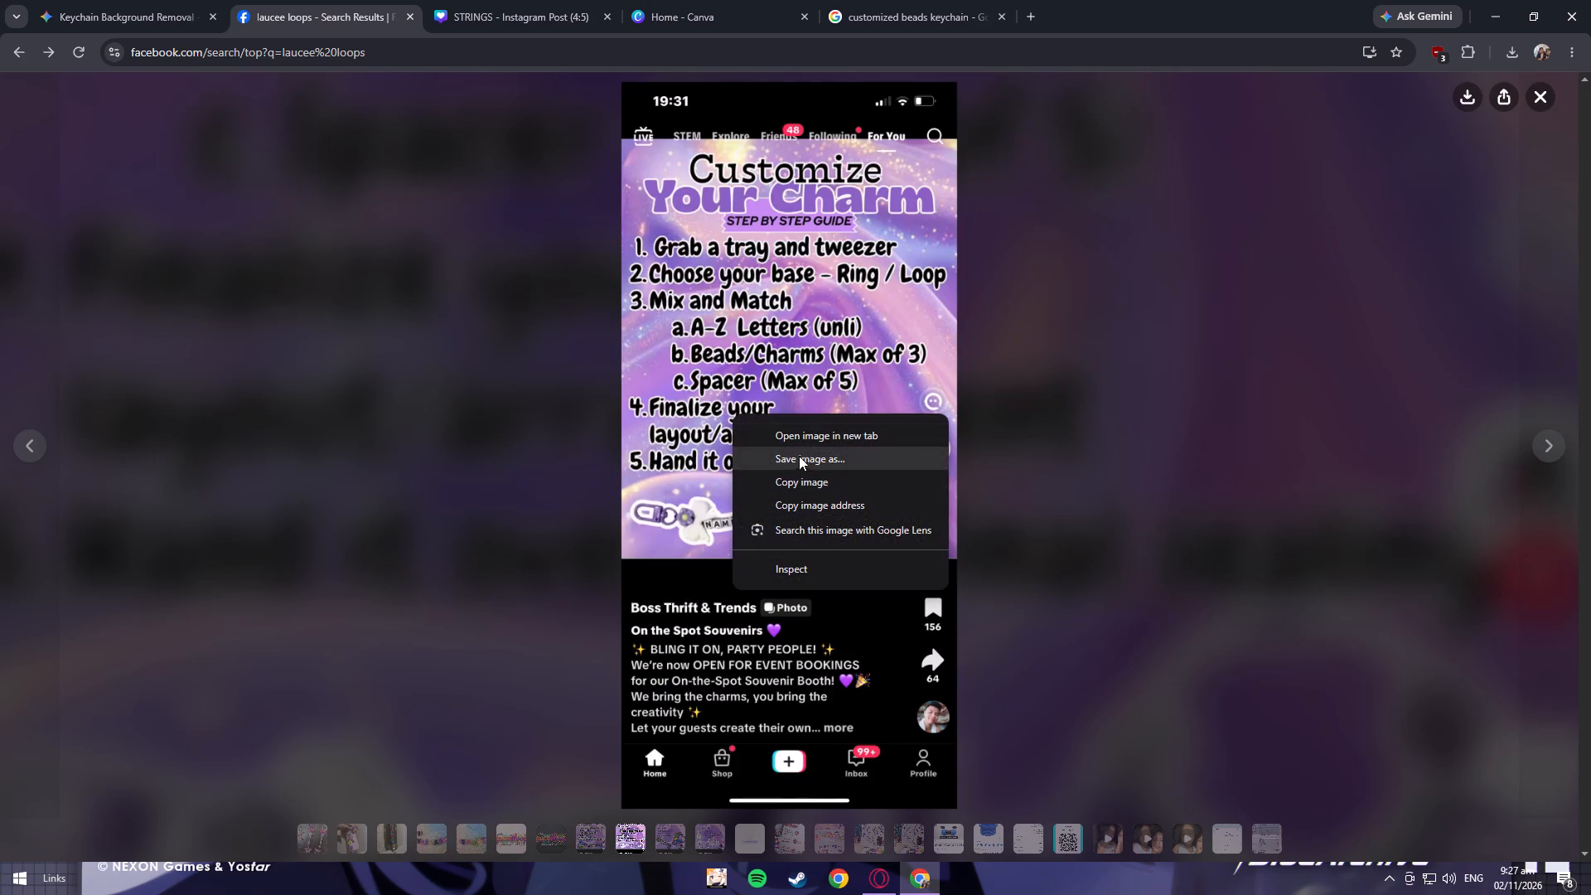